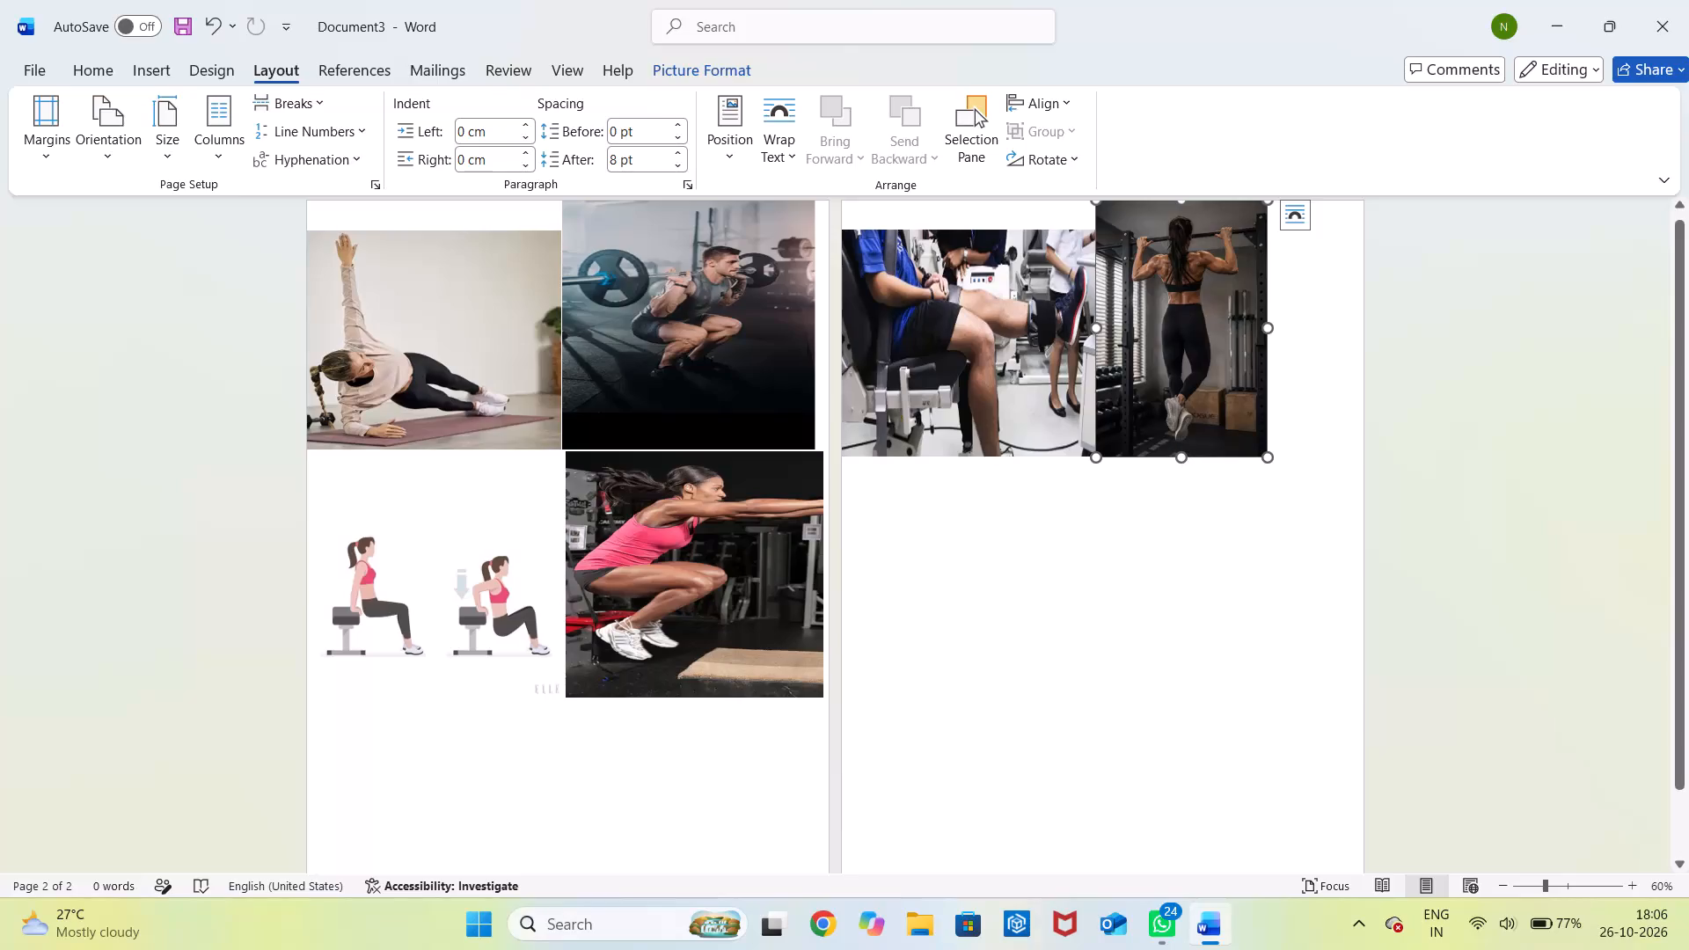
Reduce the pull-up photo's height so the last two photos fit in a third row on the first page.
drag(1182, 456, 1186, 420)
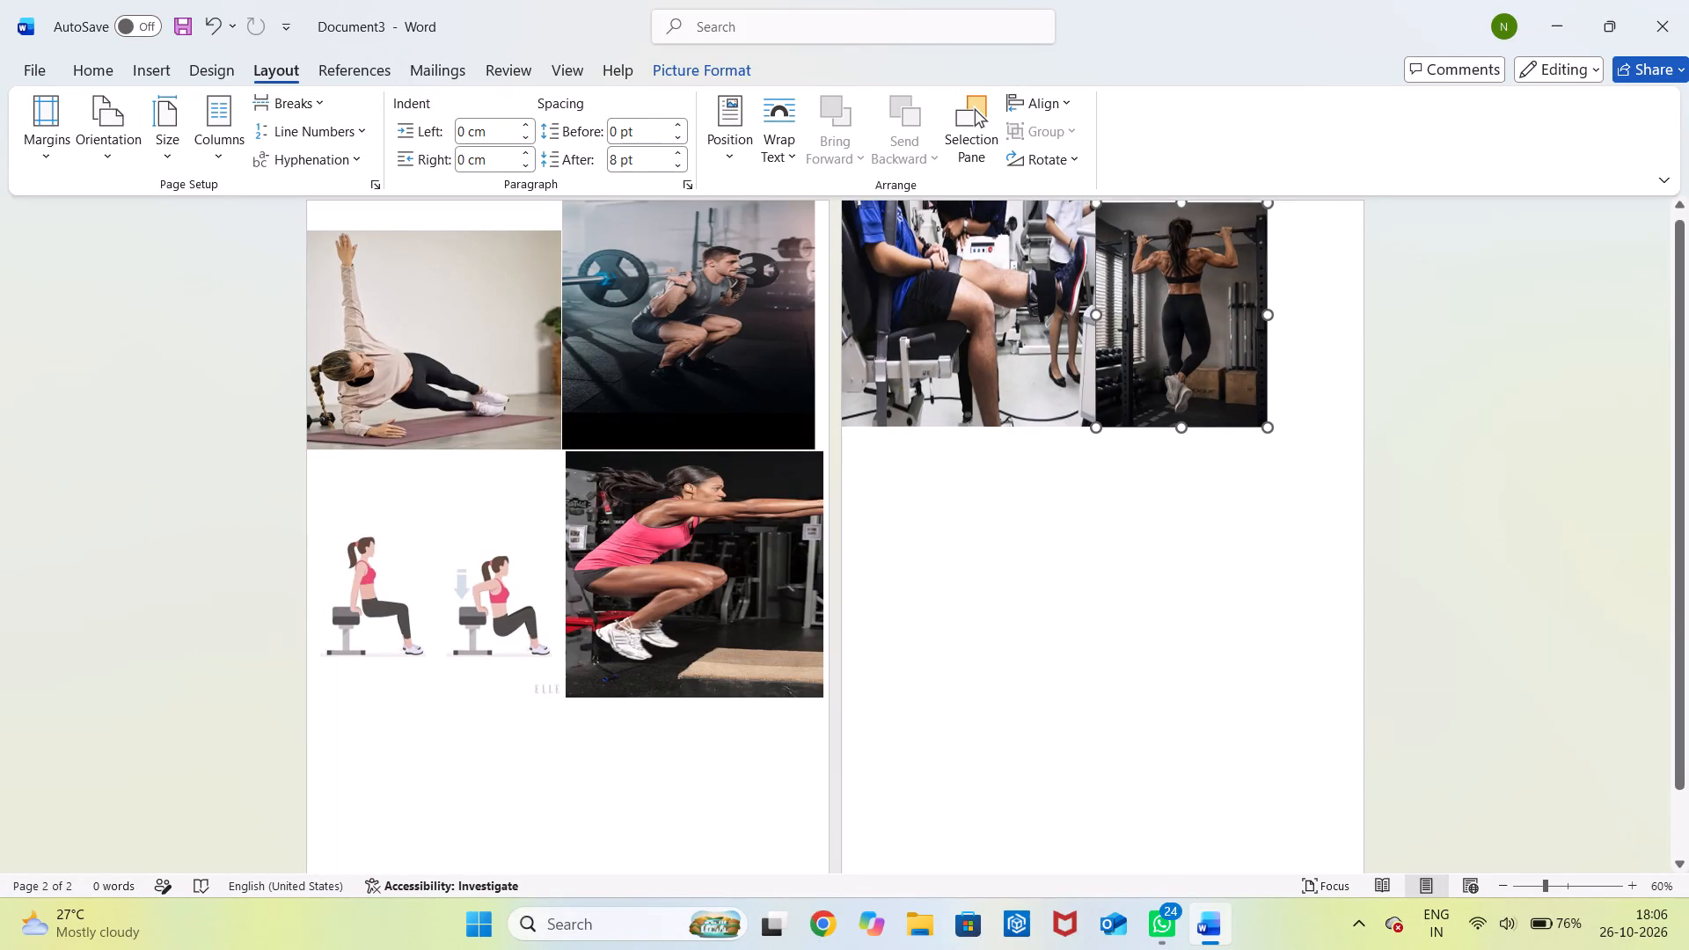
drag(1186, 420, 1206, 361)
click(1206, 361)
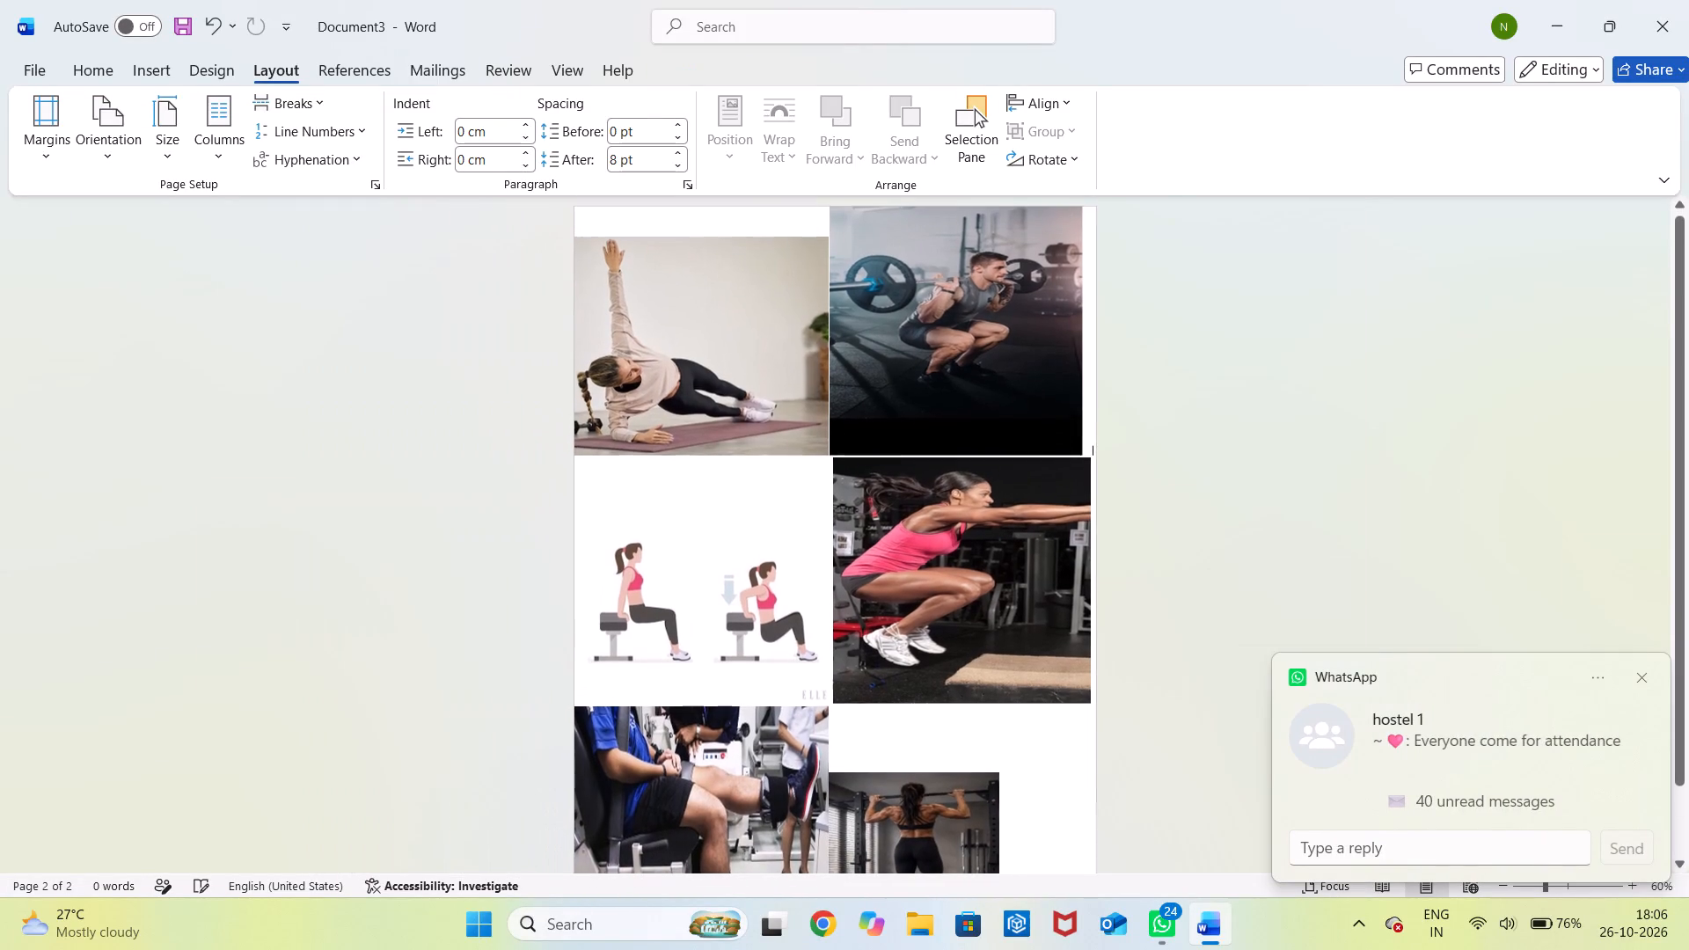
Widen the pull-up photo to the page's right edge and stretch its top up to match the neighbouring leg-exercise photo's height.
scroll(940, 659, down, 1)
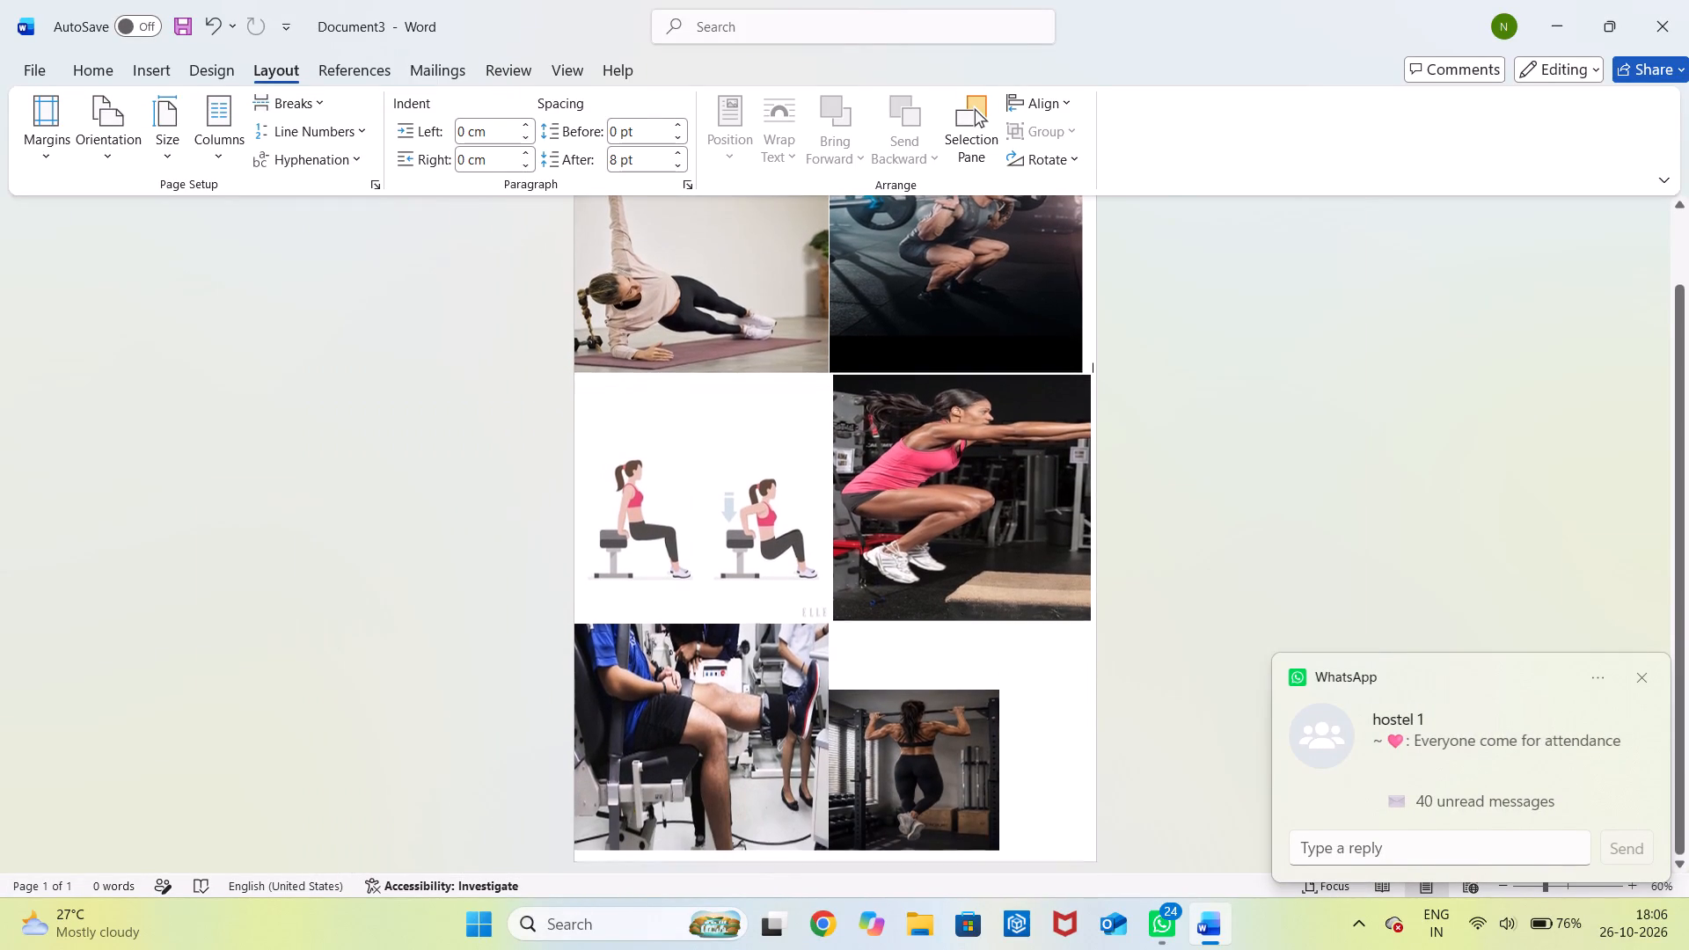
scroll(940, 659, down, 1)
click(914, 776)
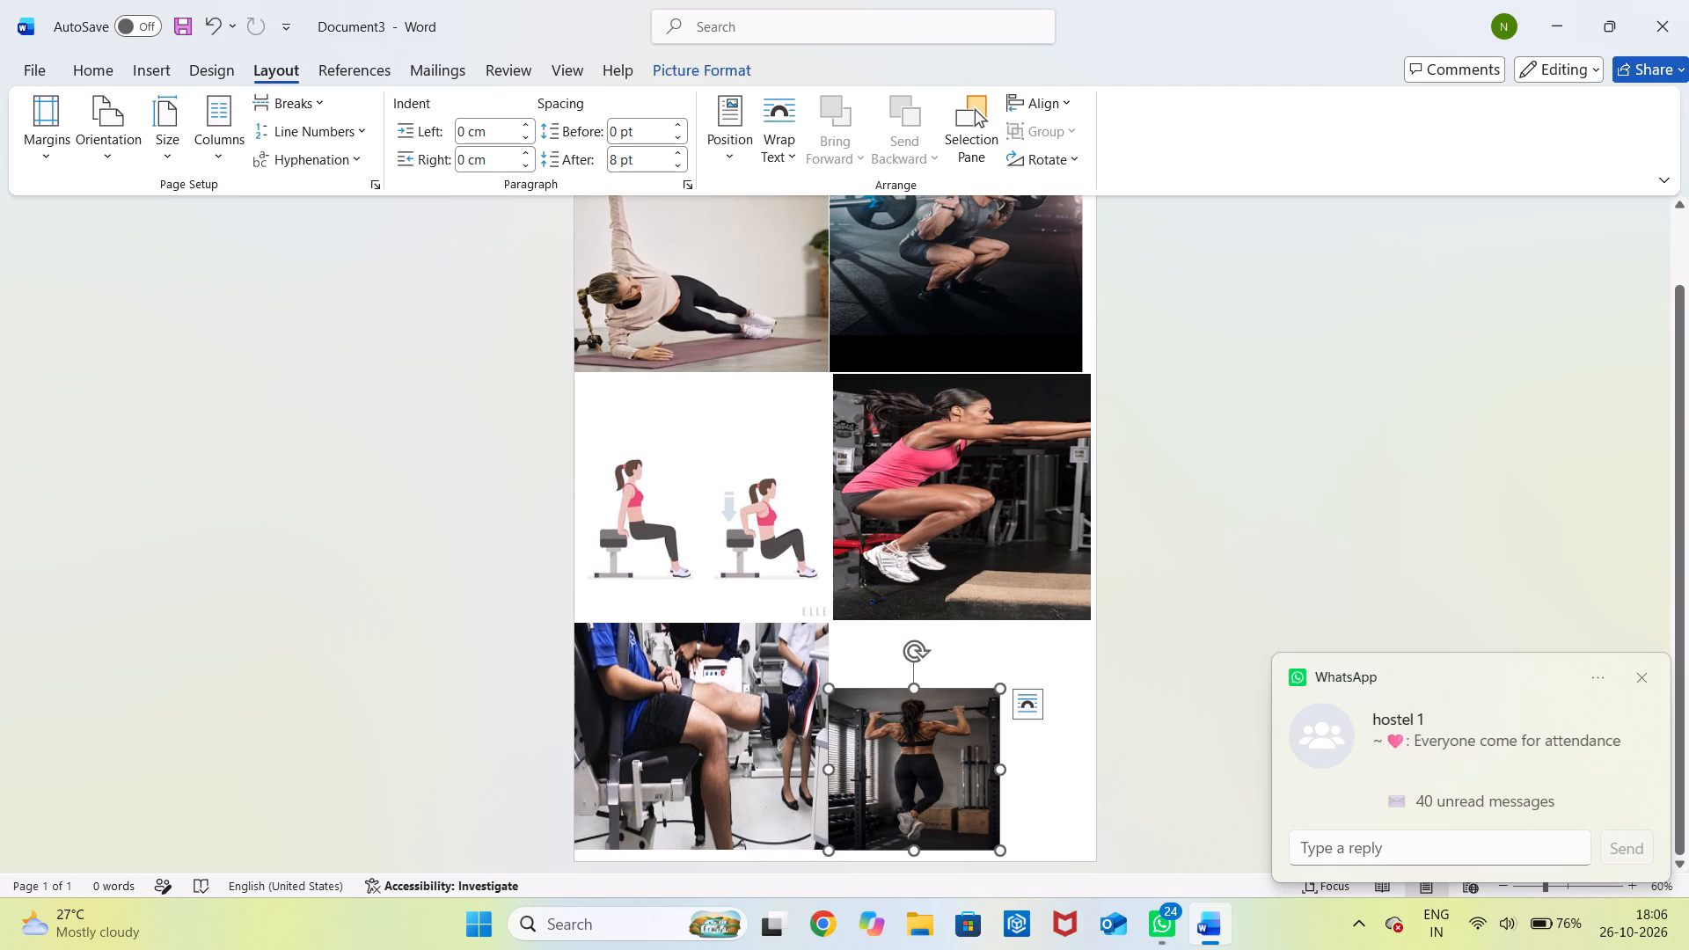
drag(998, 770, 1064, 768)
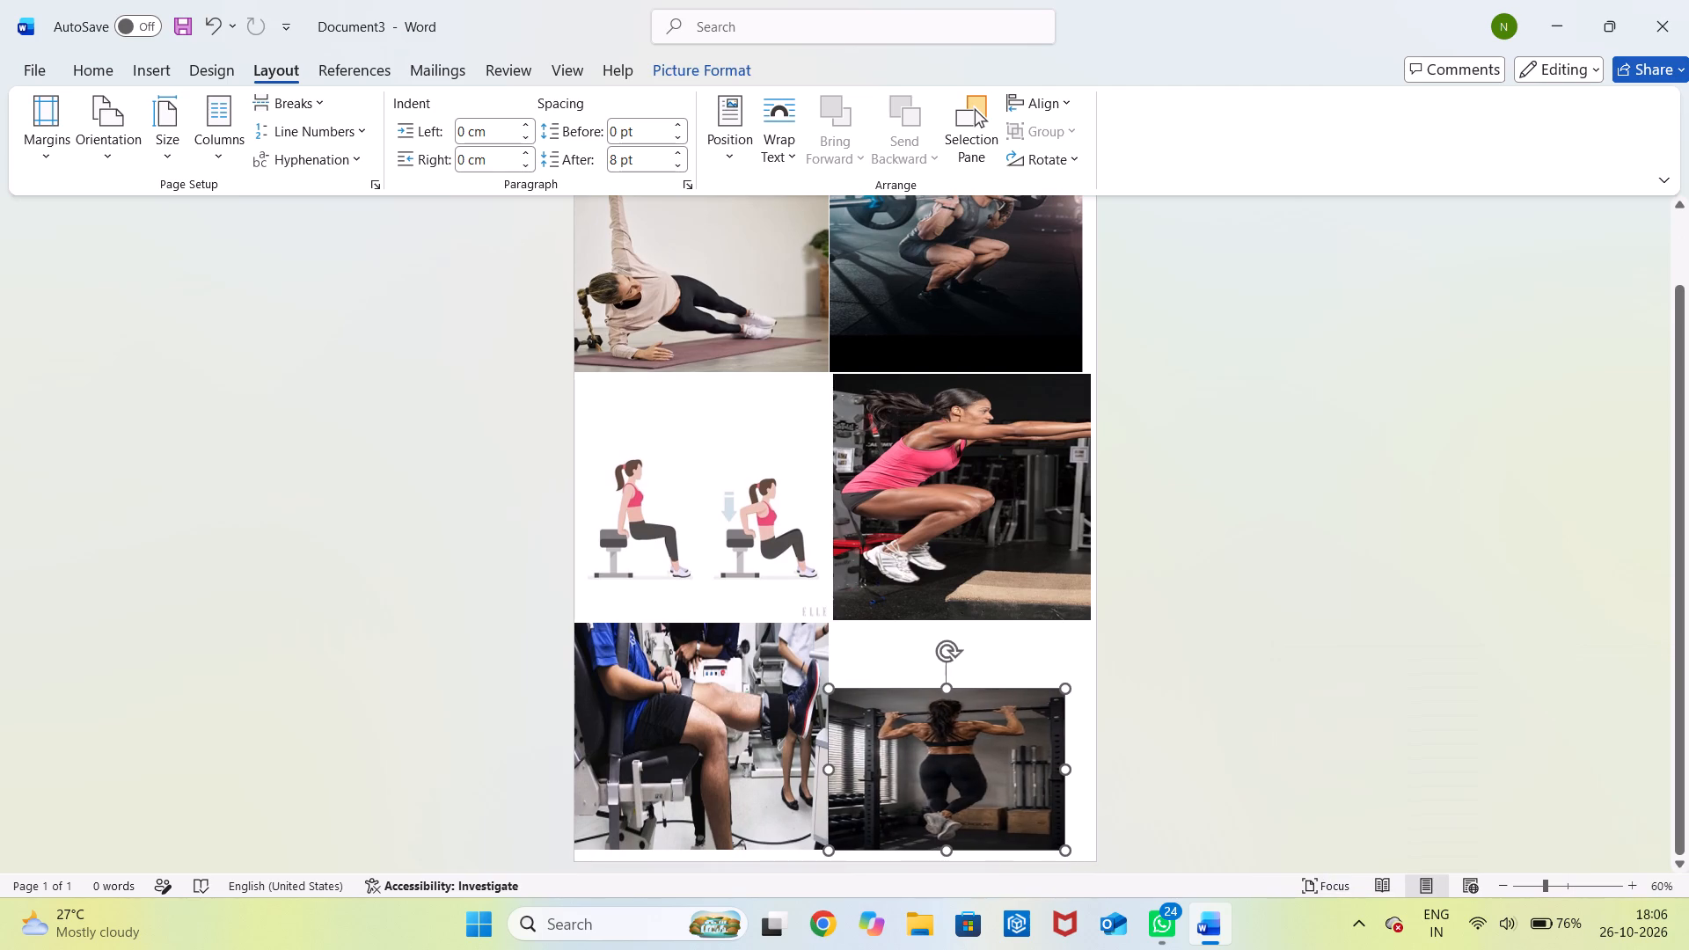
drag(1064, 768, 1100, 768)
click(1100, 768)
click(968, 720)
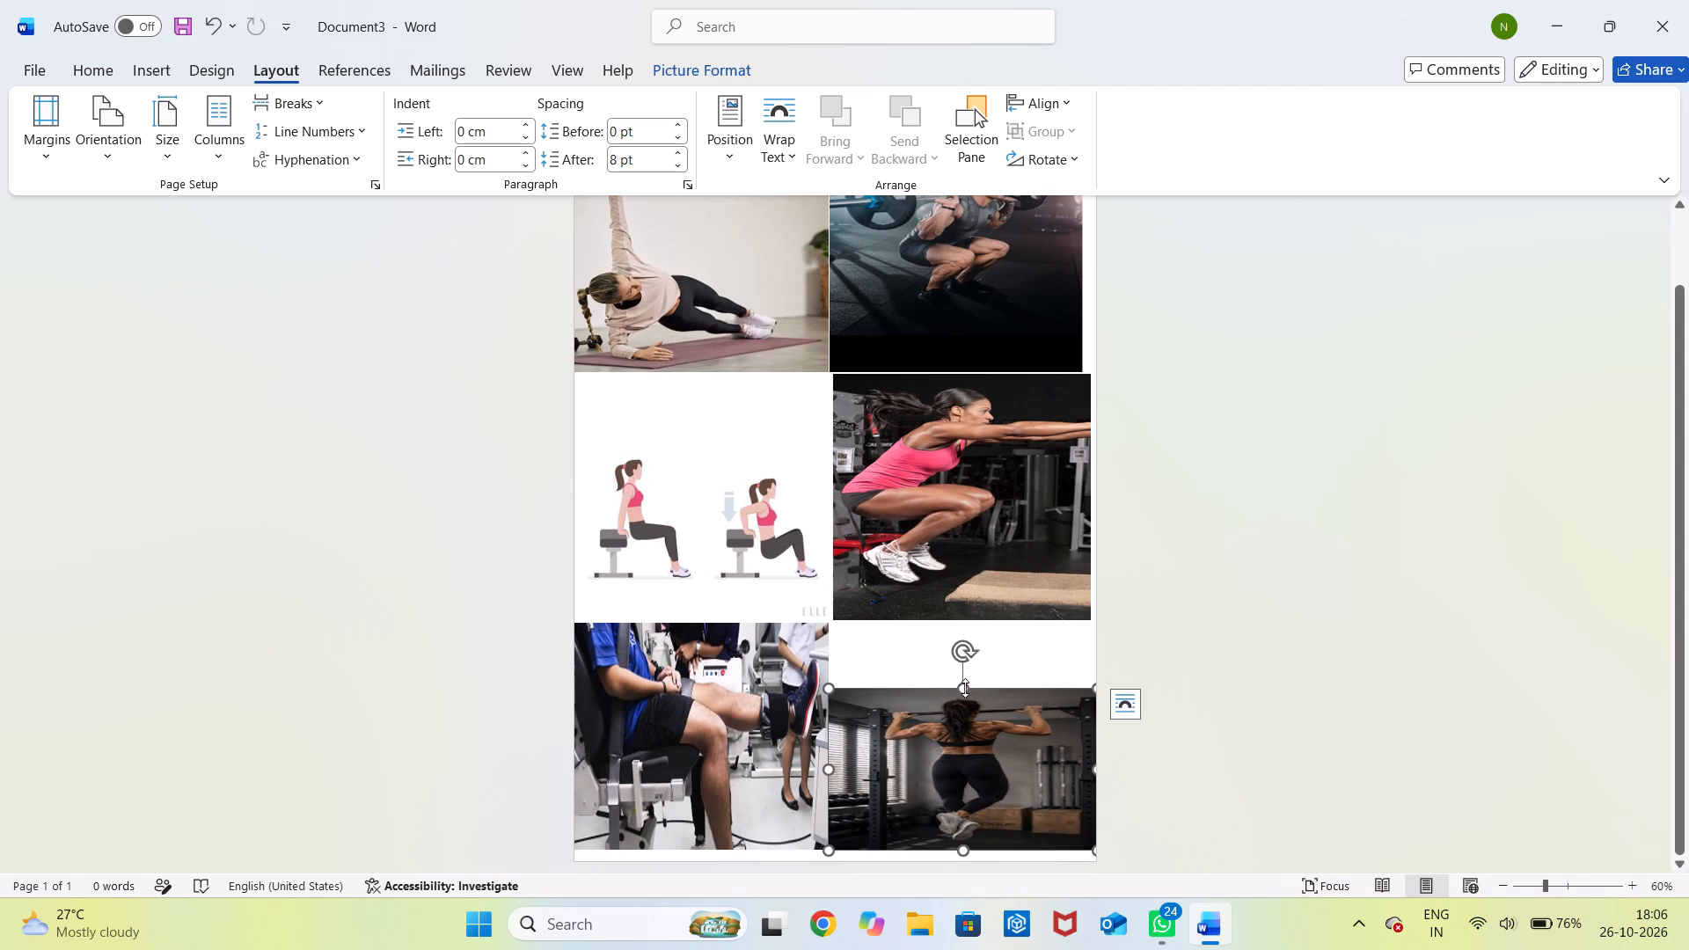
drag(965, 688, 968, 623)
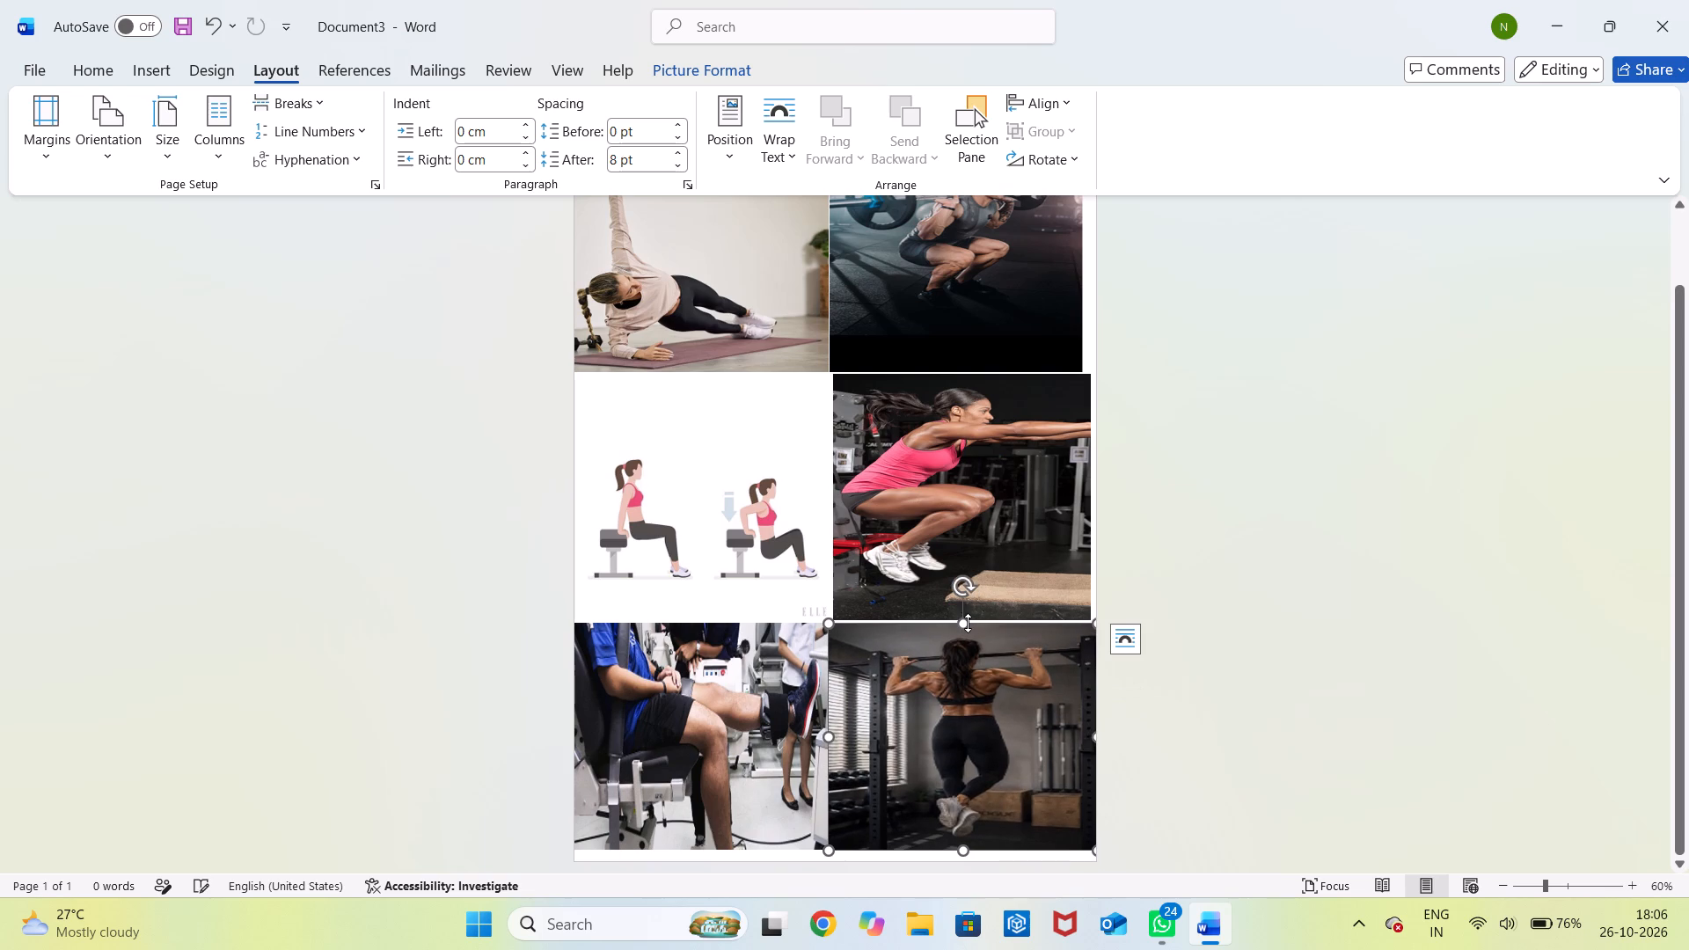
Stretch the side-plank photo upward so it reaches the top edge of the page.
scroll(897, 449, up, 1)
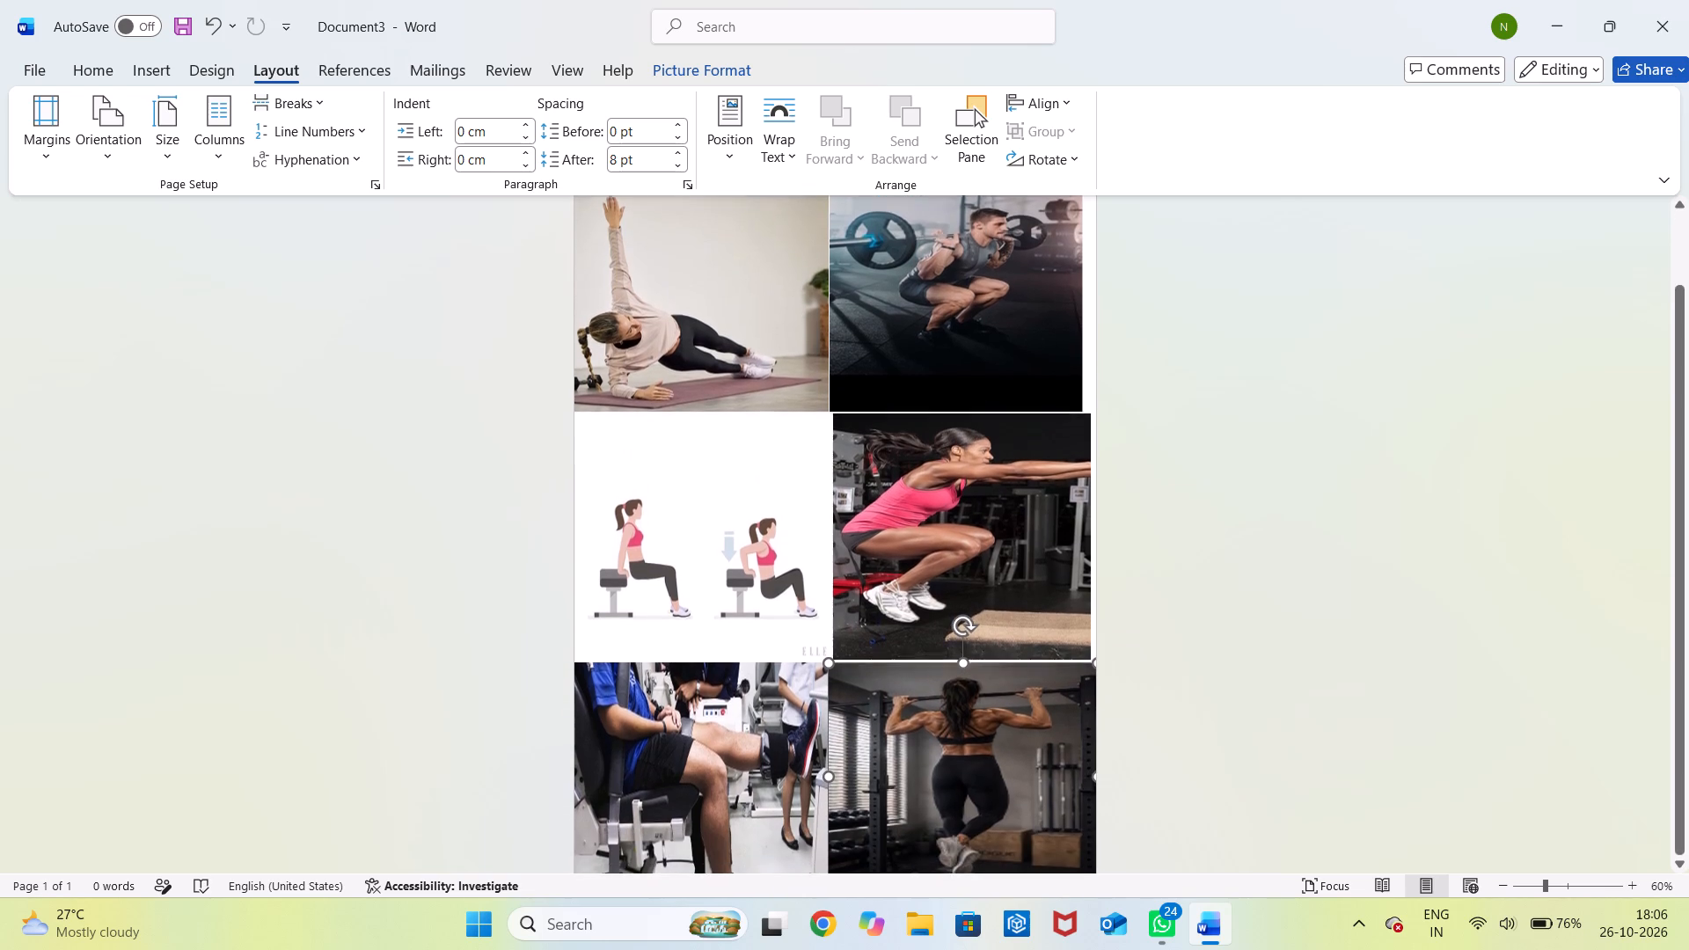
scroll(897, 449, up, 2)
click(735, 308)
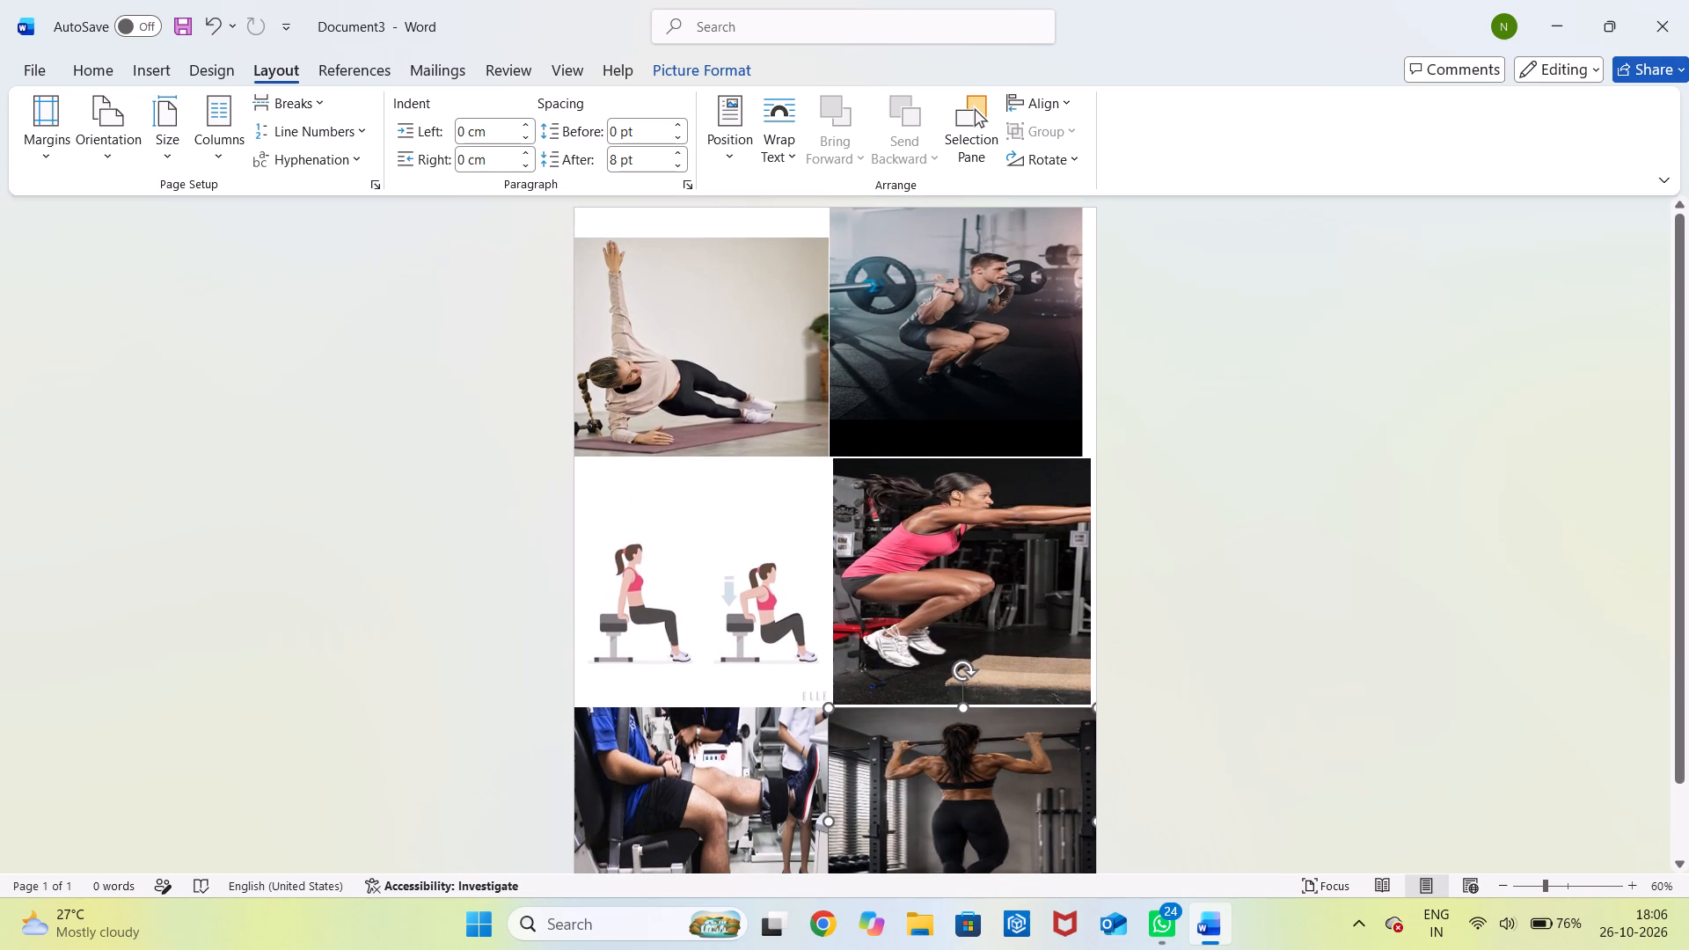
drag(704, 235, 709, 241)
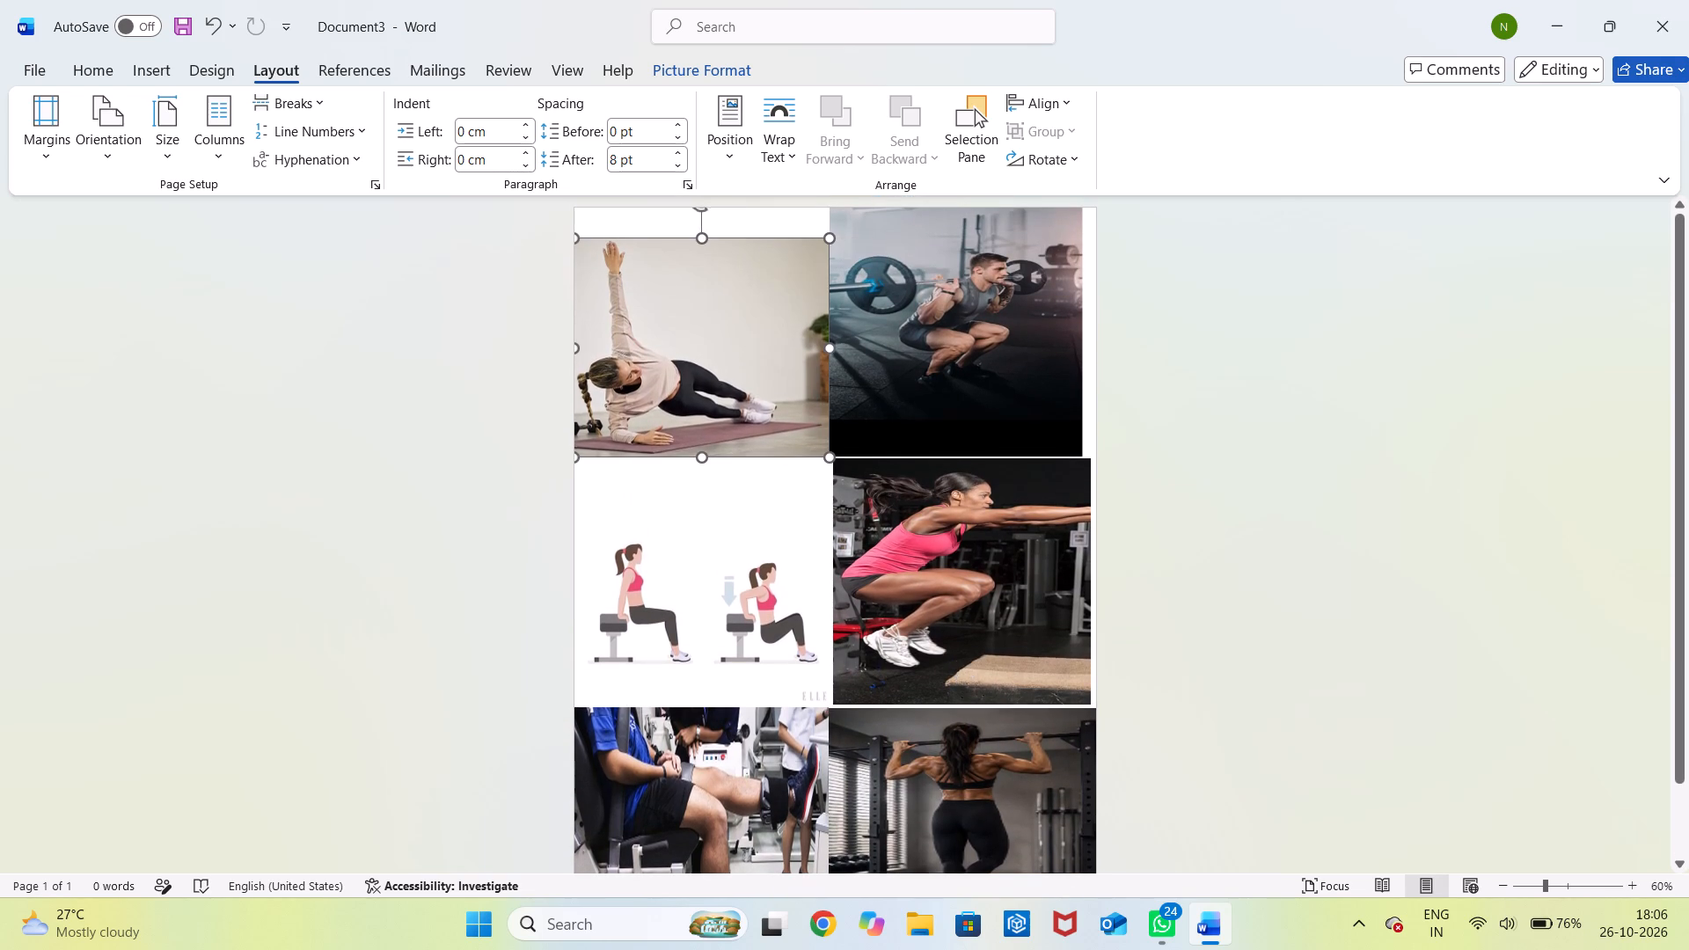
drag(709, 241, 682, 195)
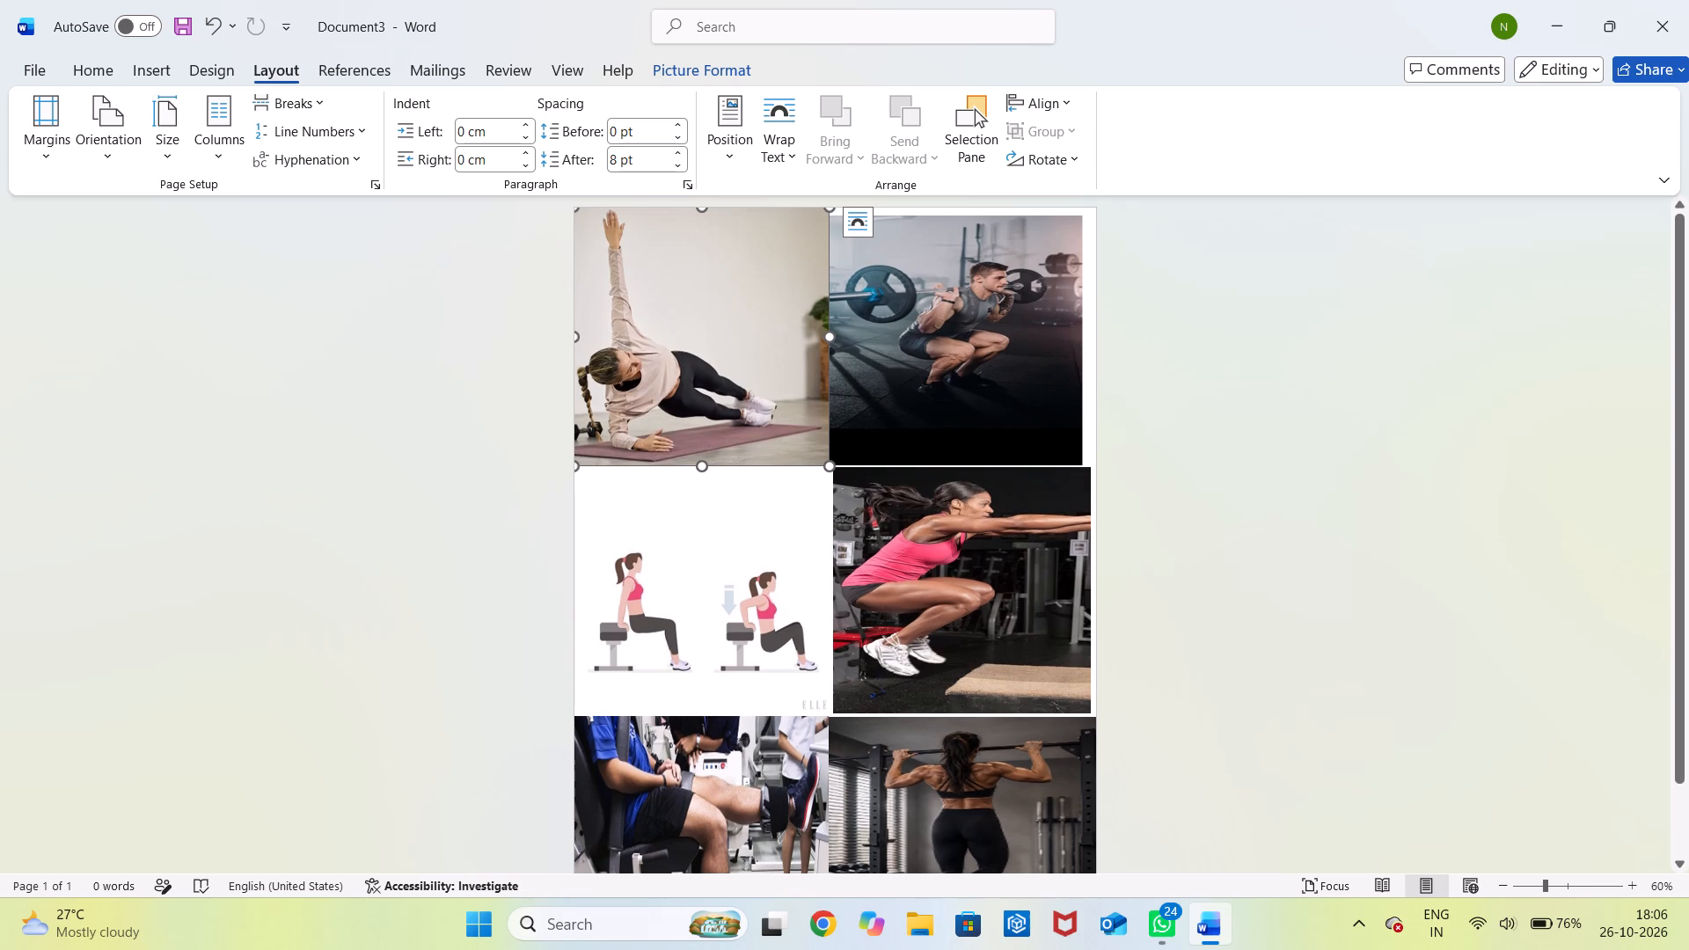
Stretch the barbell squat photo's top edge slightly upward while keeping all six photos on one page.
click(925, 310)
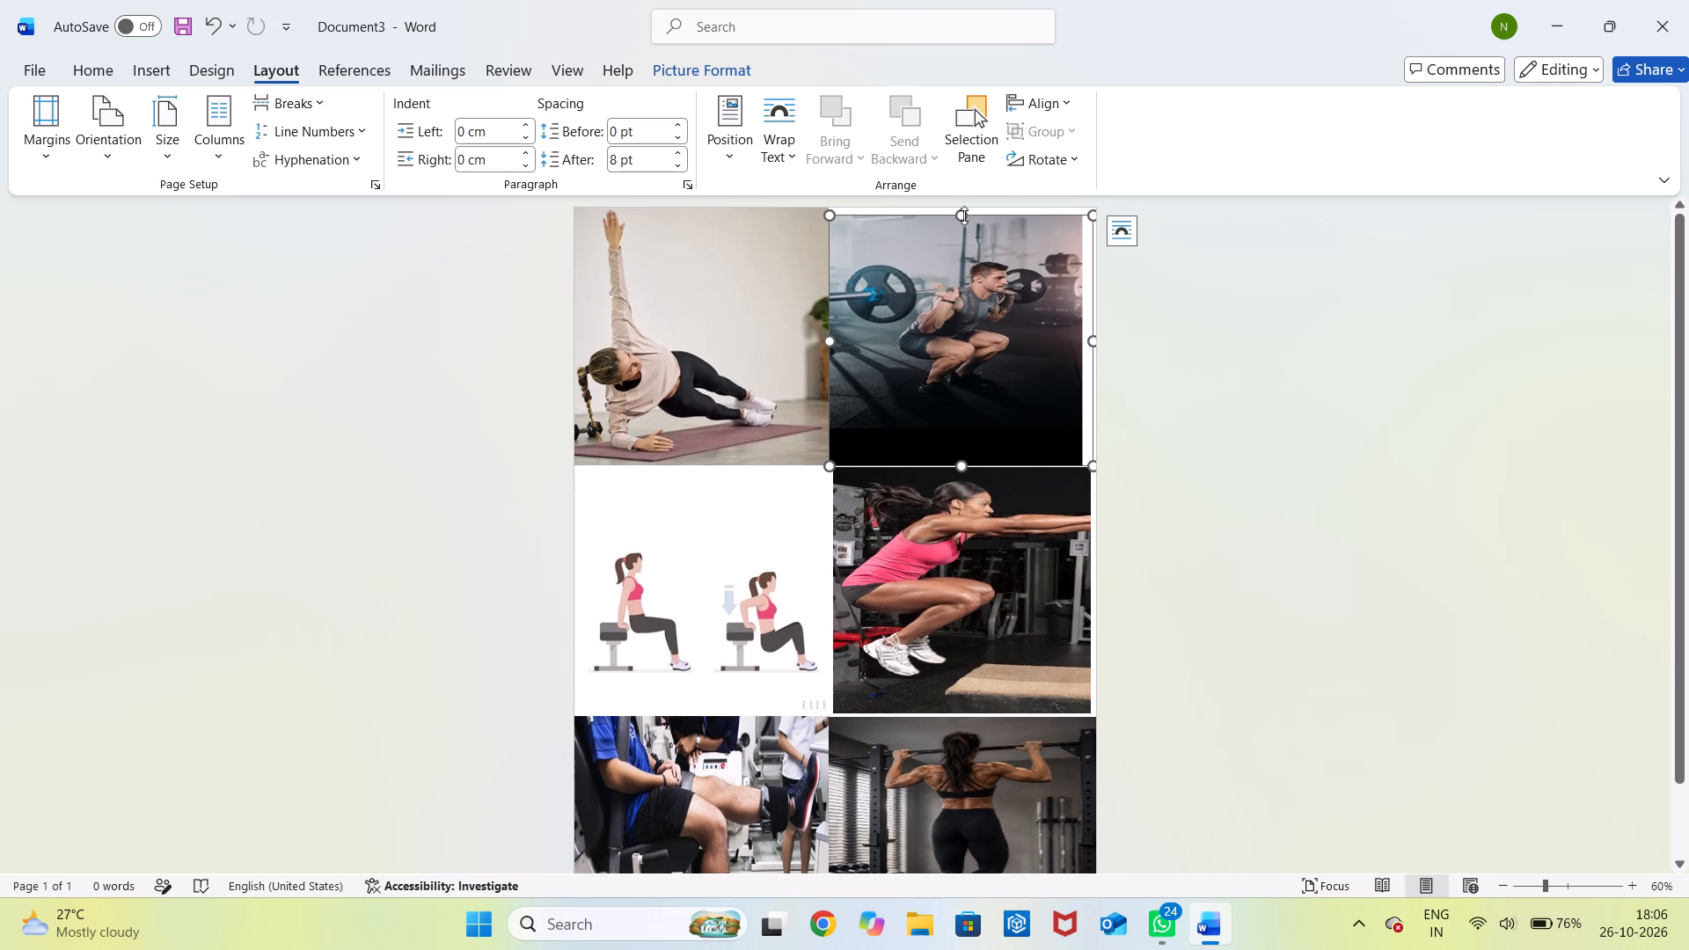
drag(964, 216, 969, 184)
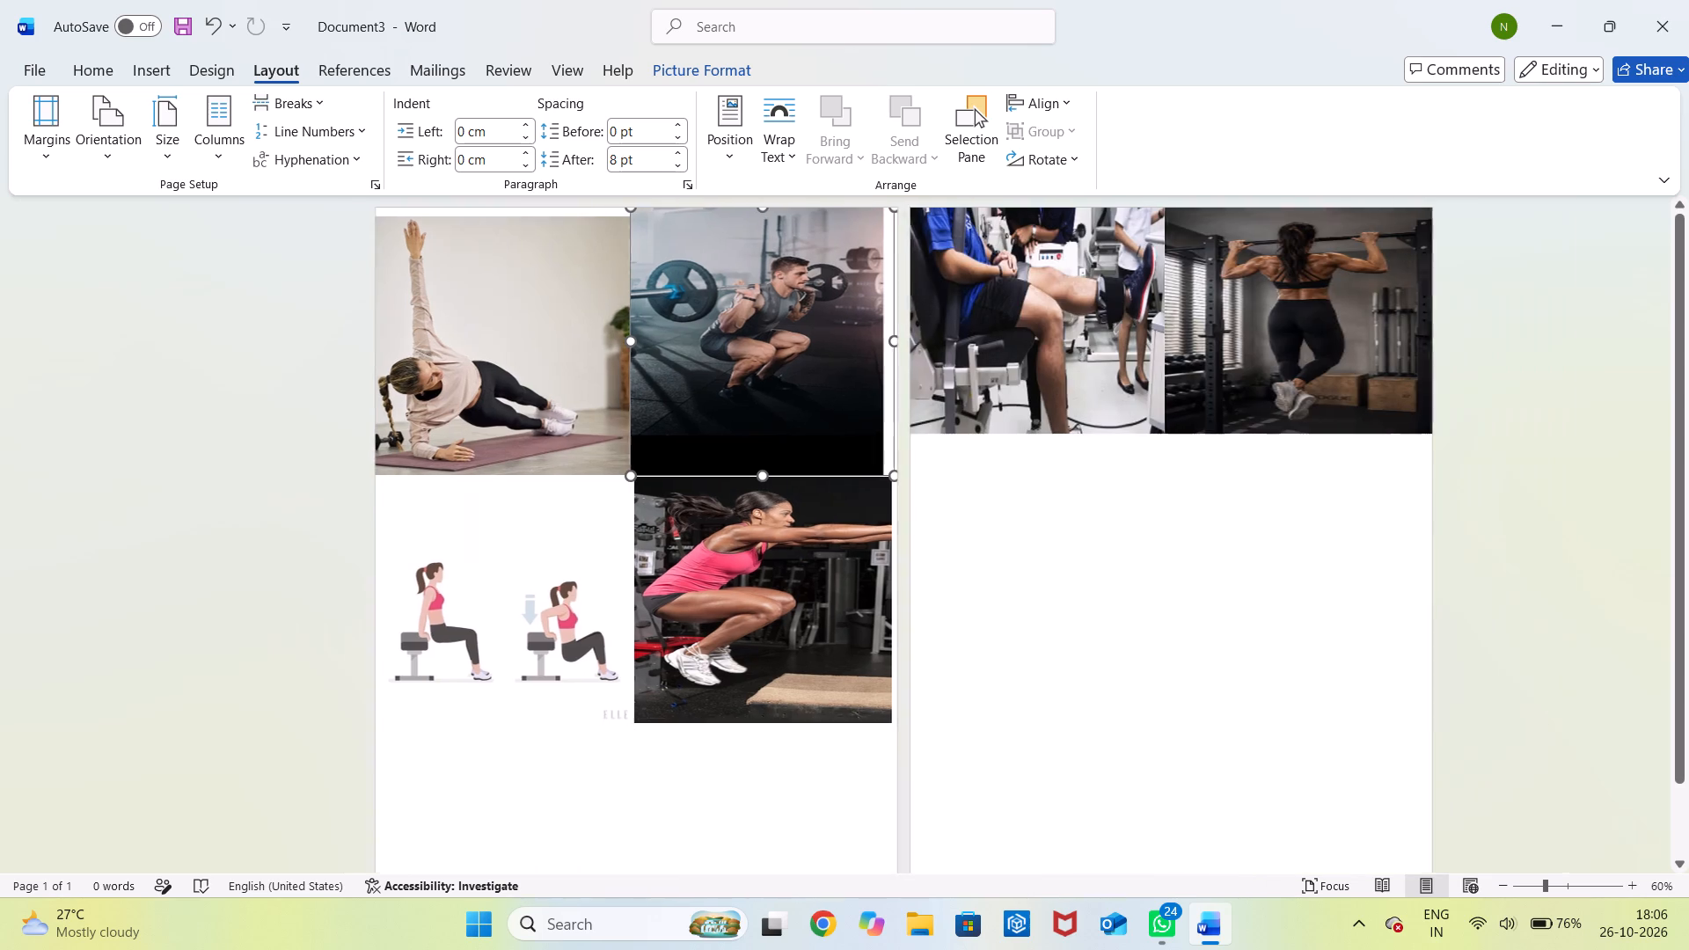
drag(969, 184, 952, 214)
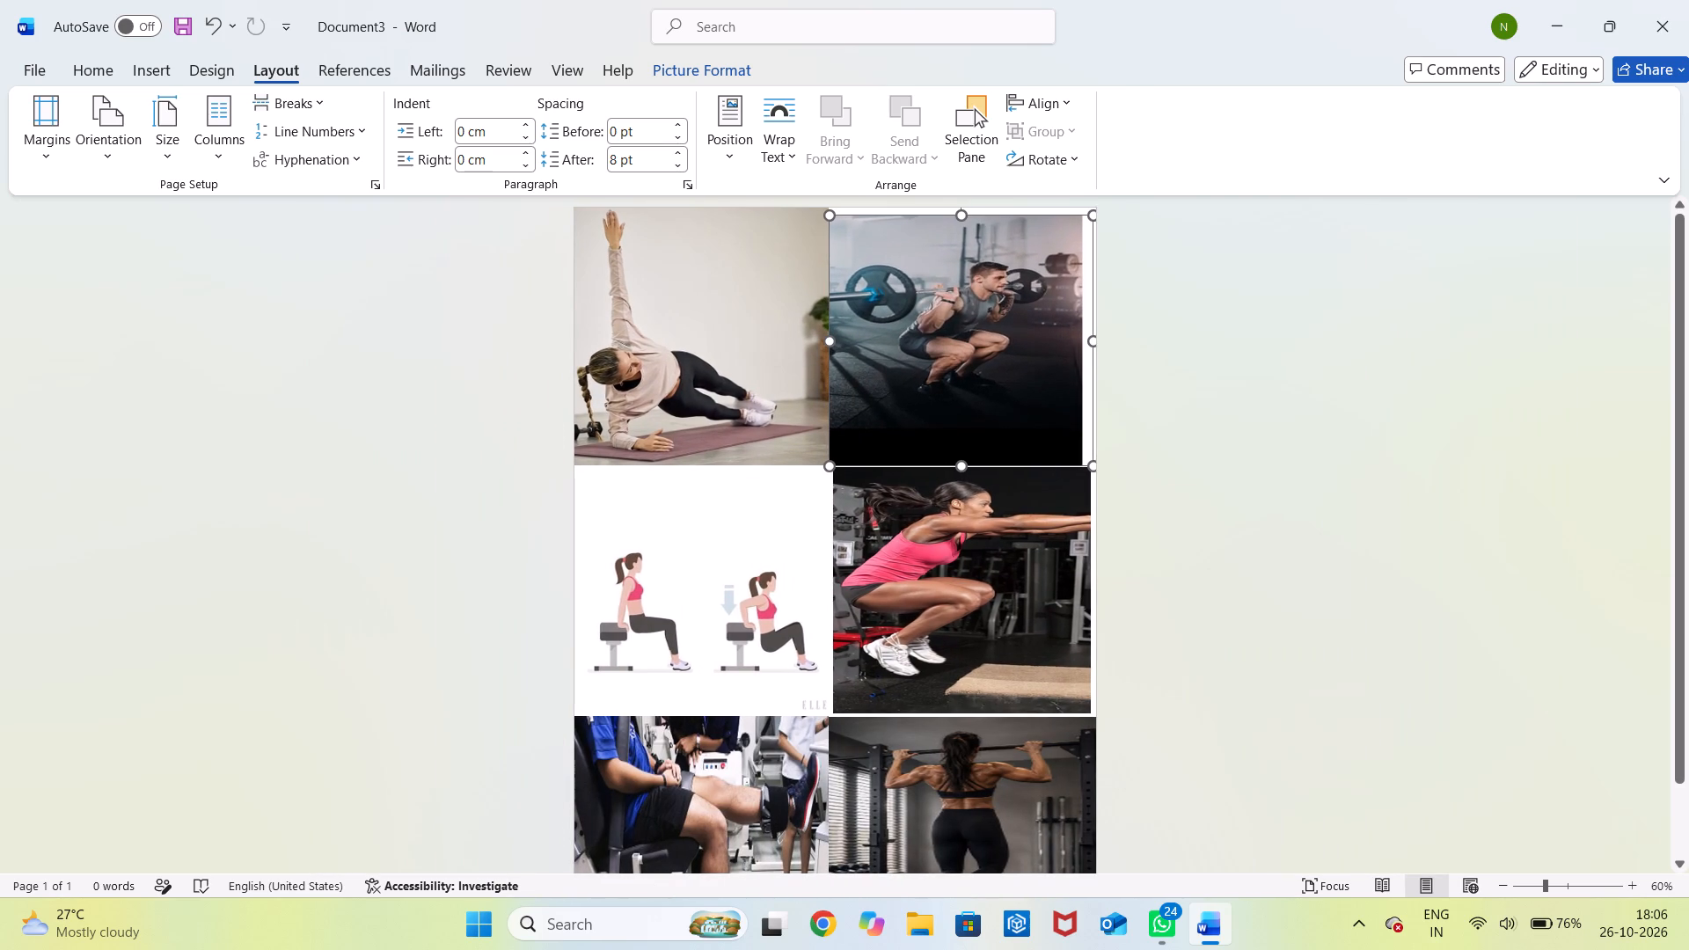
drag(952, 214, 952, 213)
click(1216, 281)
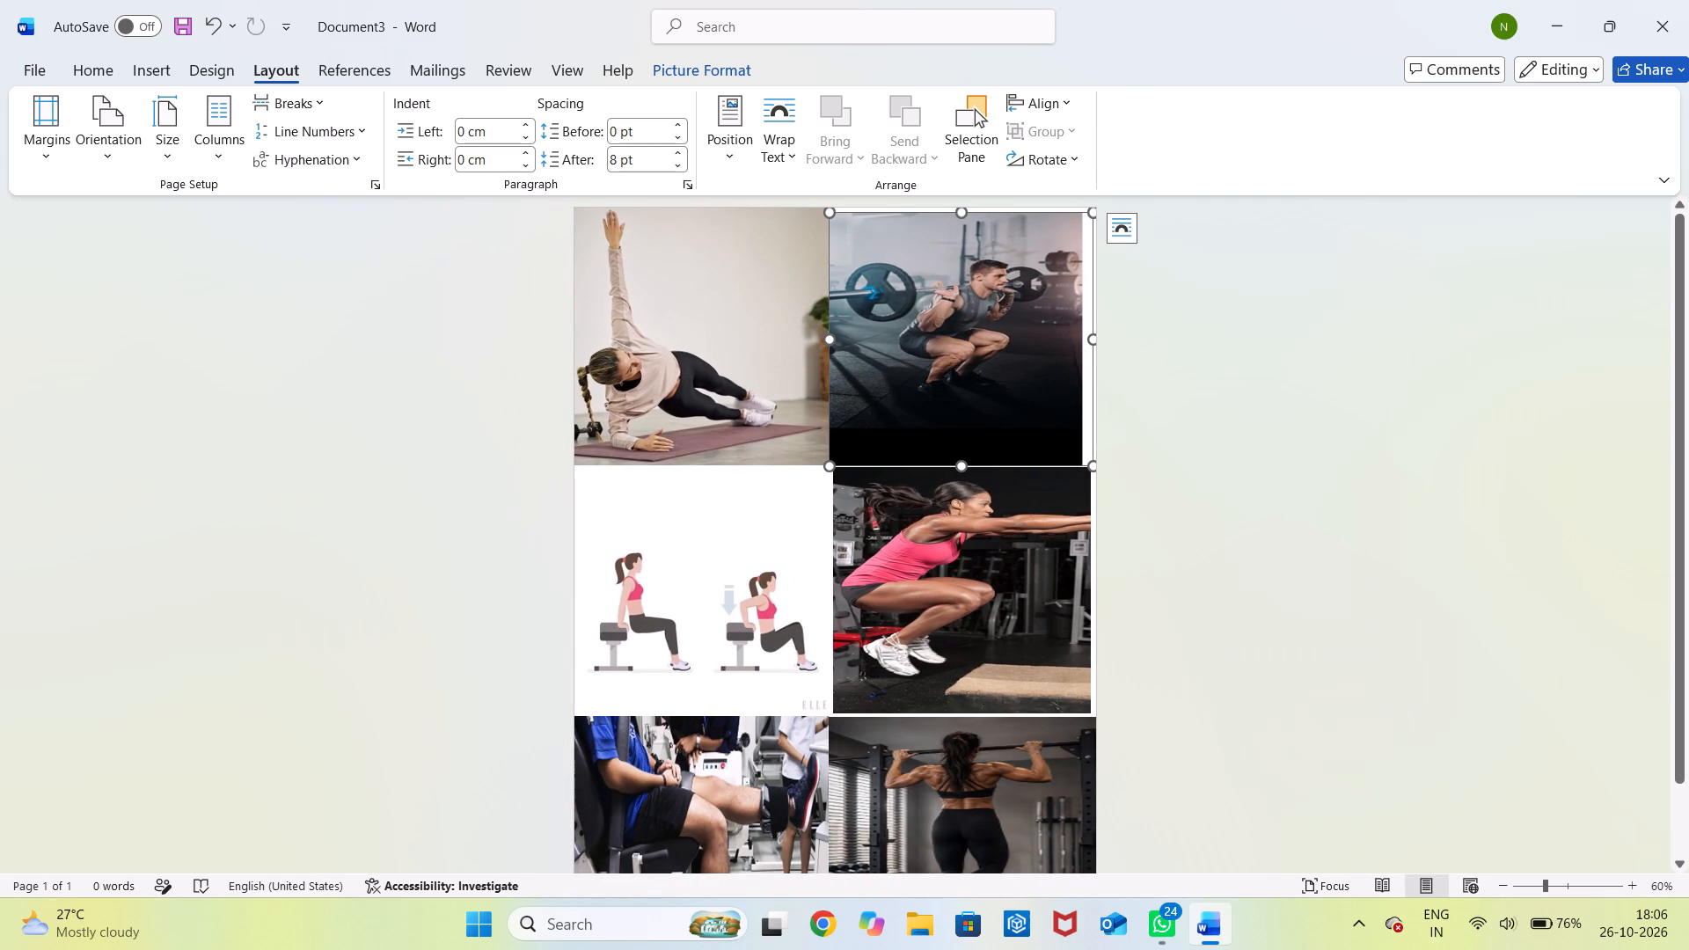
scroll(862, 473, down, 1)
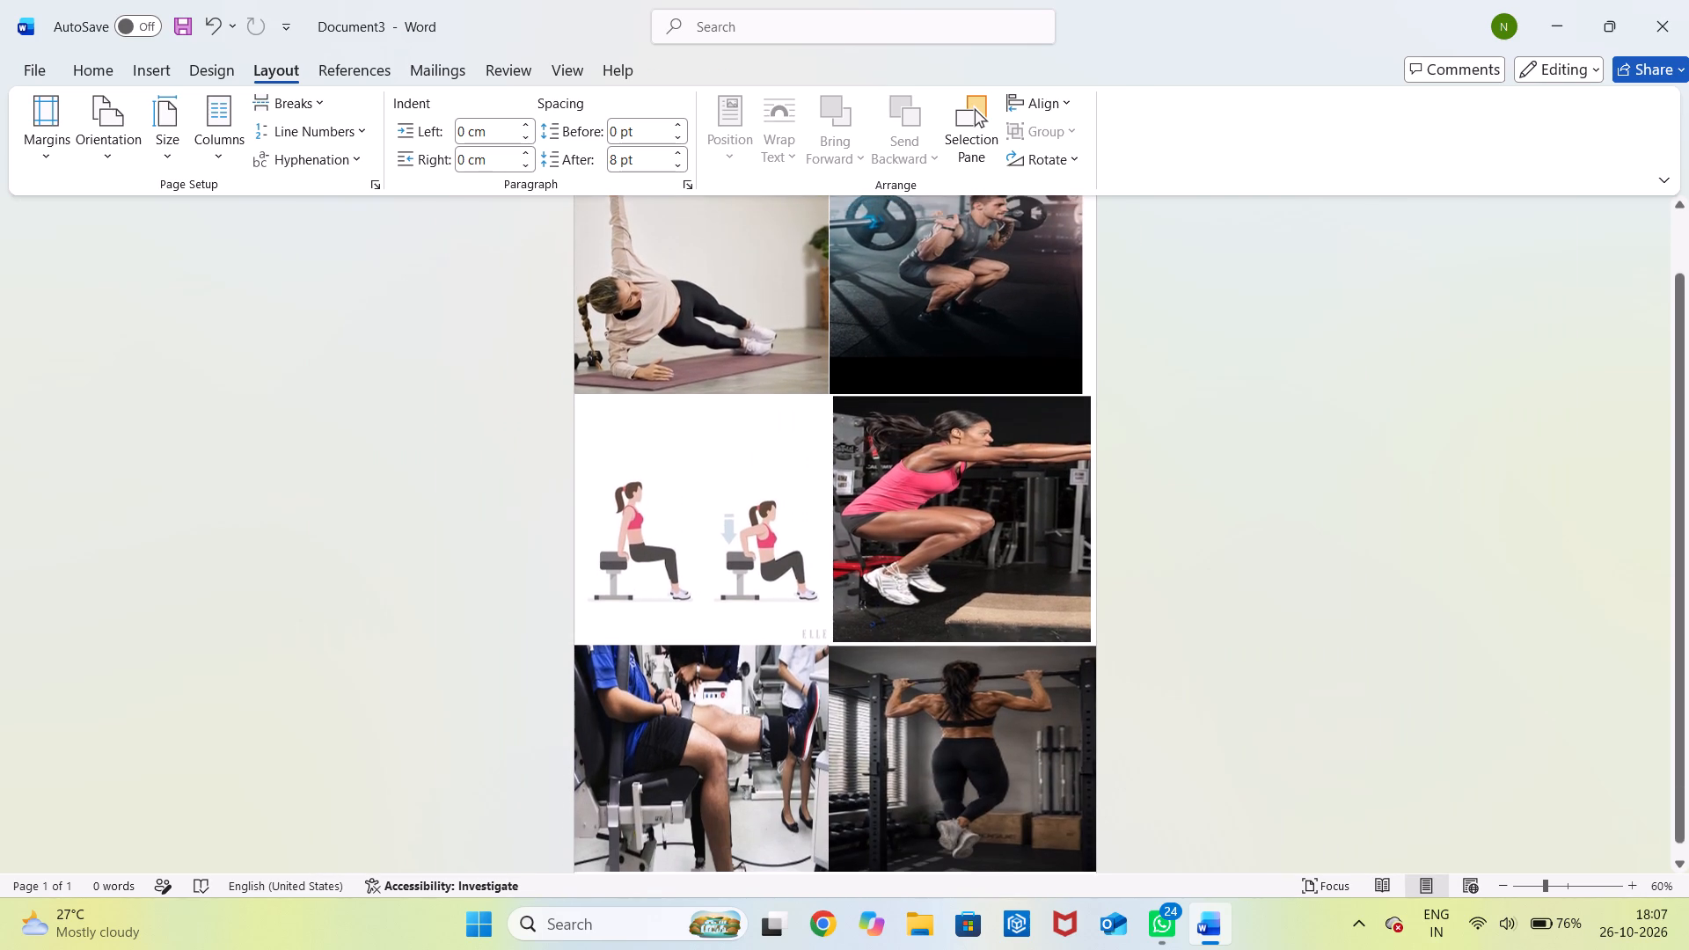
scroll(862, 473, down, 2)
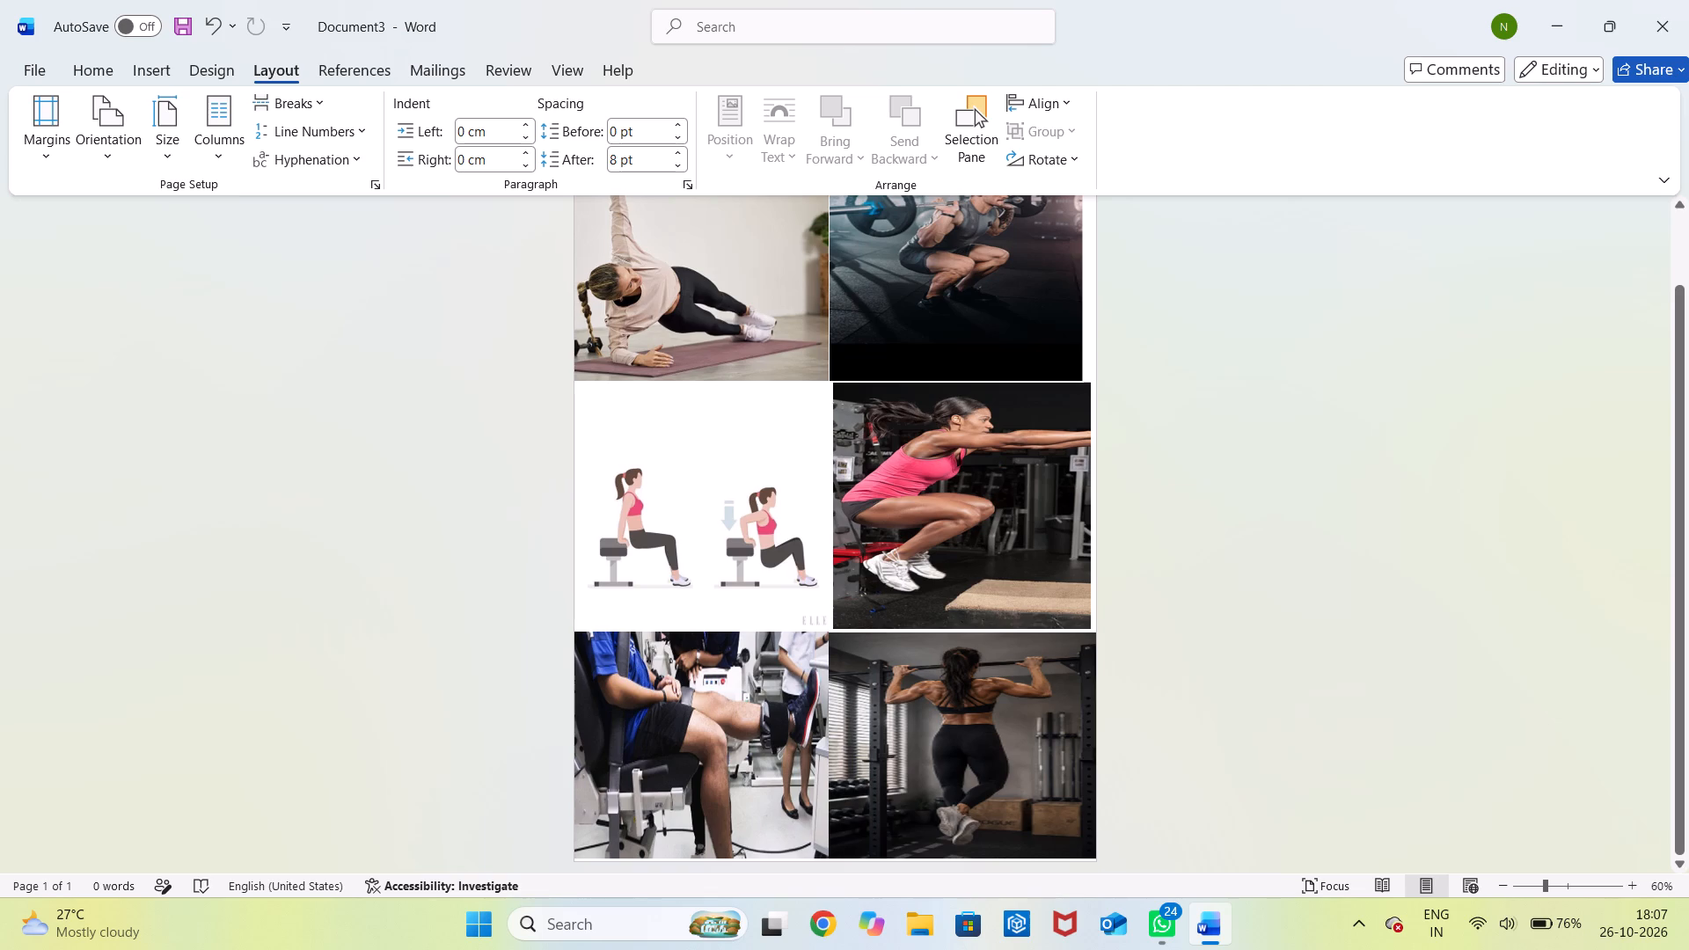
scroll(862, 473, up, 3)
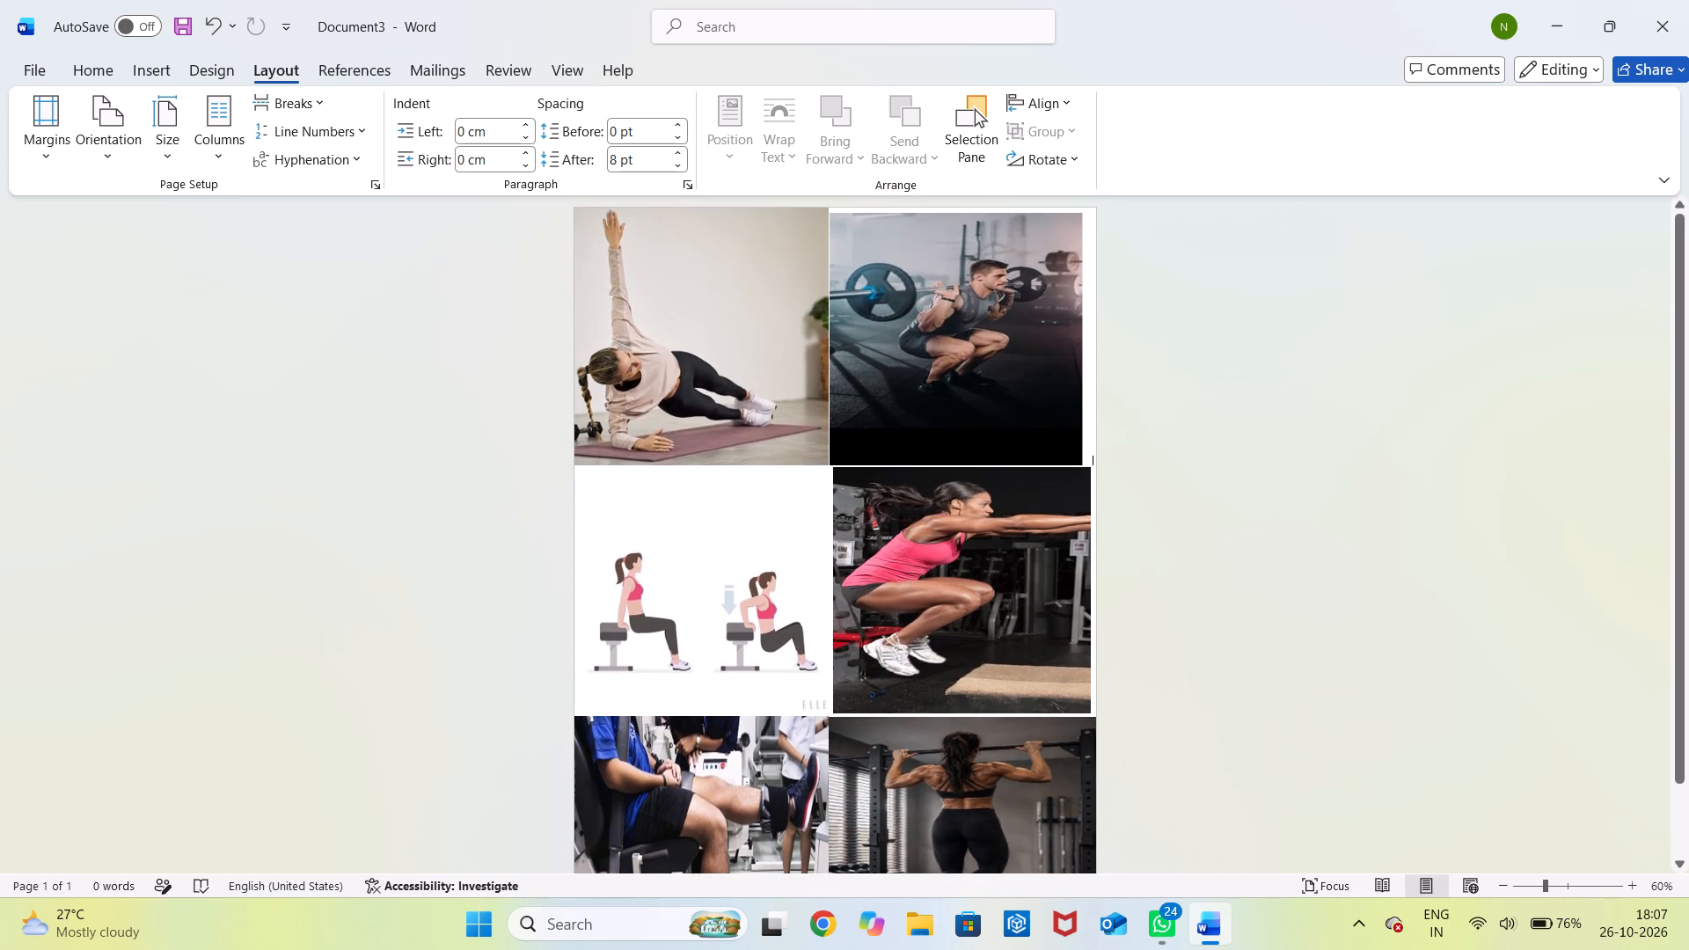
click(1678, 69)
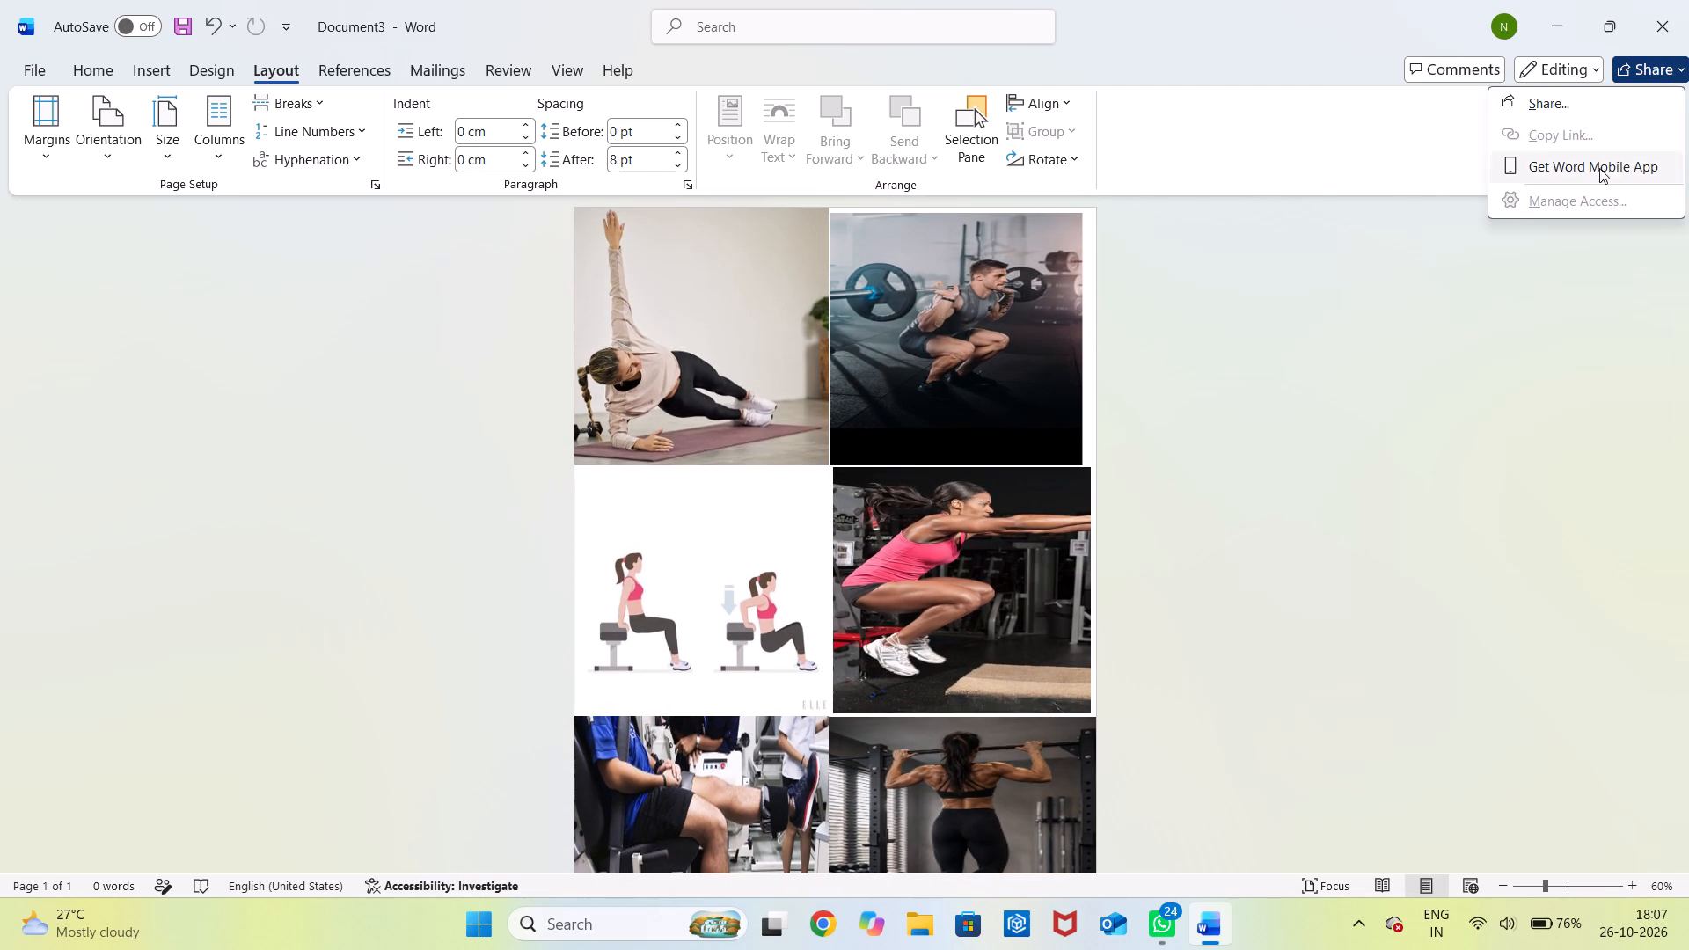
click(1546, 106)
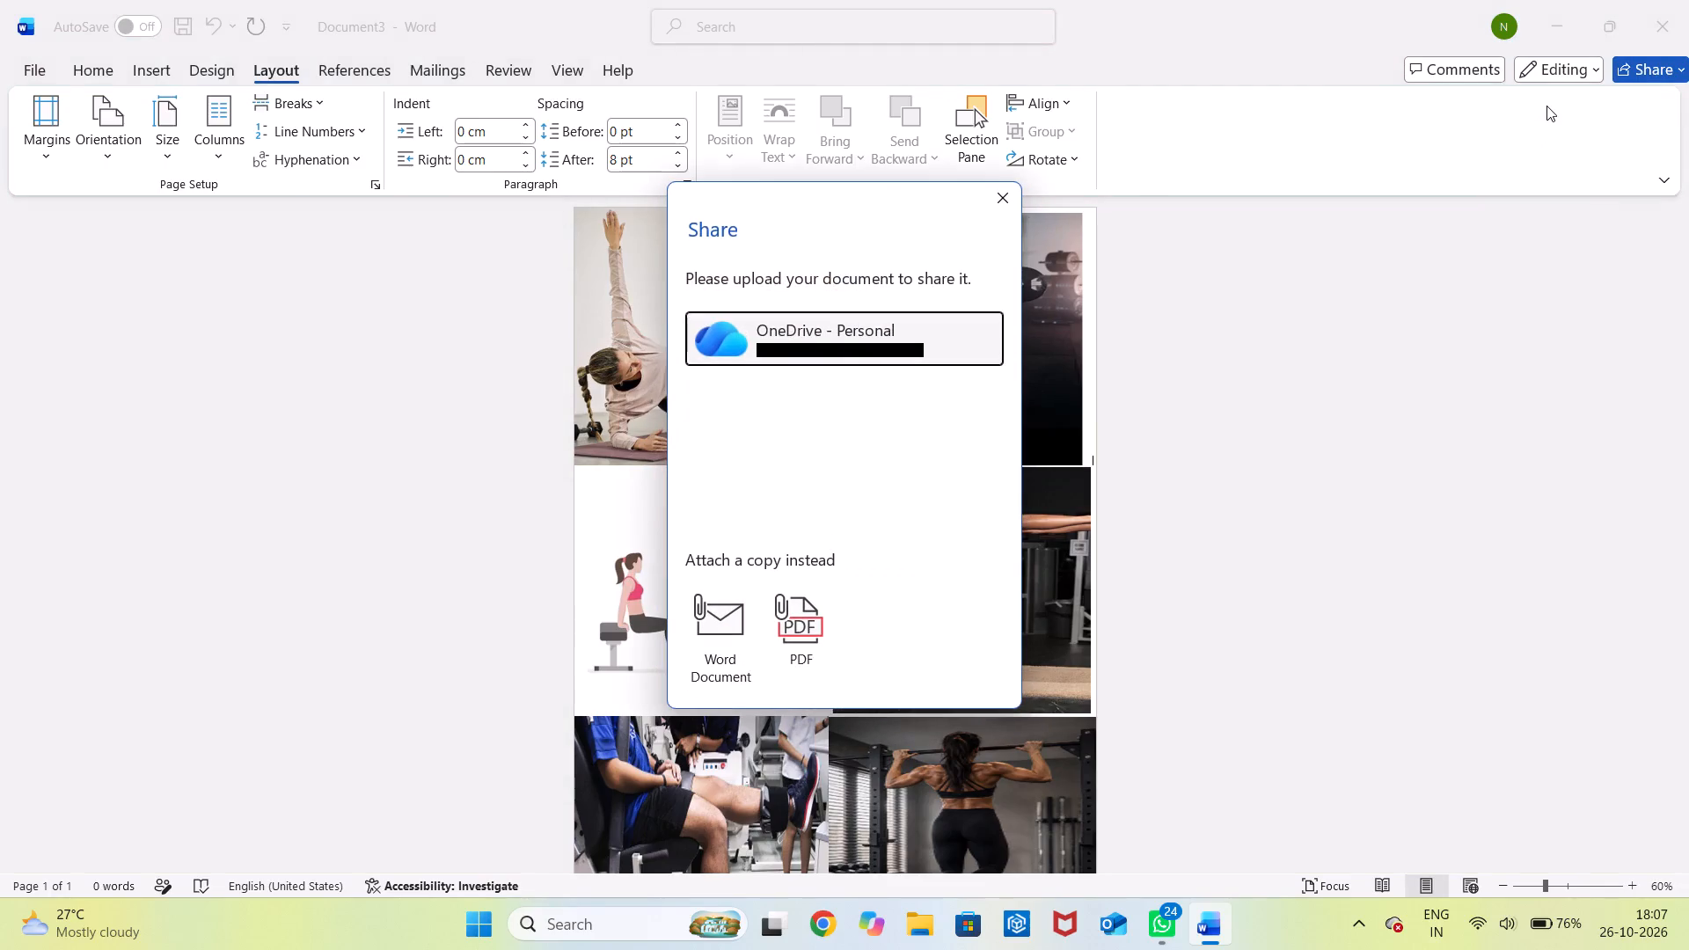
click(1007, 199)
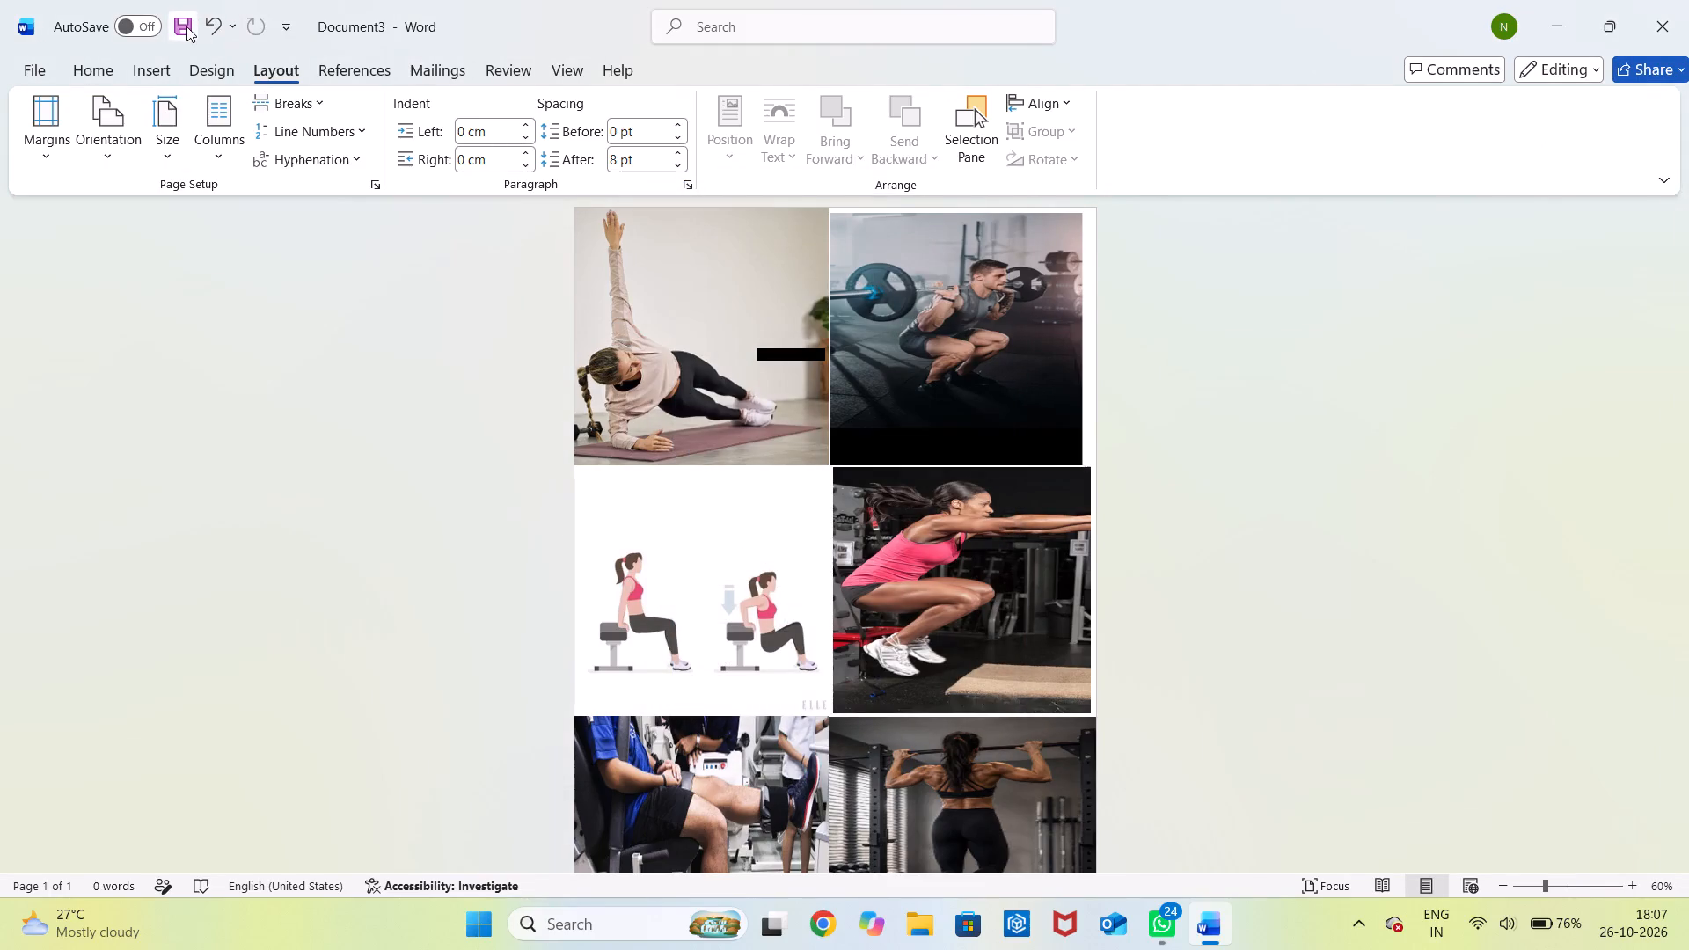
Save the document as "sec pic 2" in the OneDrive Personal Documents folder.
click(186, 26)
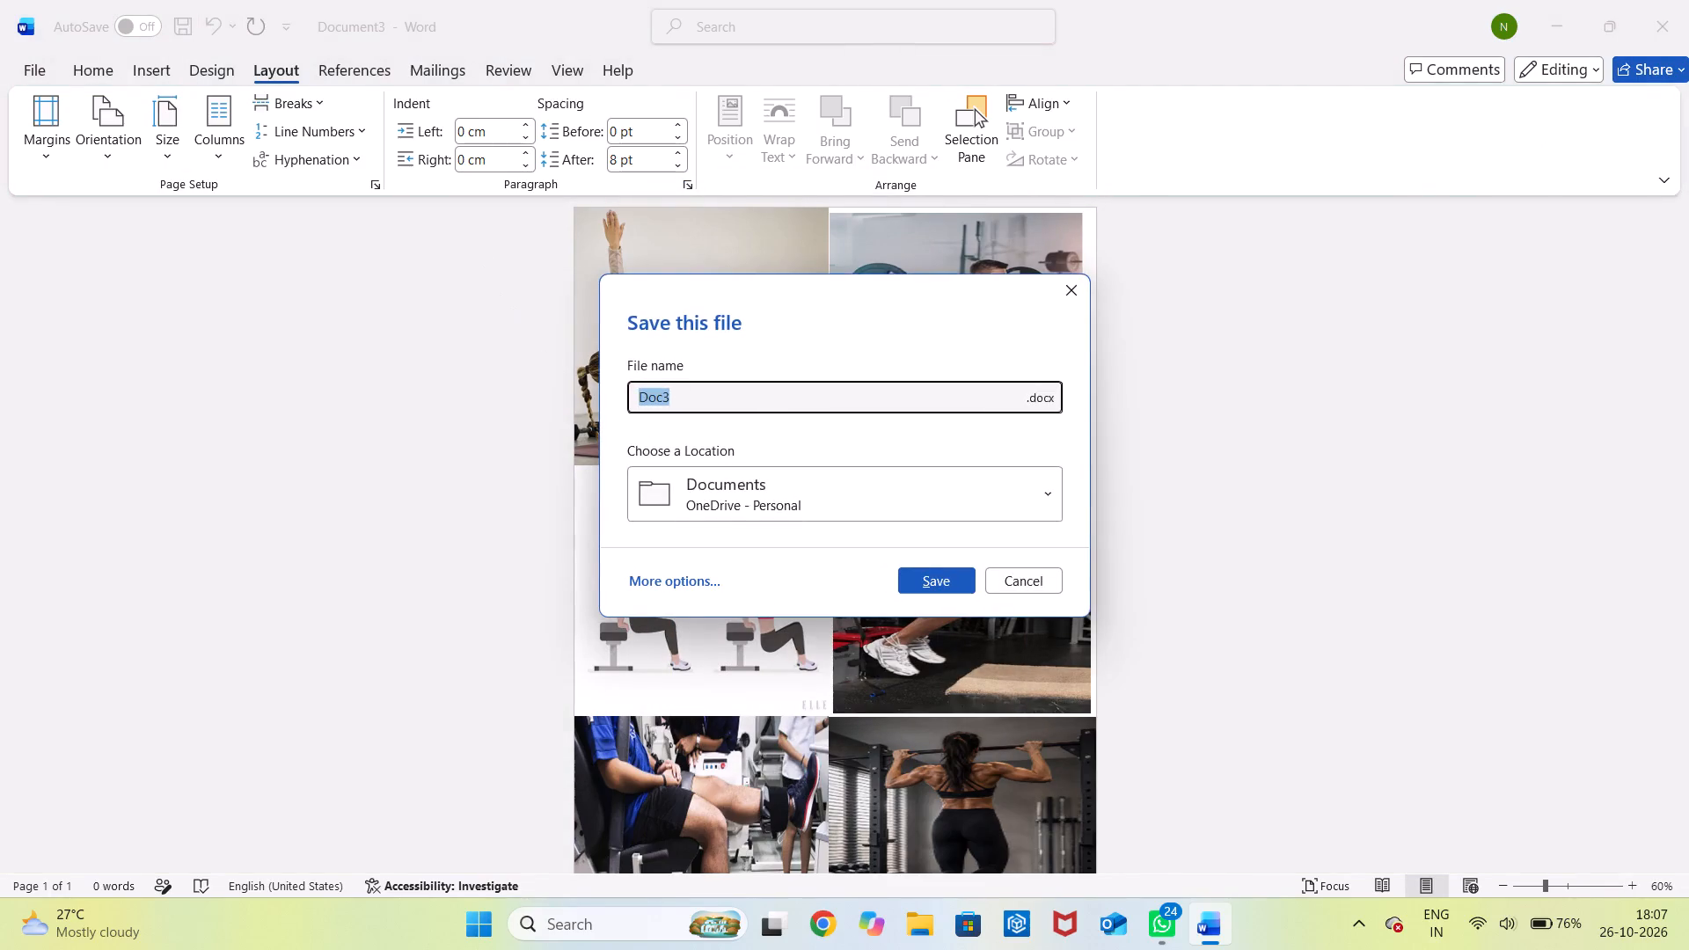
click(676, 392)
key(BackSpace)
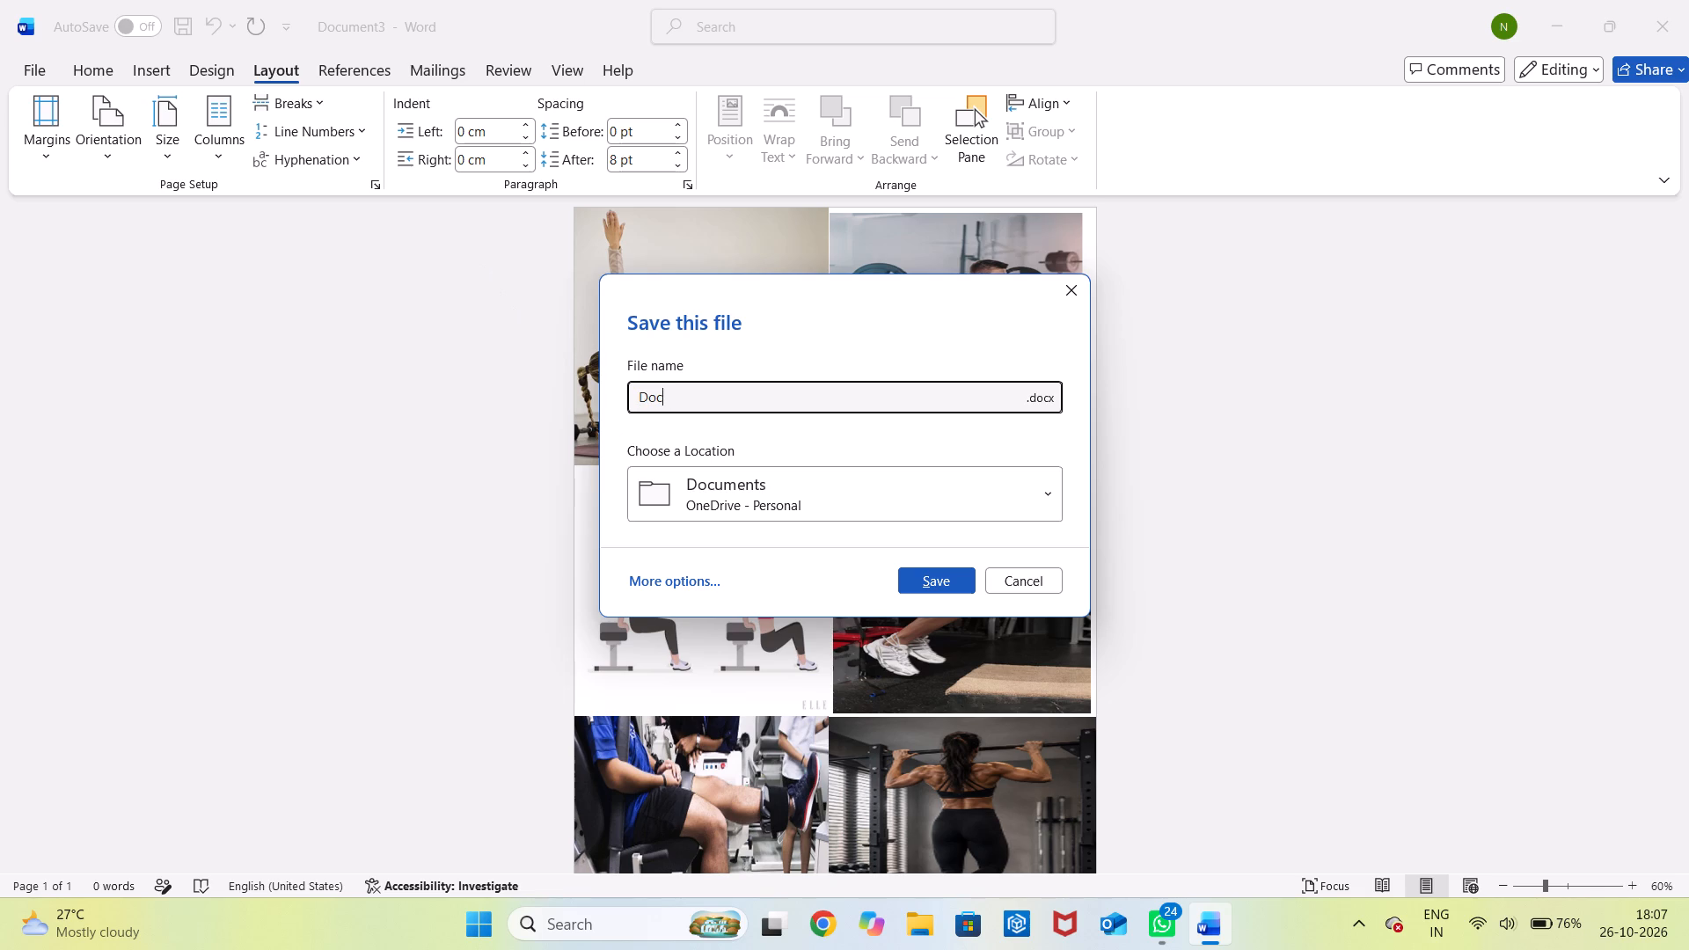
key(BackSpace)
key(BackSpace)
key(BackSpace)
text(se)
text(c pic 2)
click(944, 575)
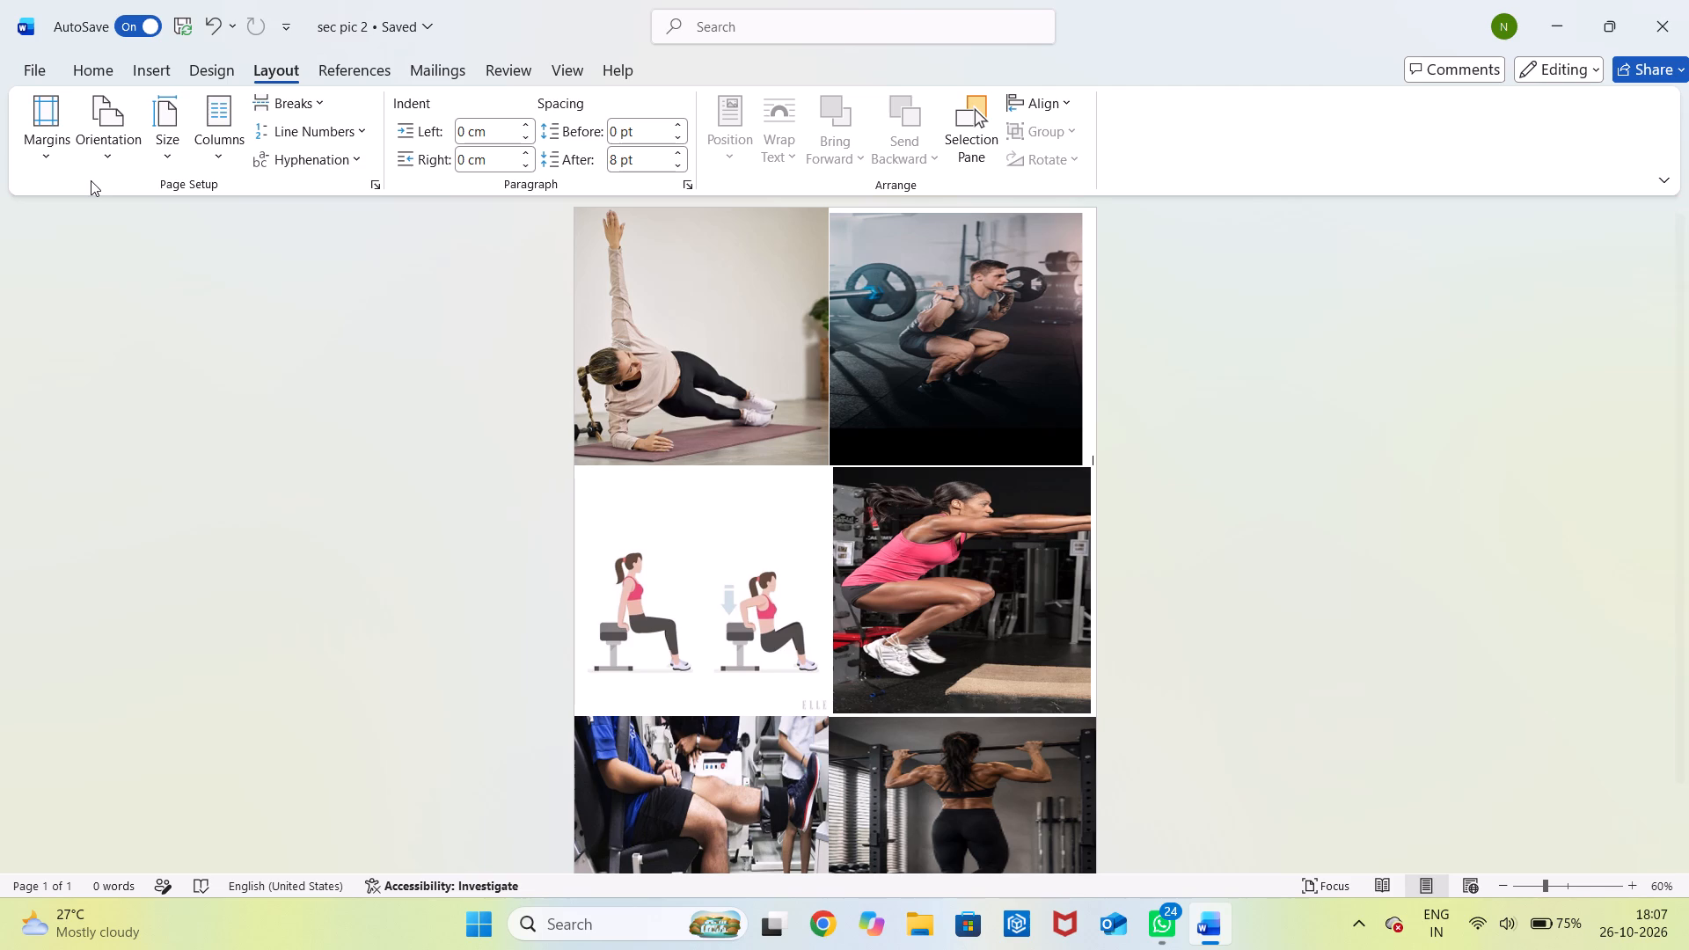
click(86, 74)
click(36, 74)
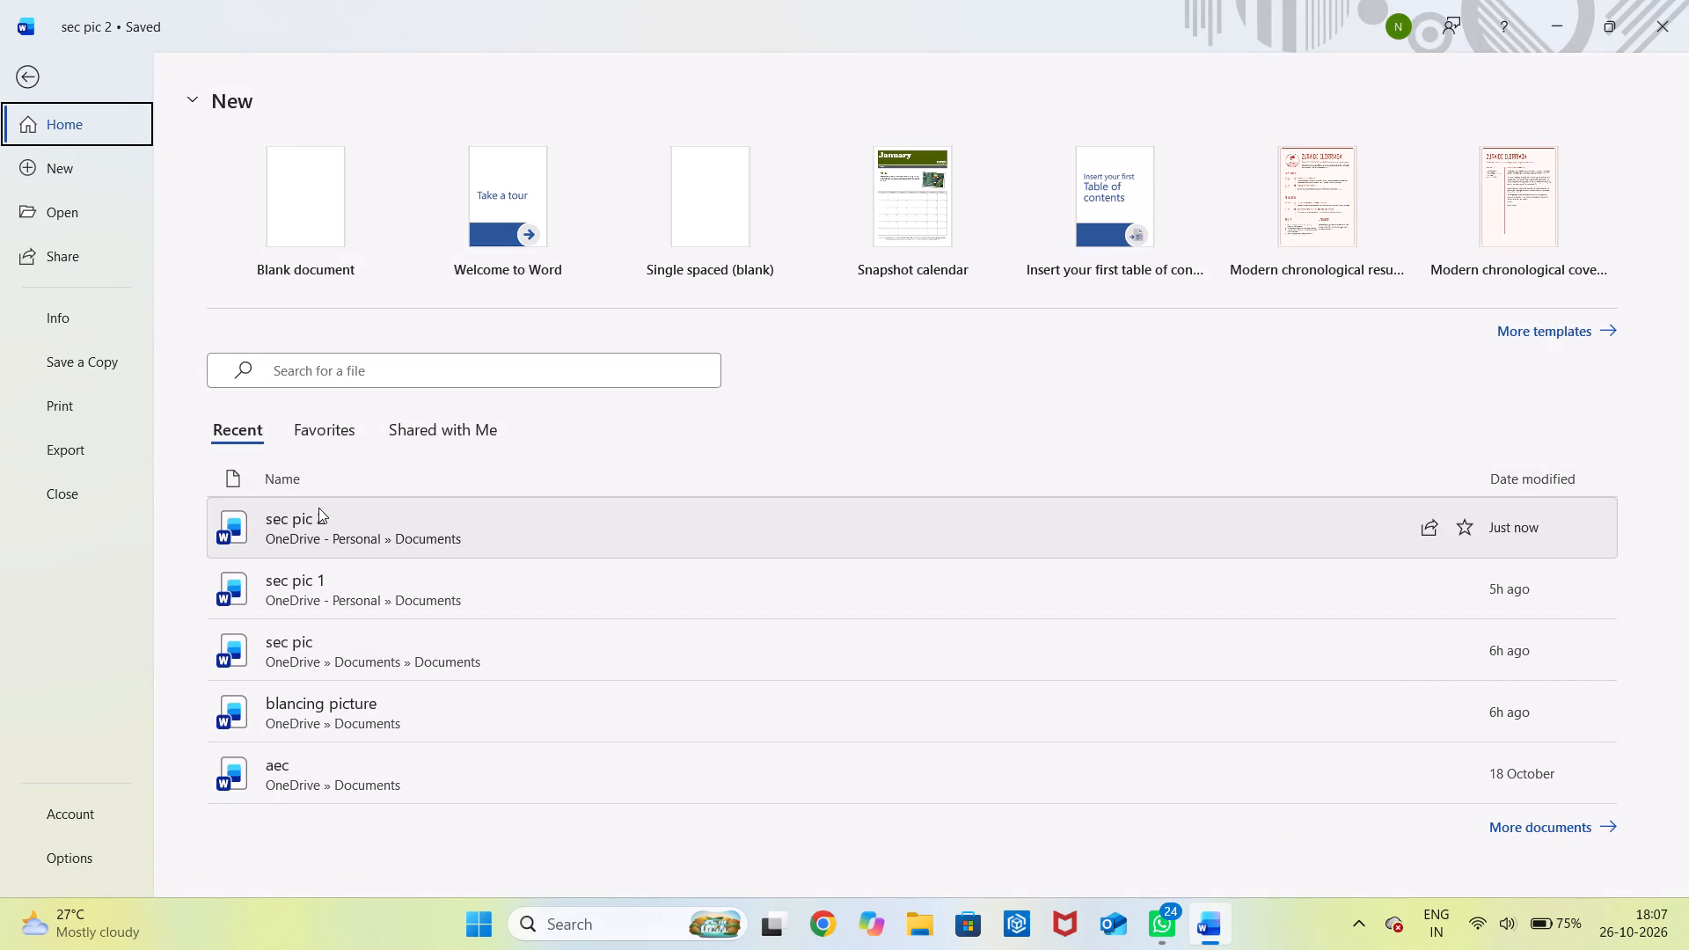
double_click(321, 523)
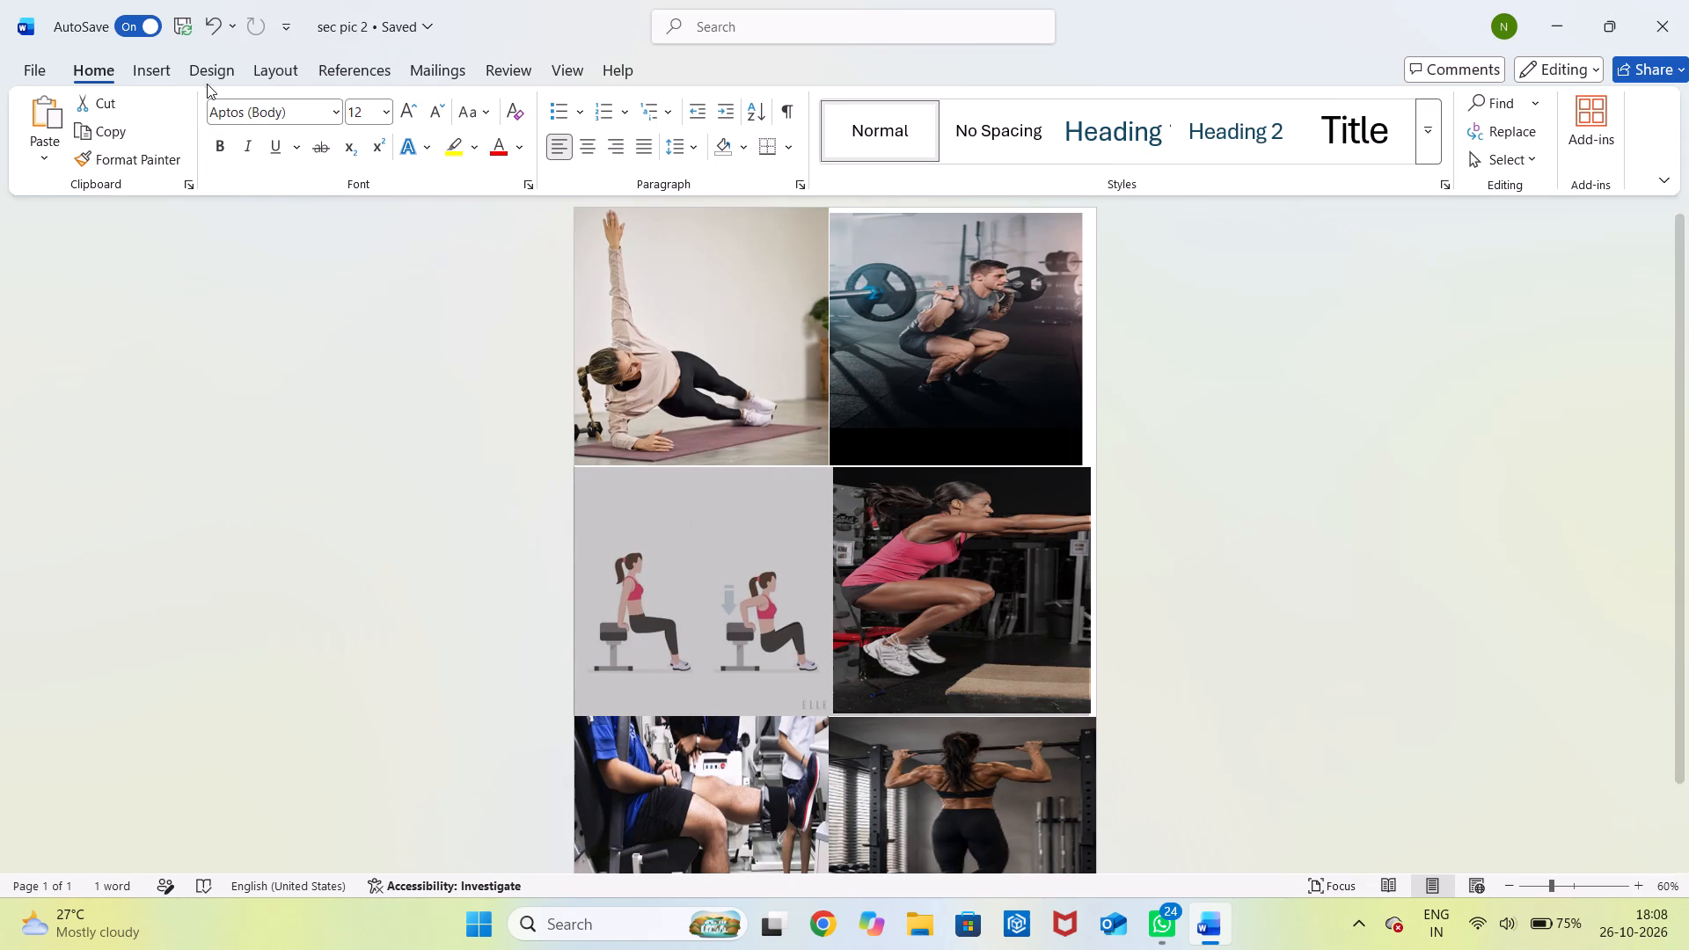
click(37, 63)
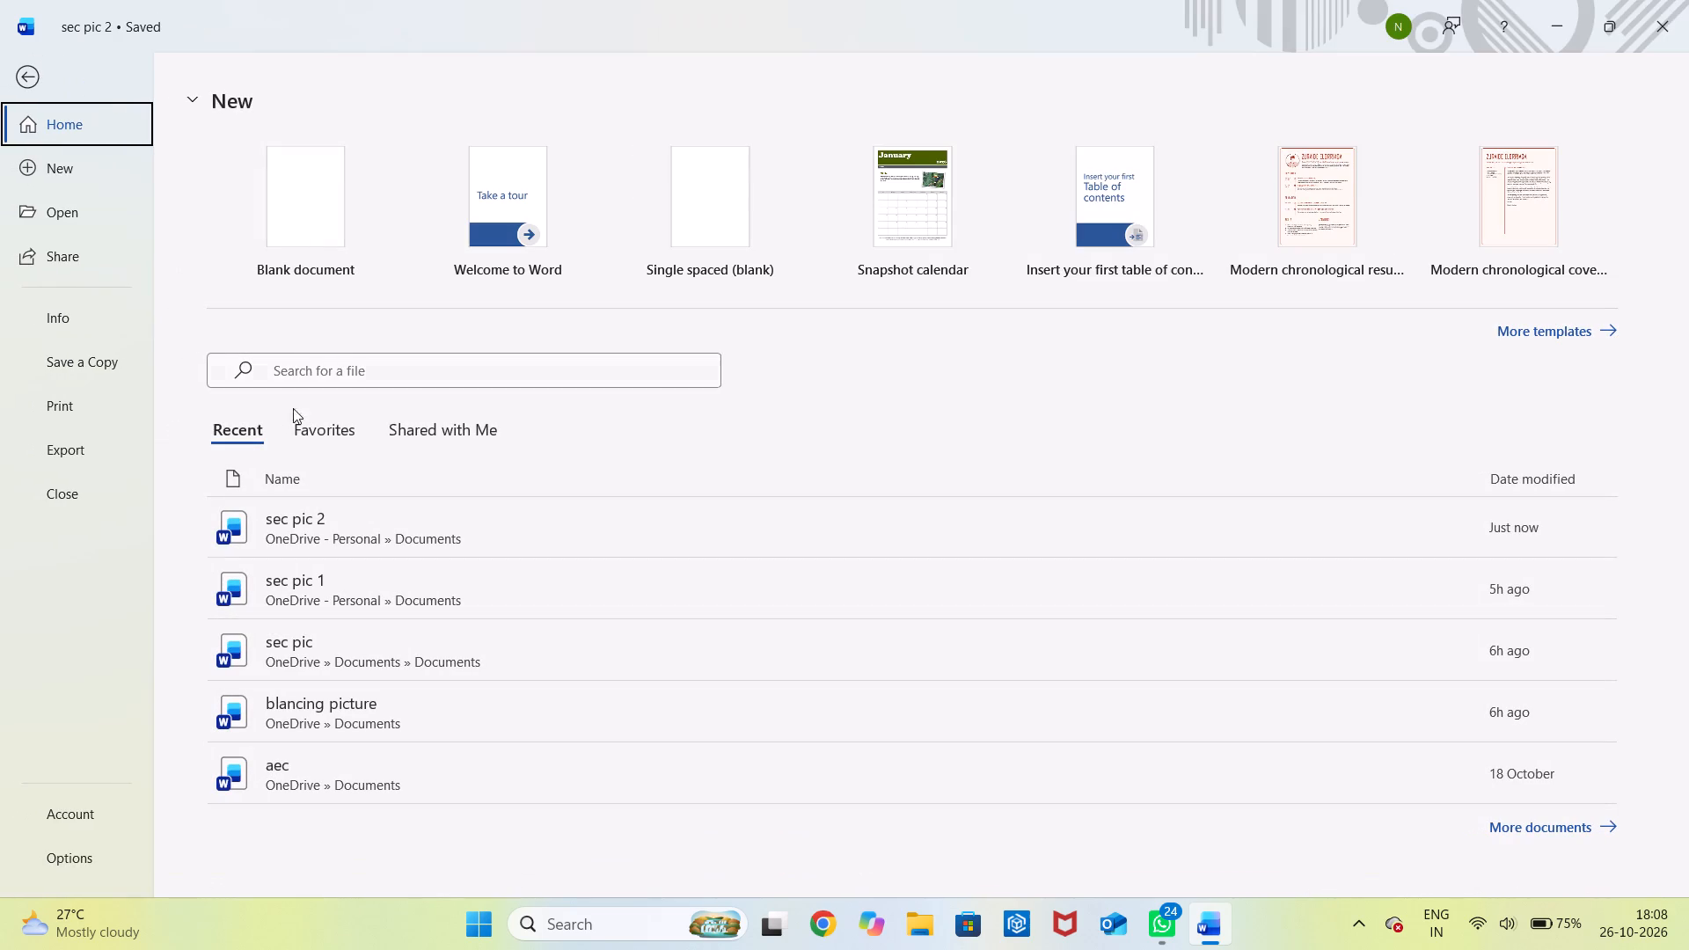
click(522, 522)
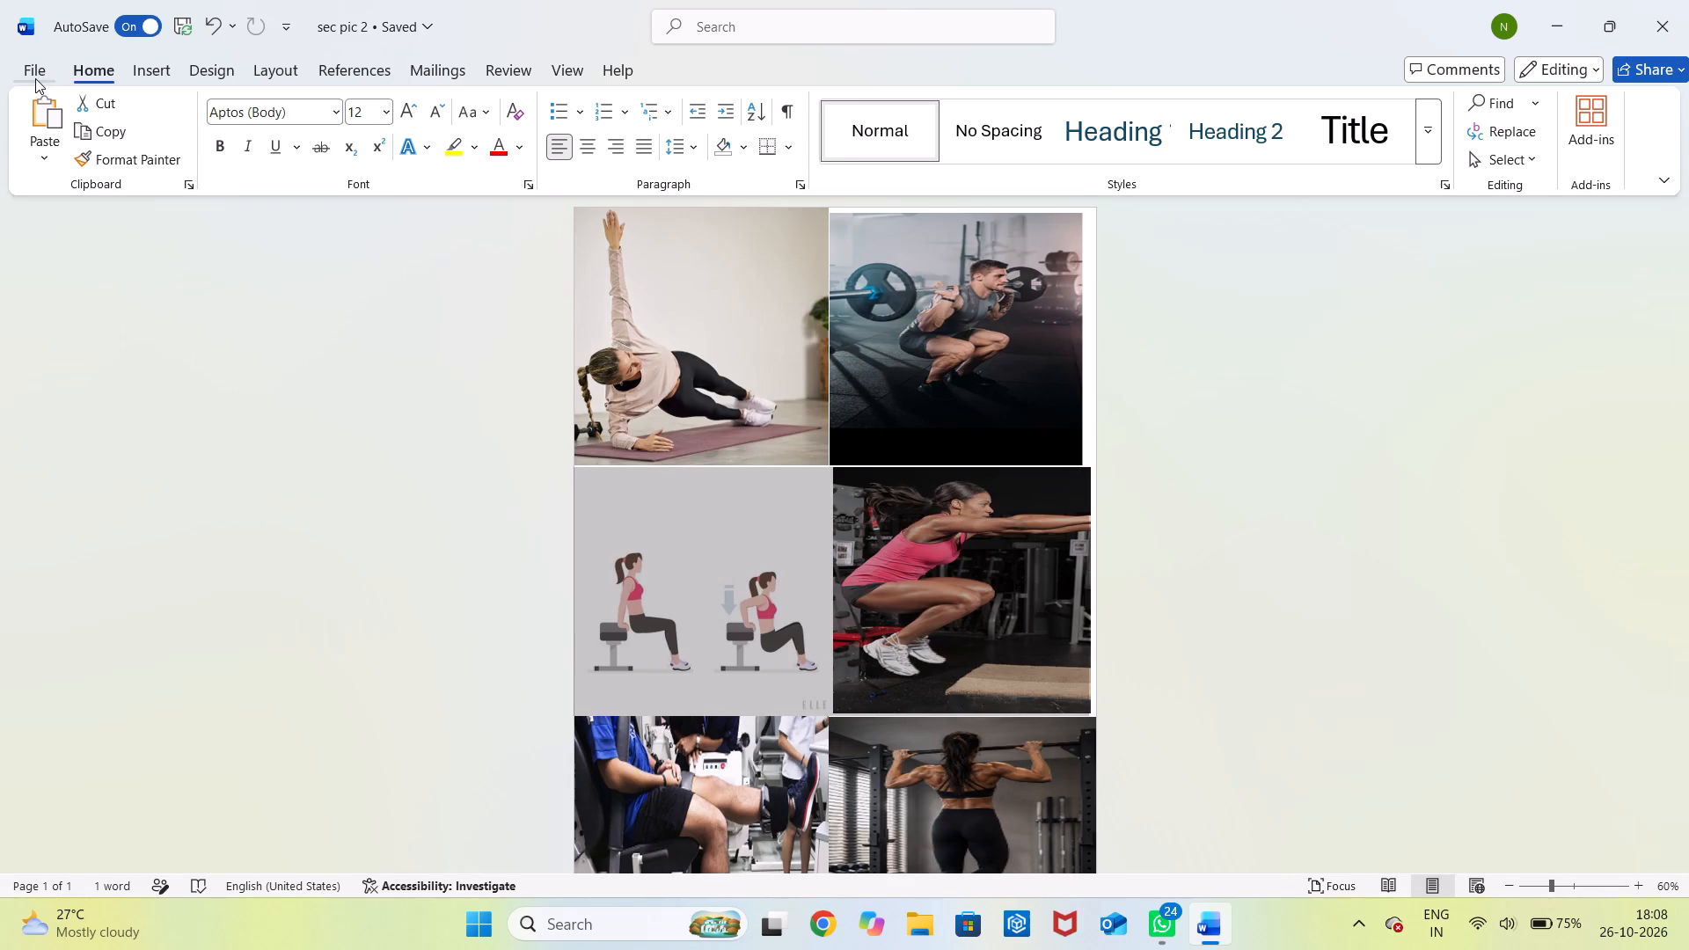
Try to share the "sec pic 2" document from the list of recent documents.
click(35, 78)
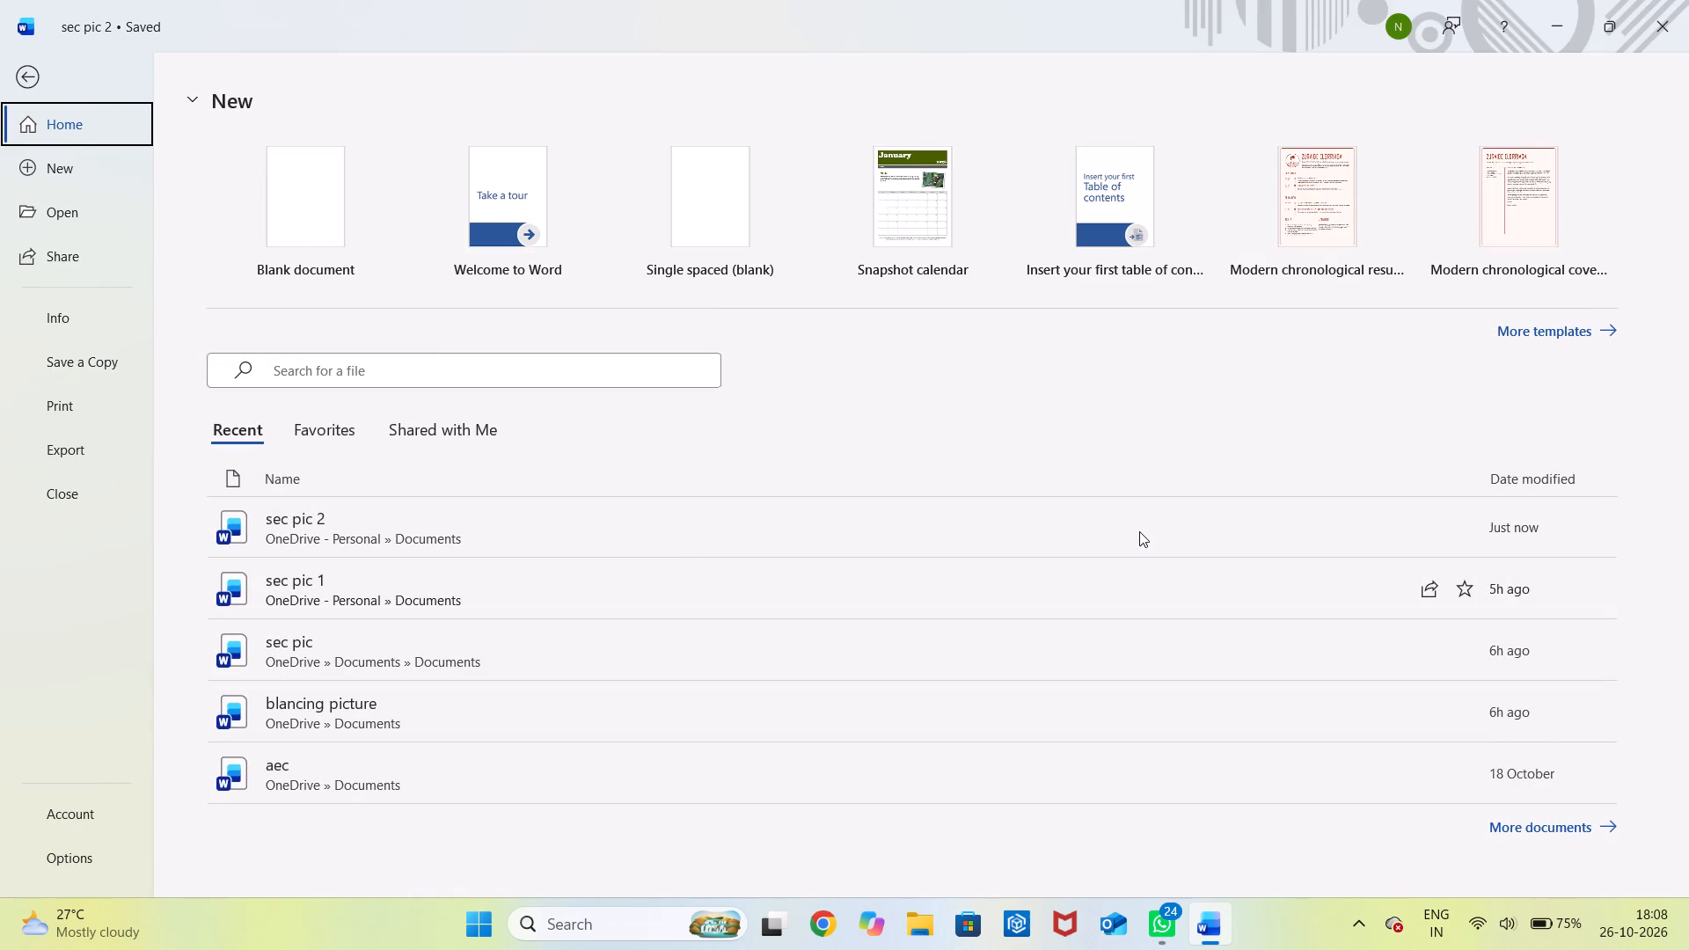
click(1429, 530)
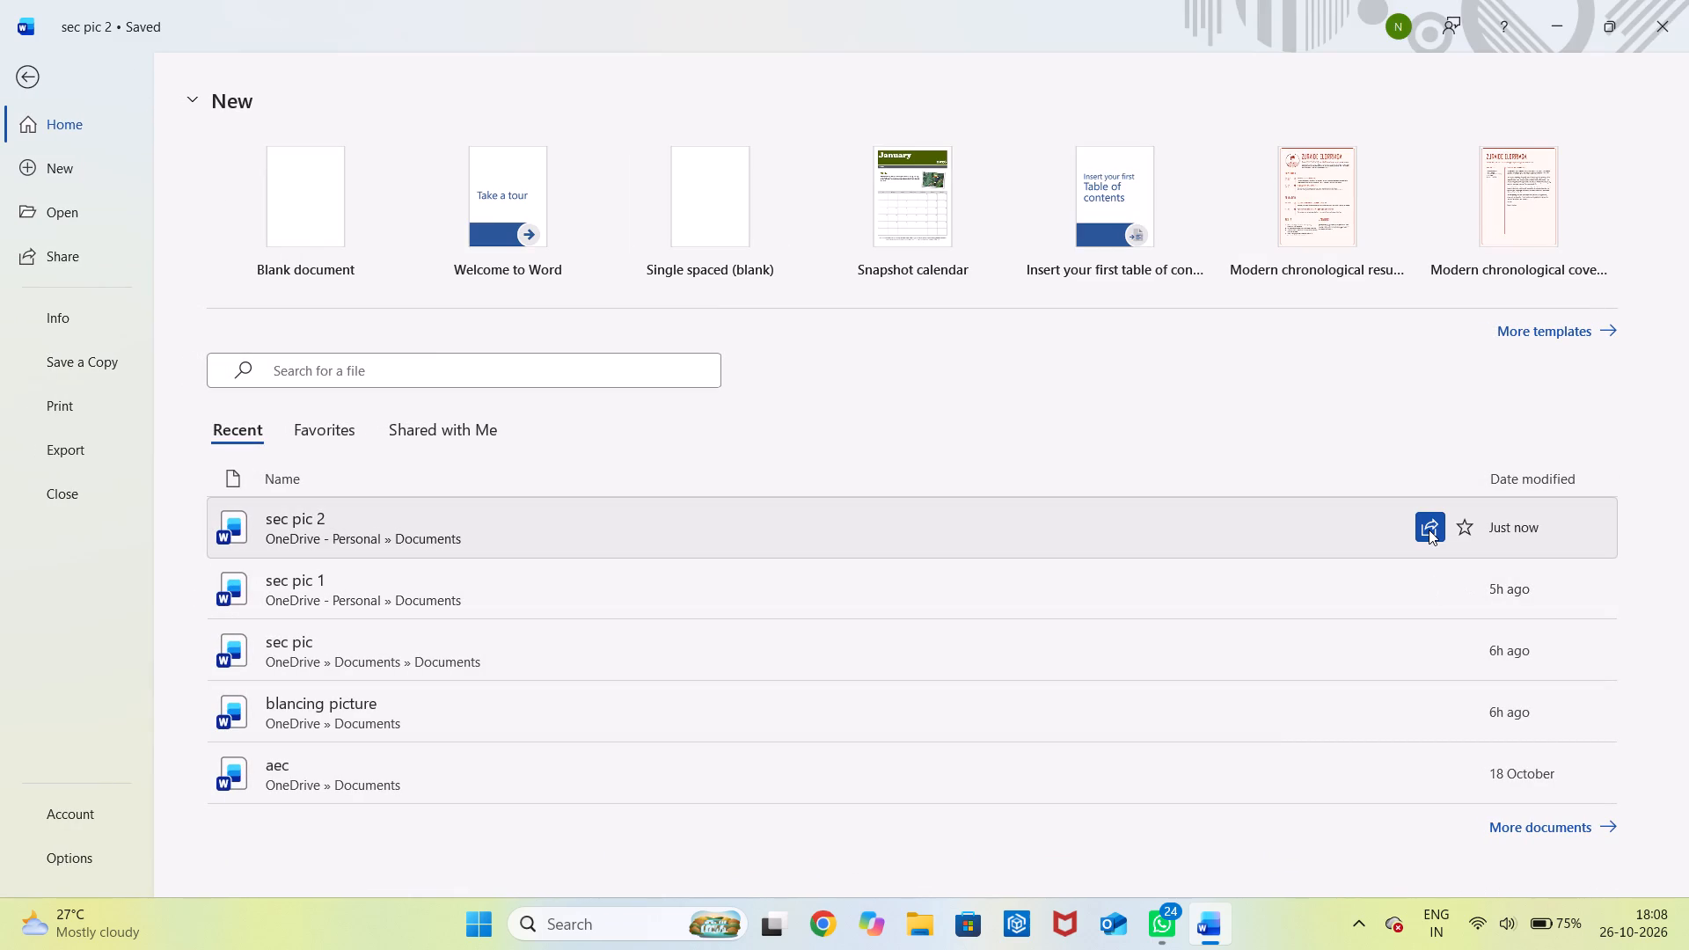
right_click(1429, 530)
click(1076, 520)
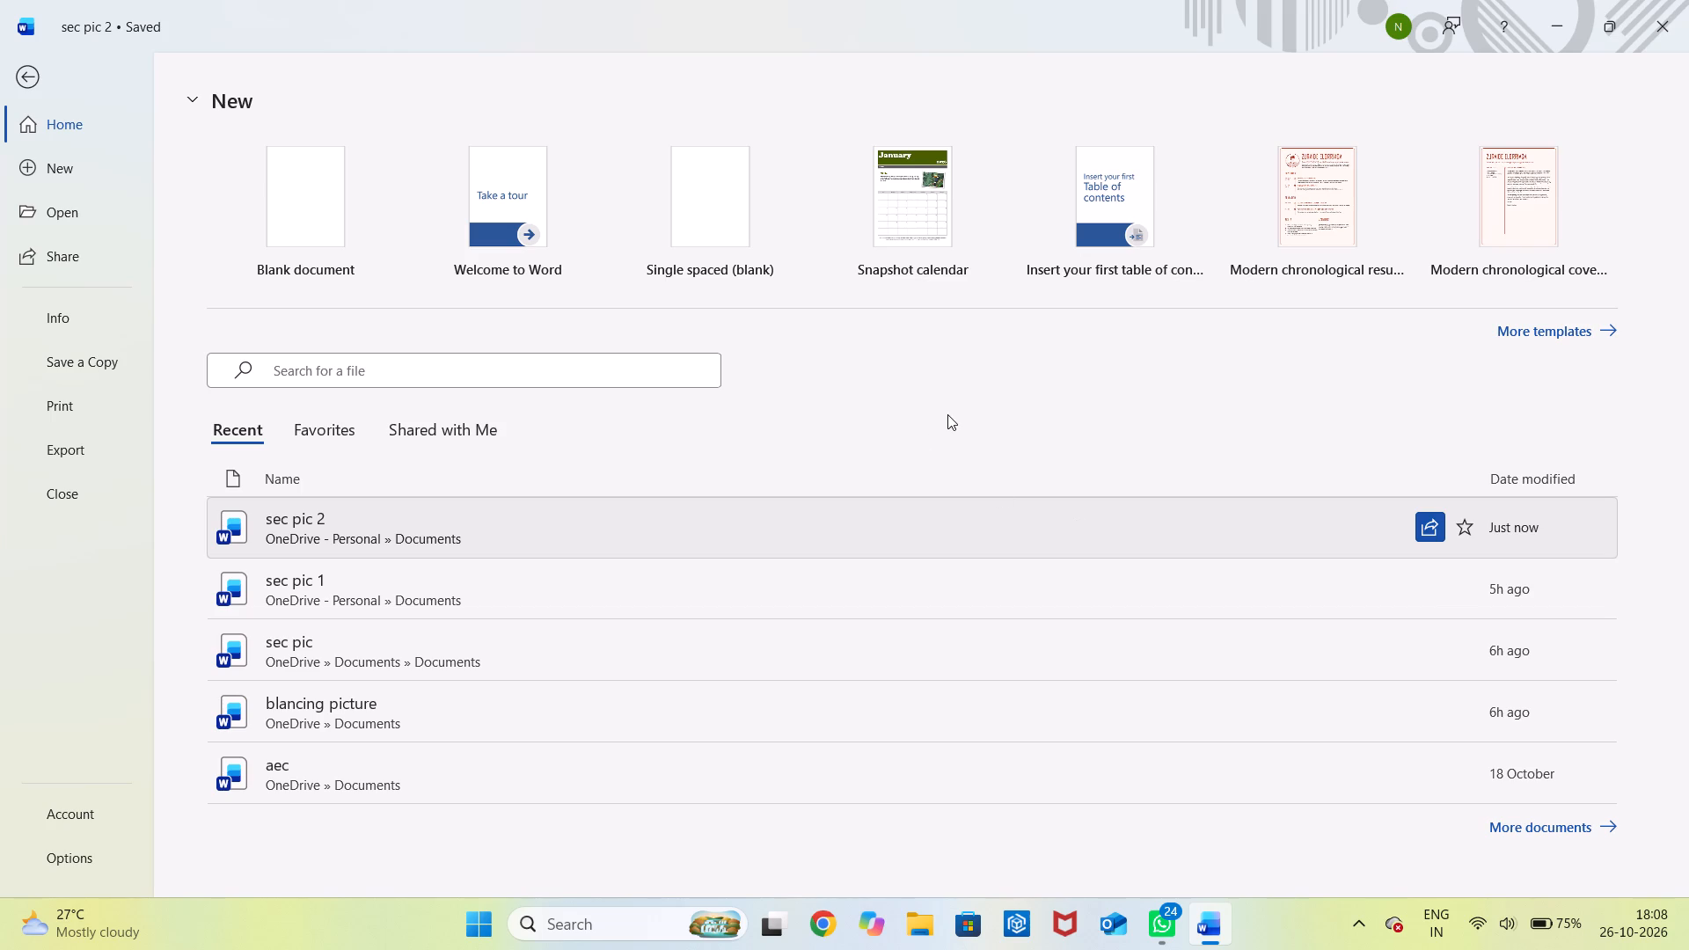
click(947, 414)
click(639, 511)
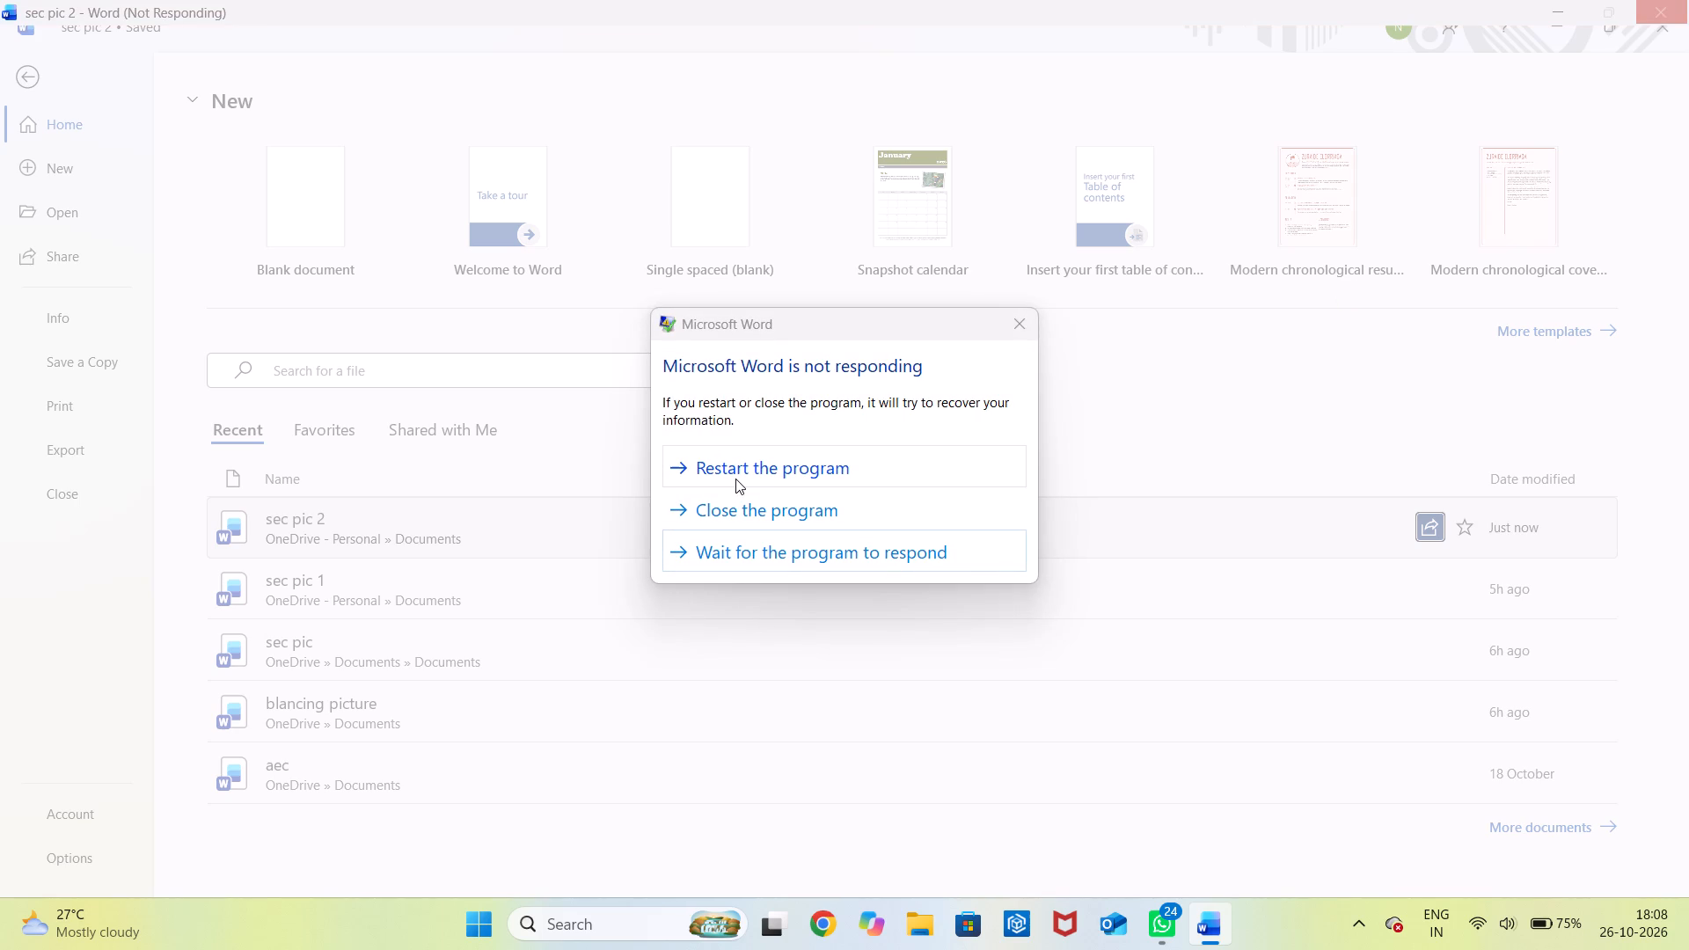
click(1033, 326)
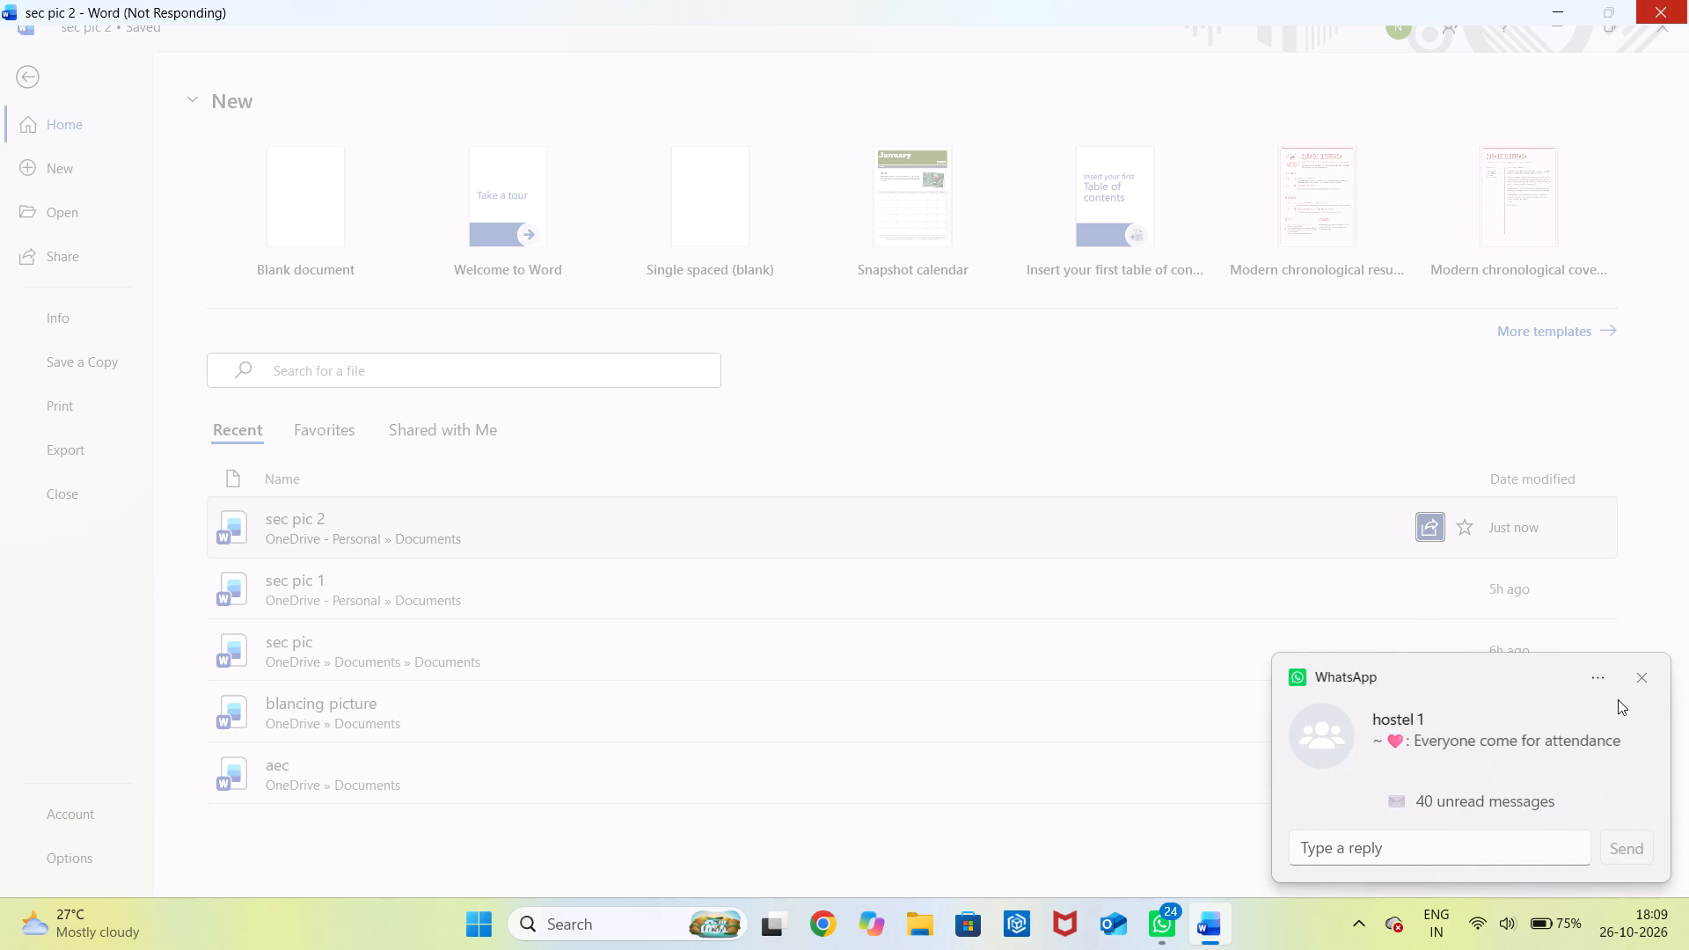
Dismiss the WhatsApp message notification.
click(1654, 672)
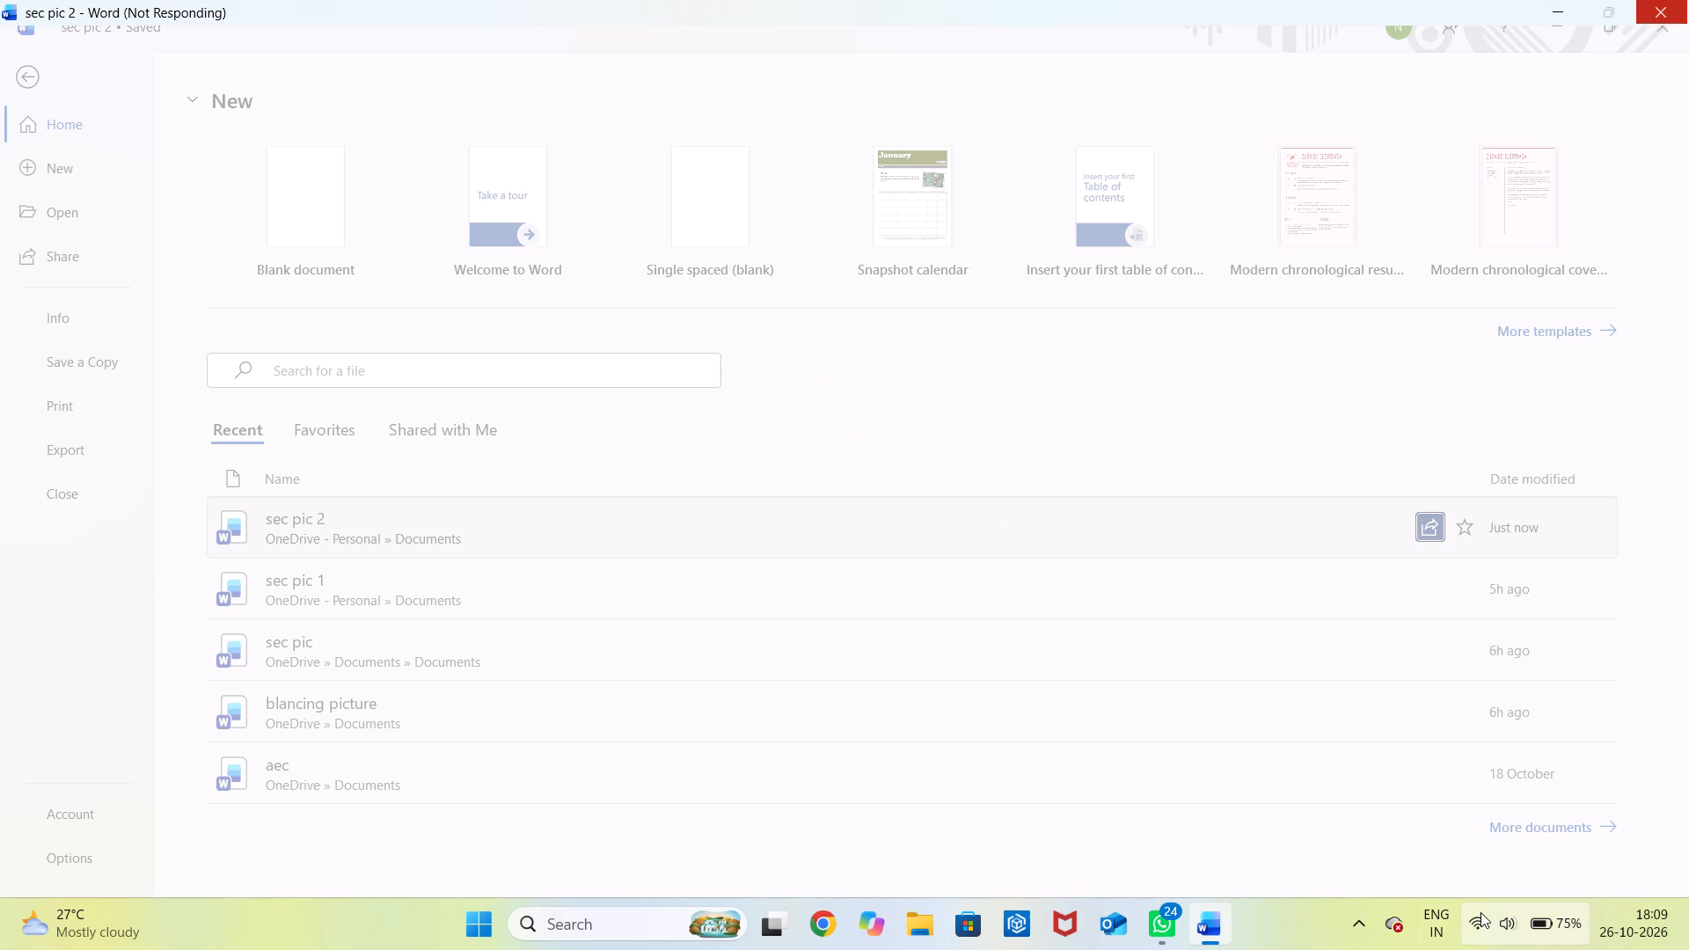
click(1481, 912)
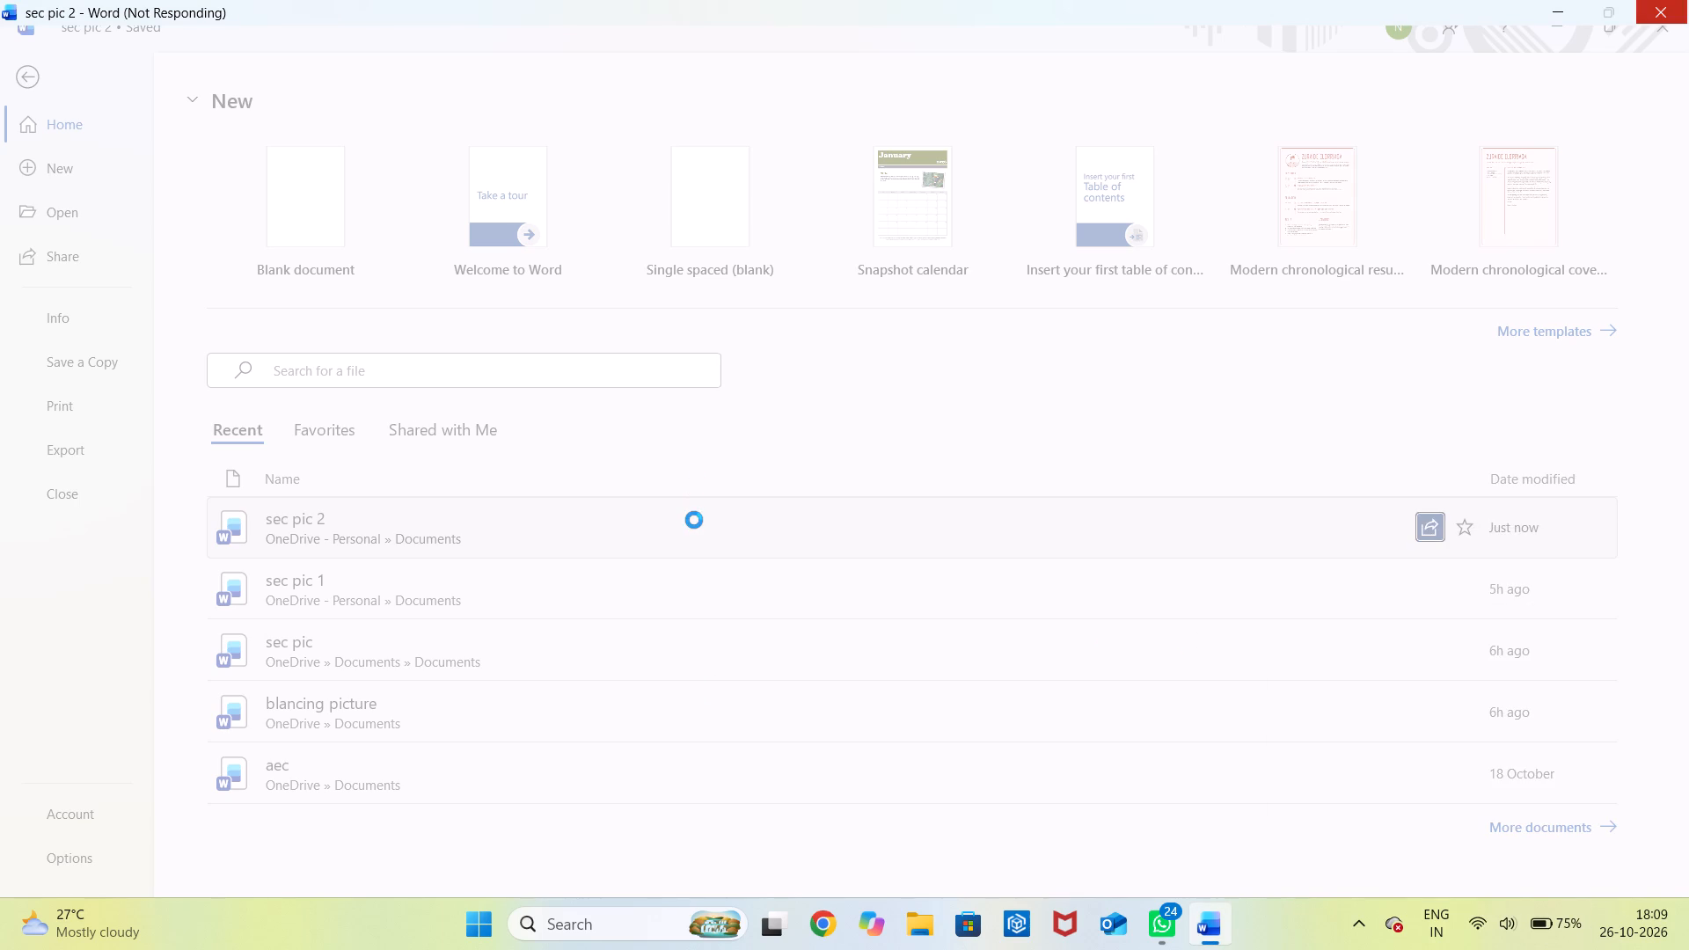
Switch to File Explorer to locate the saved "sec pic 2" document.
click(925, 919)
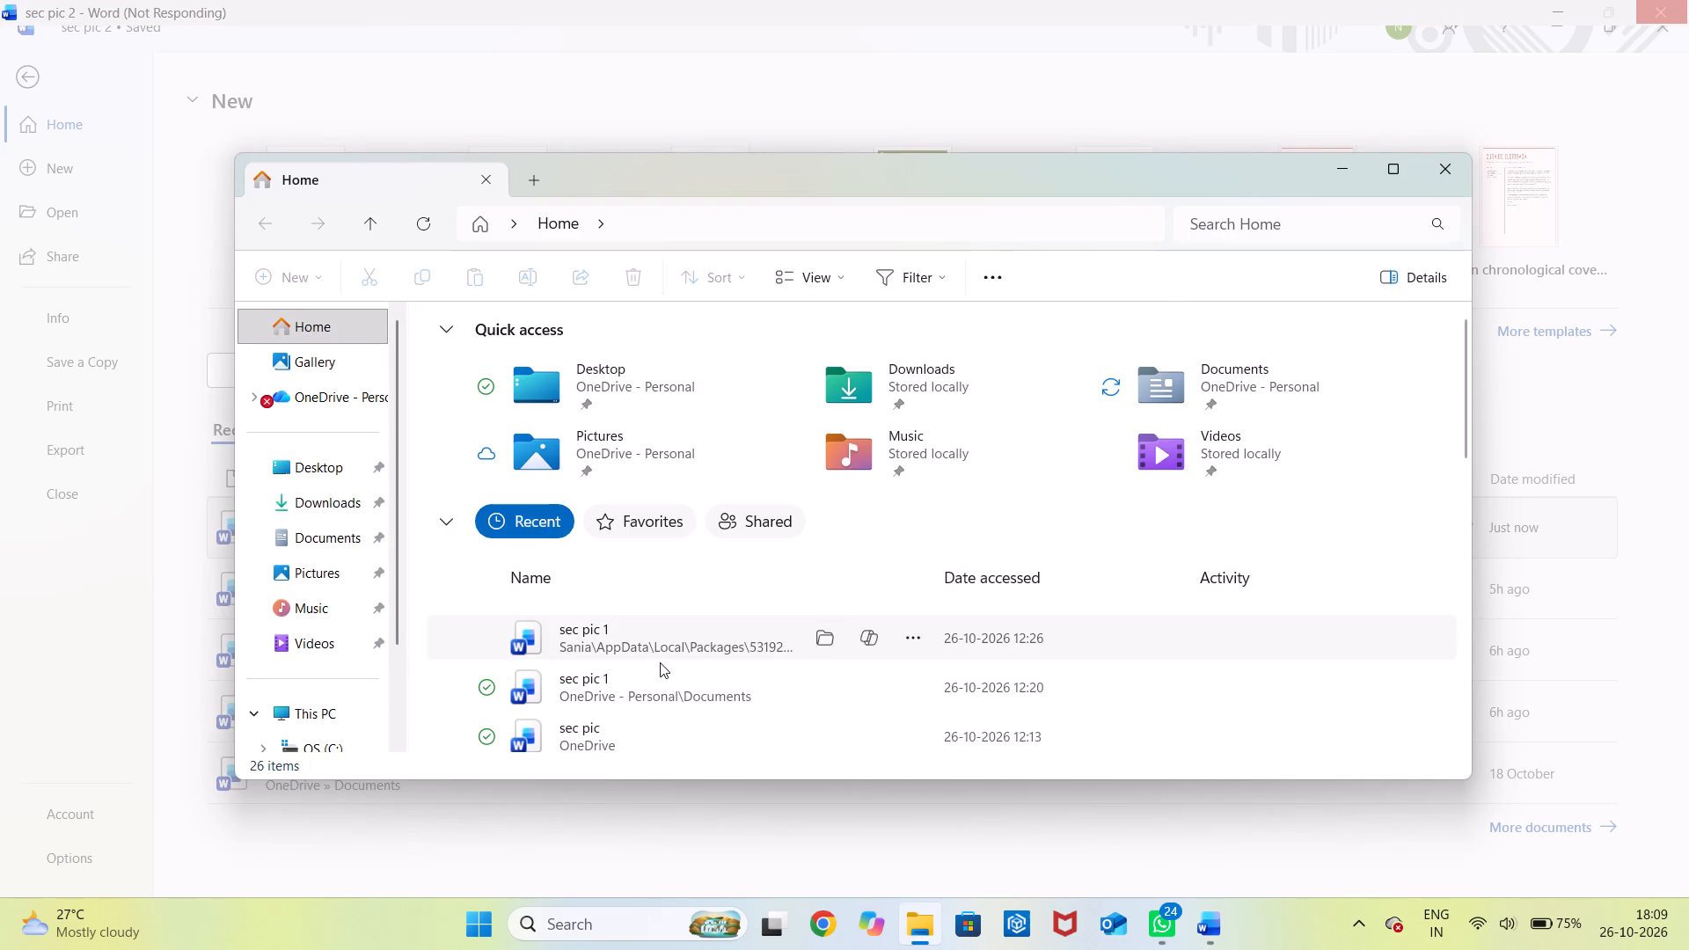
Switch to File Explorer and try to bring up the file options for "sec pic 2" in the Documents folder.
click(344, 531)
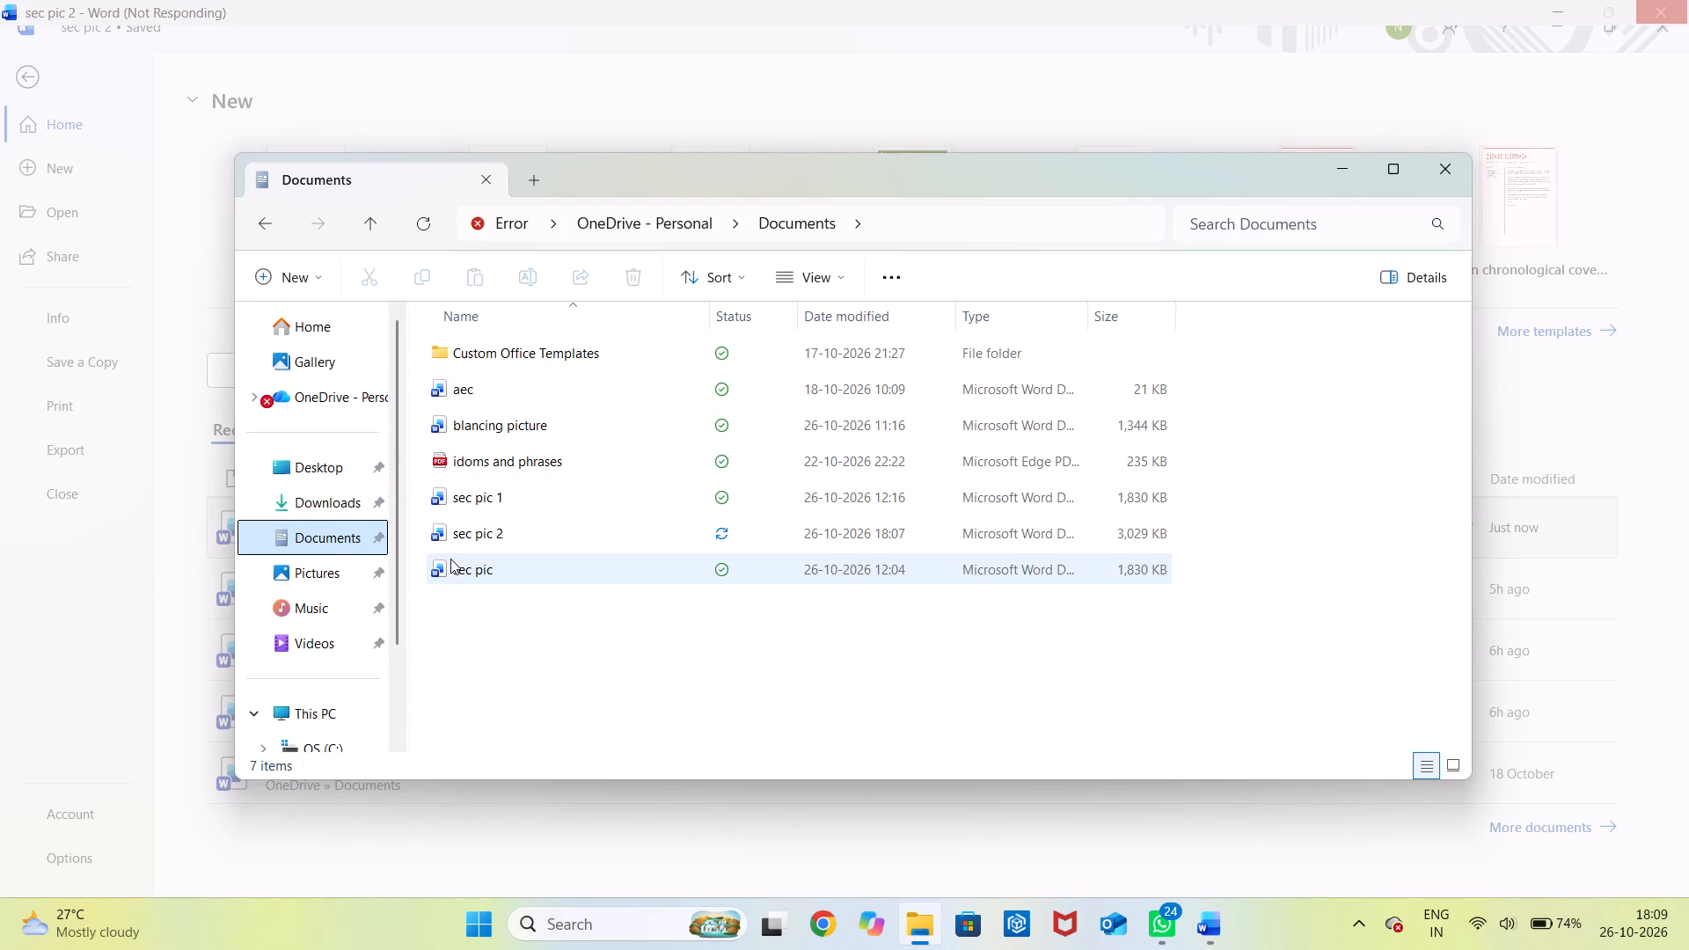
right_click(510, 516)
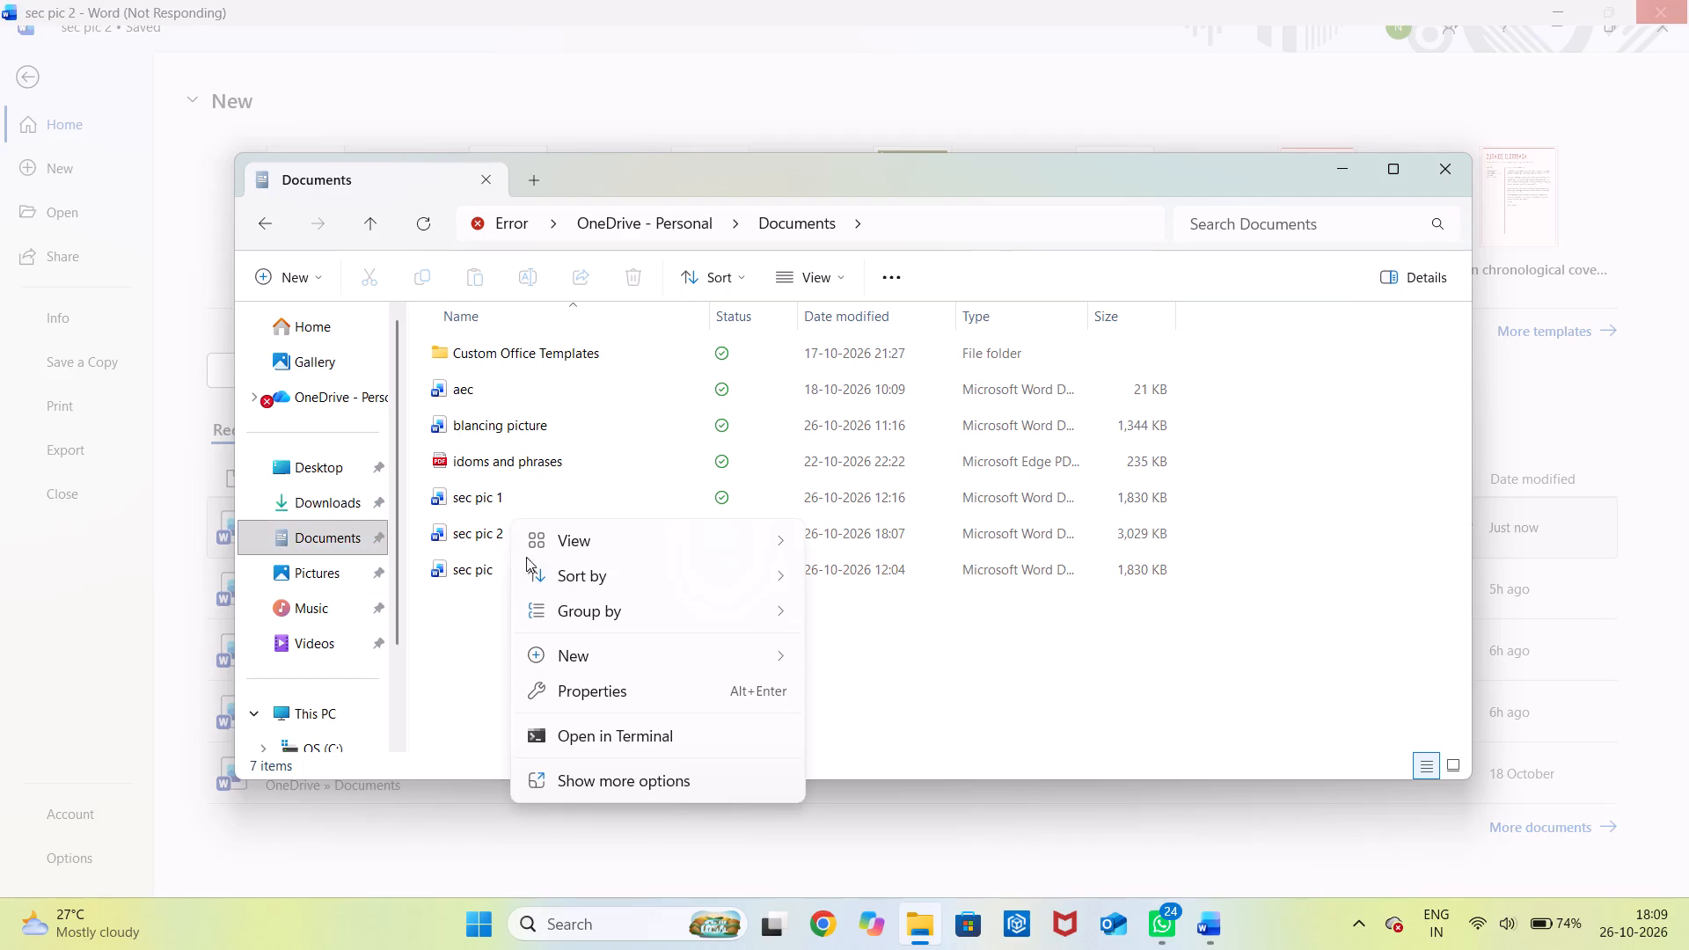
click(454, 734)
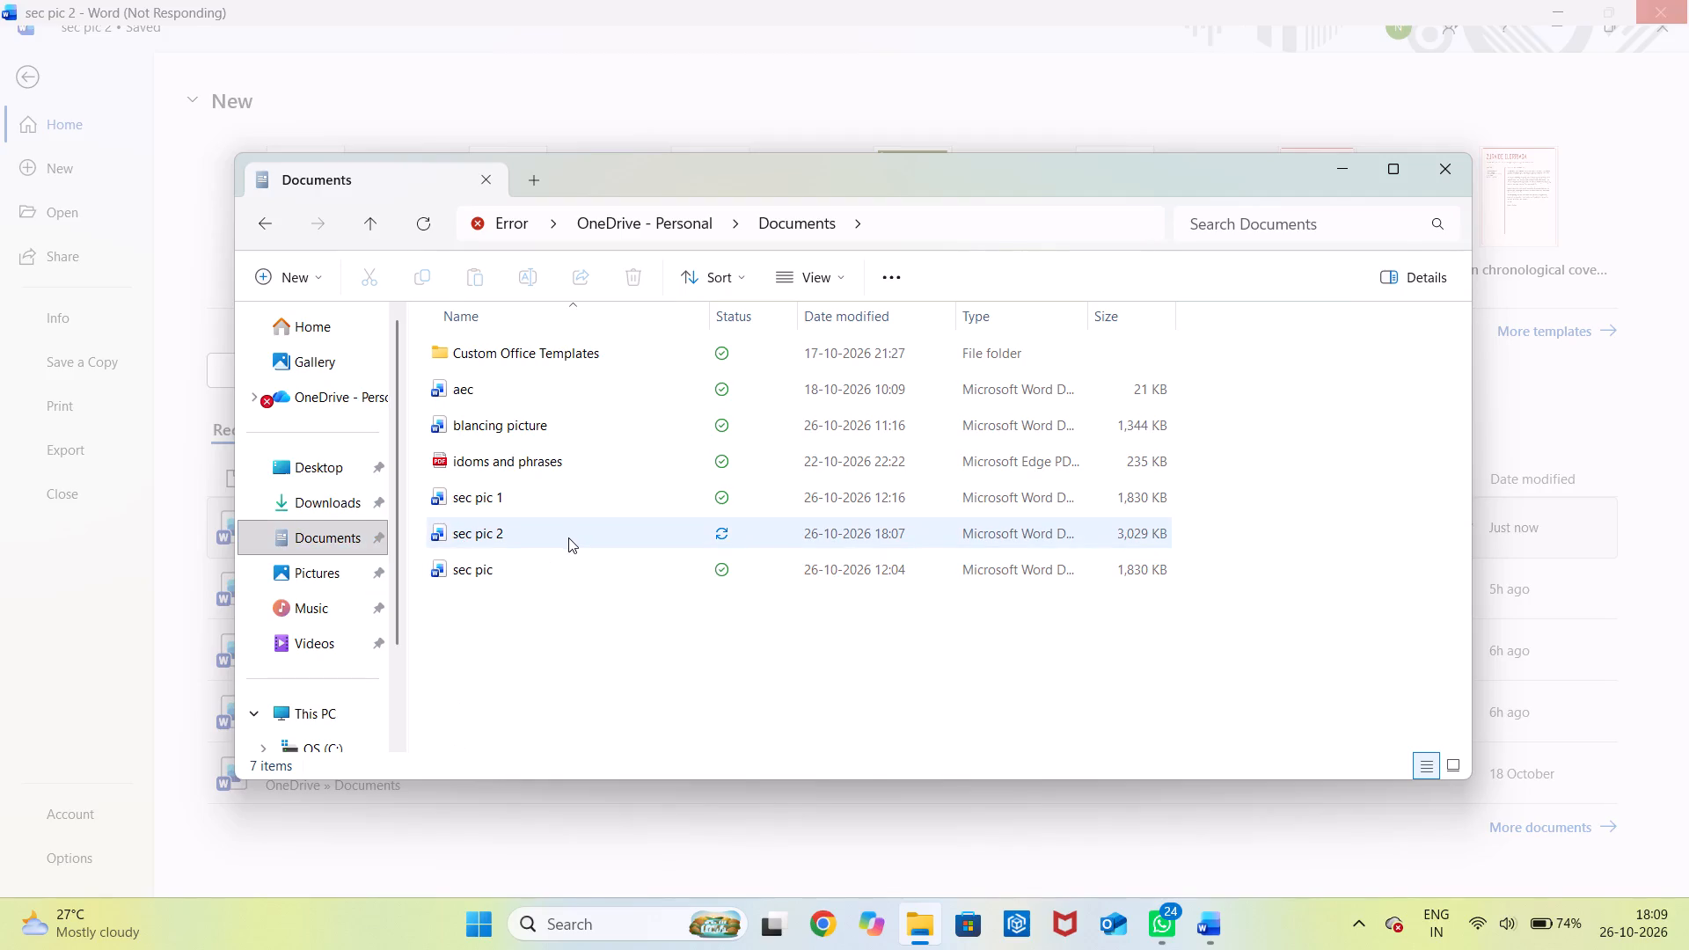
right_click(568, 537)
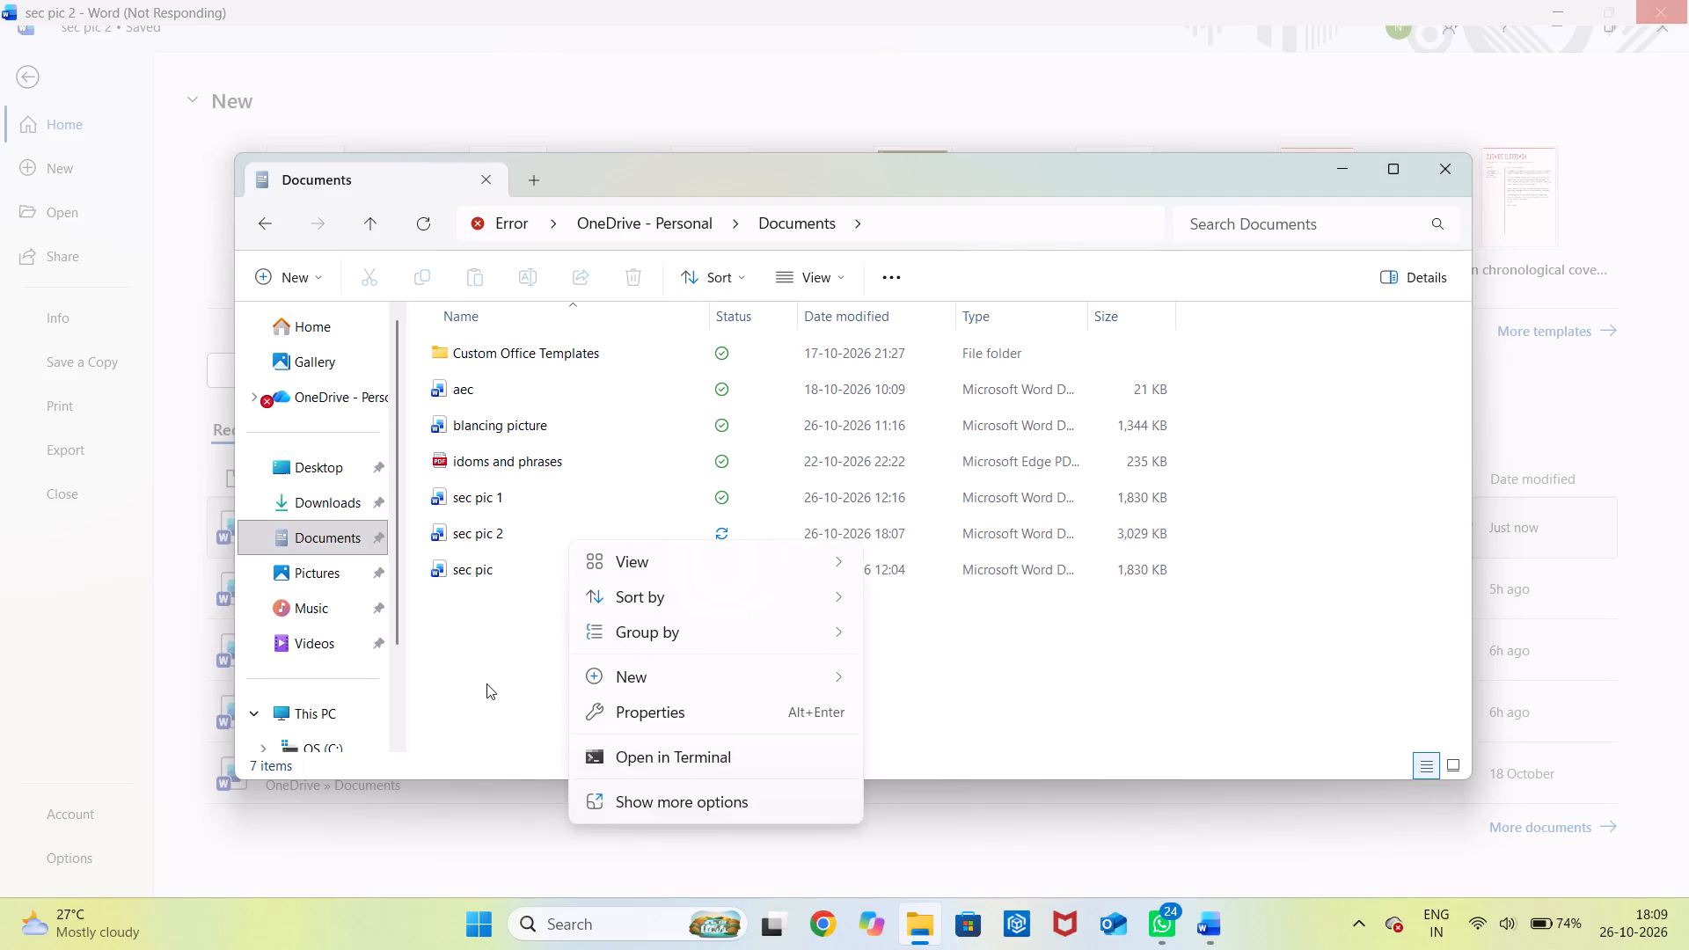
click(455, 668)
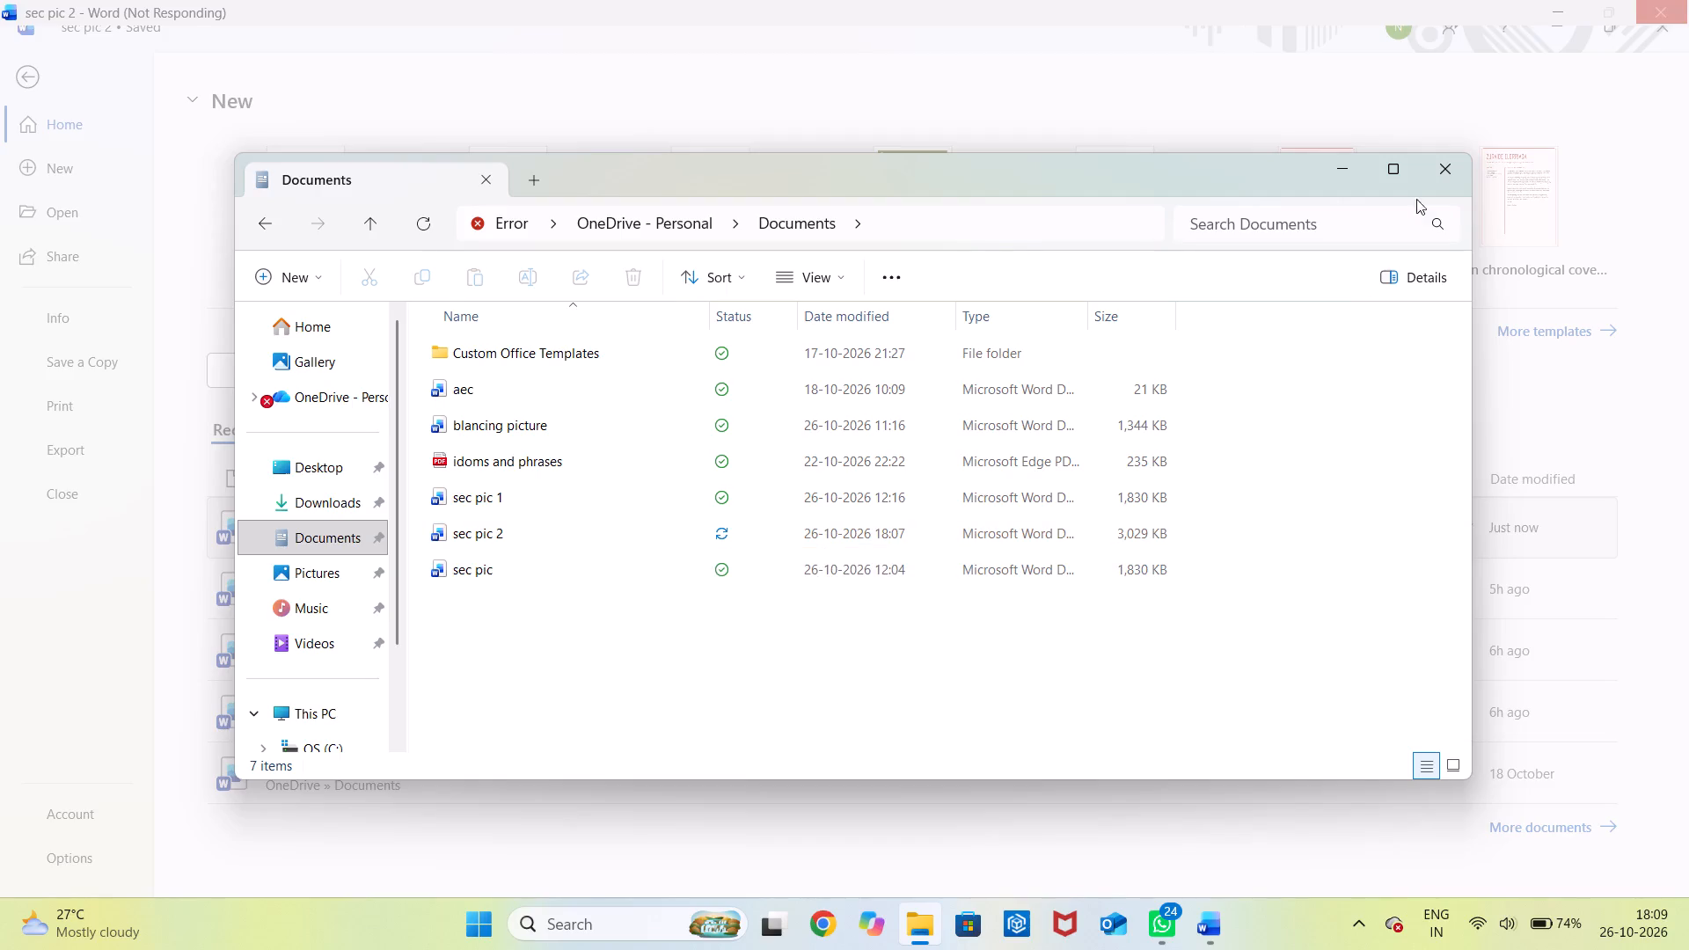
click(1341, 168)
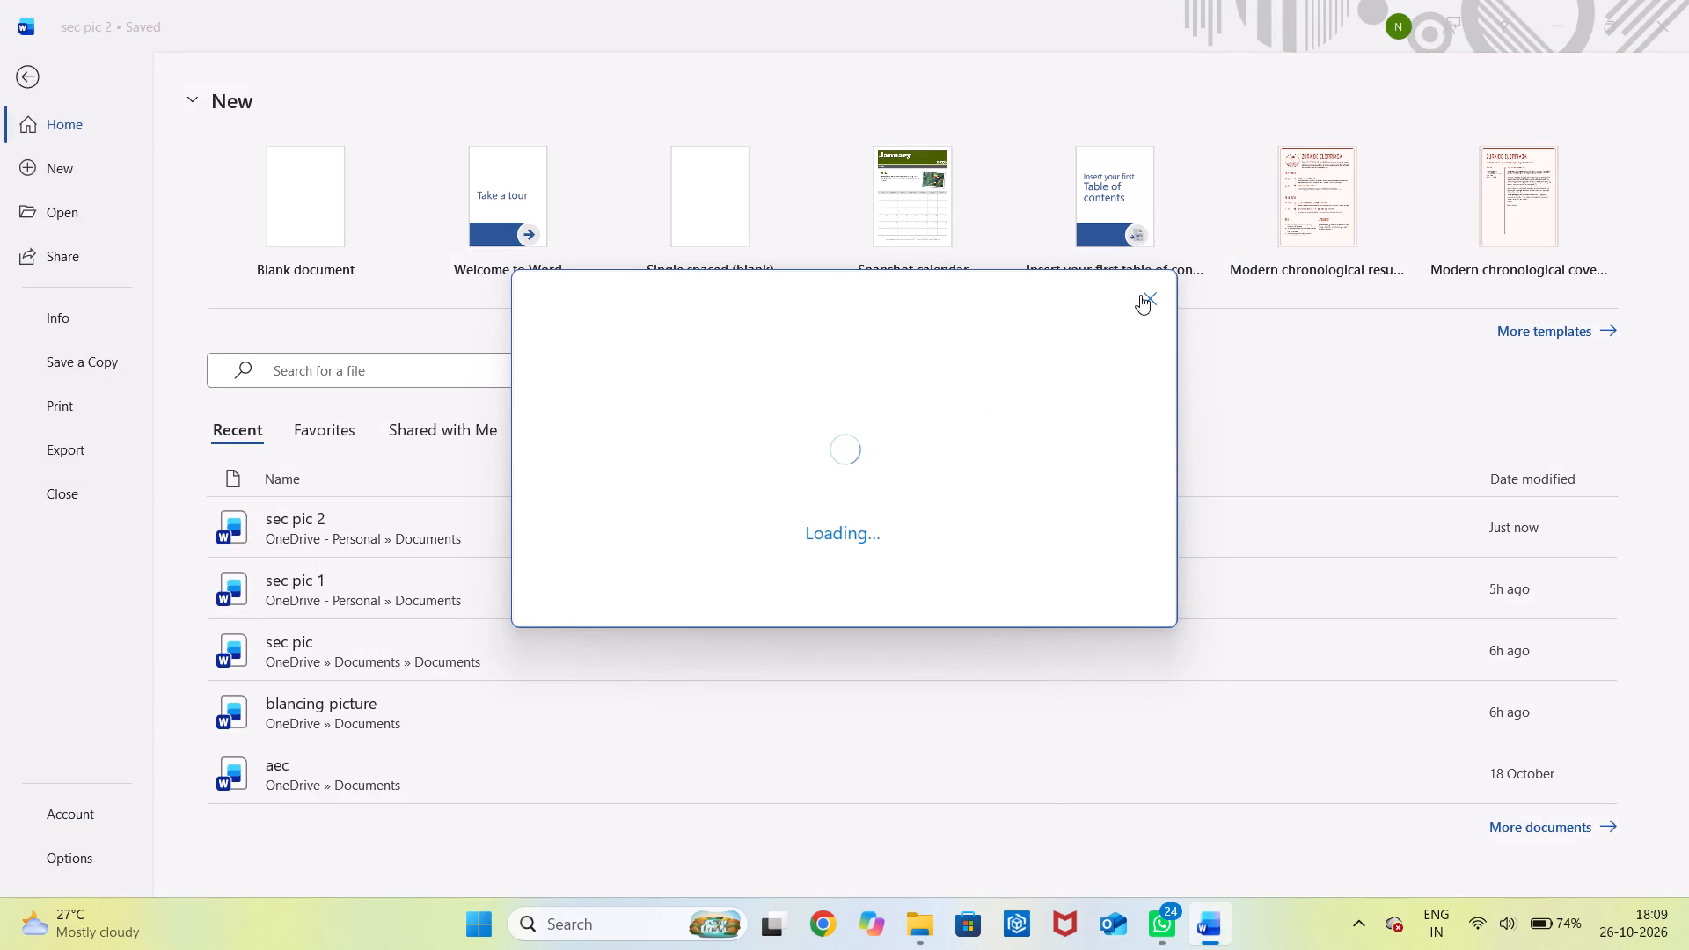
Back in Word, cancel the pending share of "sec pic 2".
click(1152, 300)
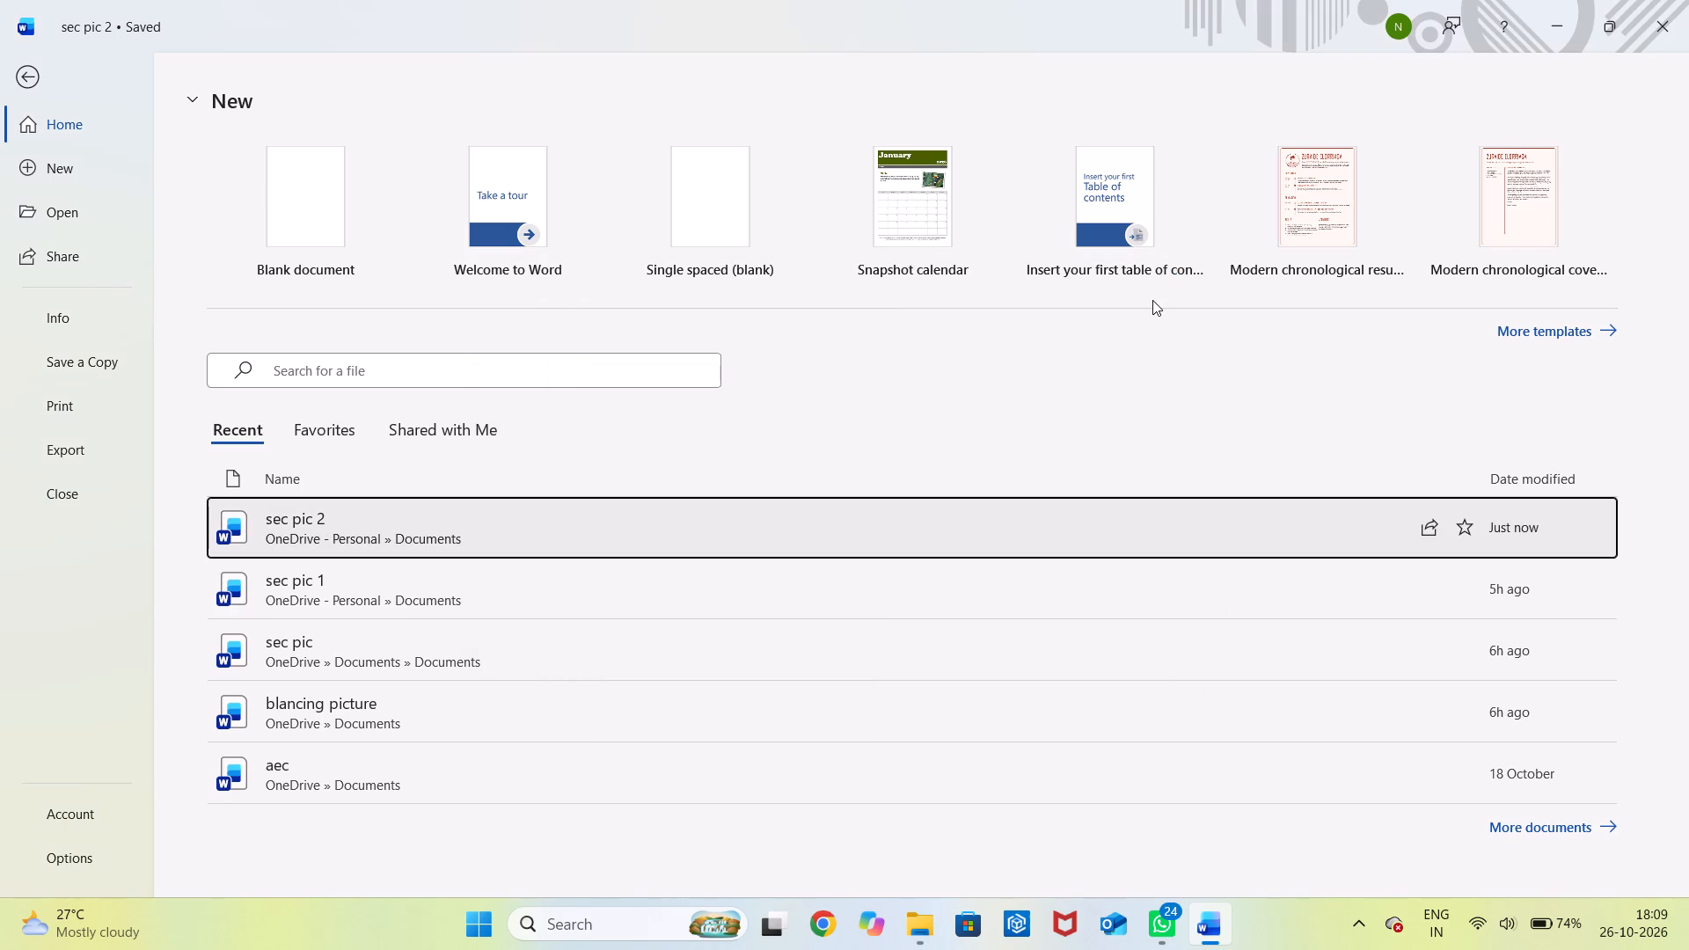
Bring up the available file actions for "sec pic 2" in the list of recent documents.
right_click(655, 532)
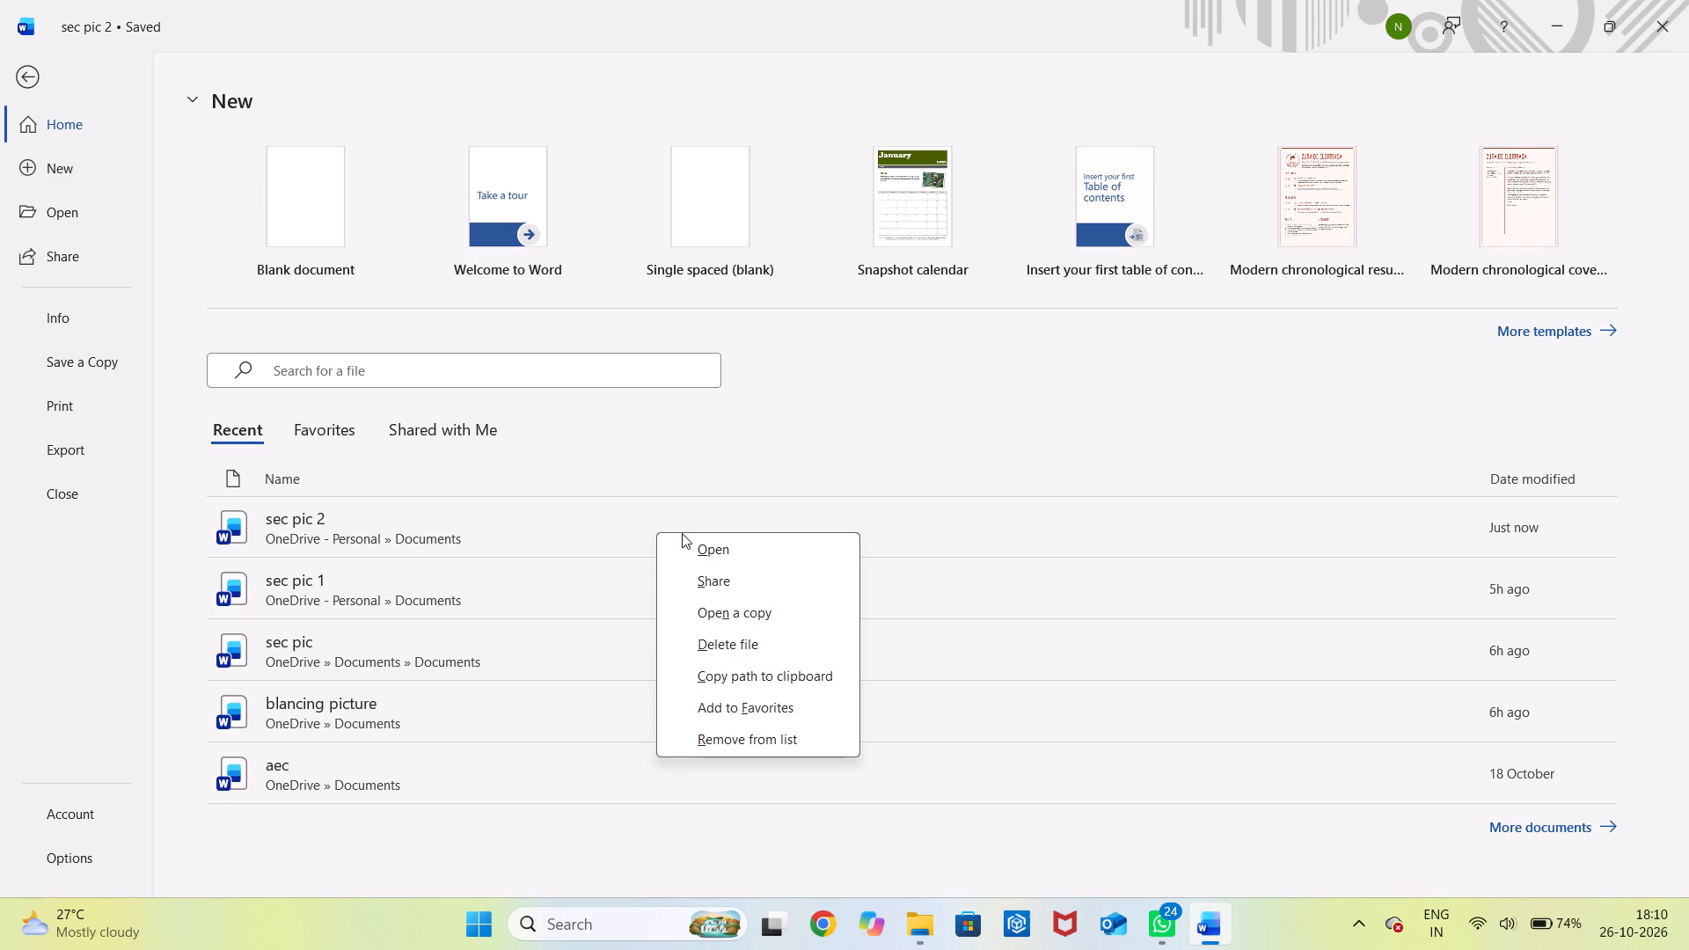
click(664, 464)
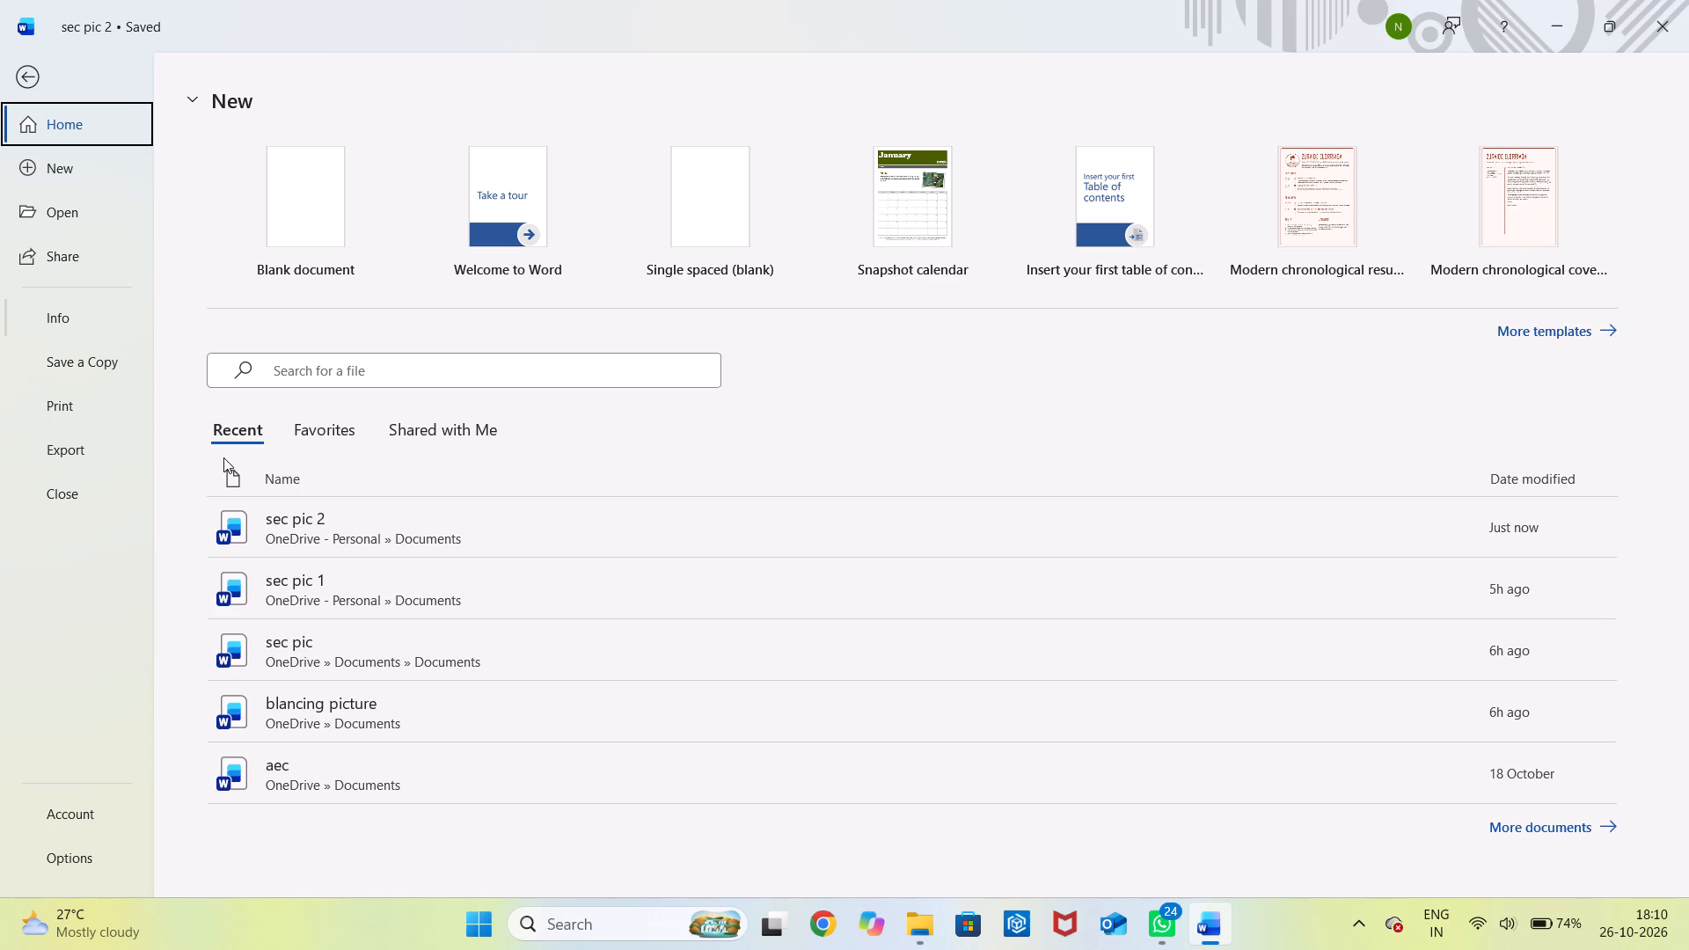
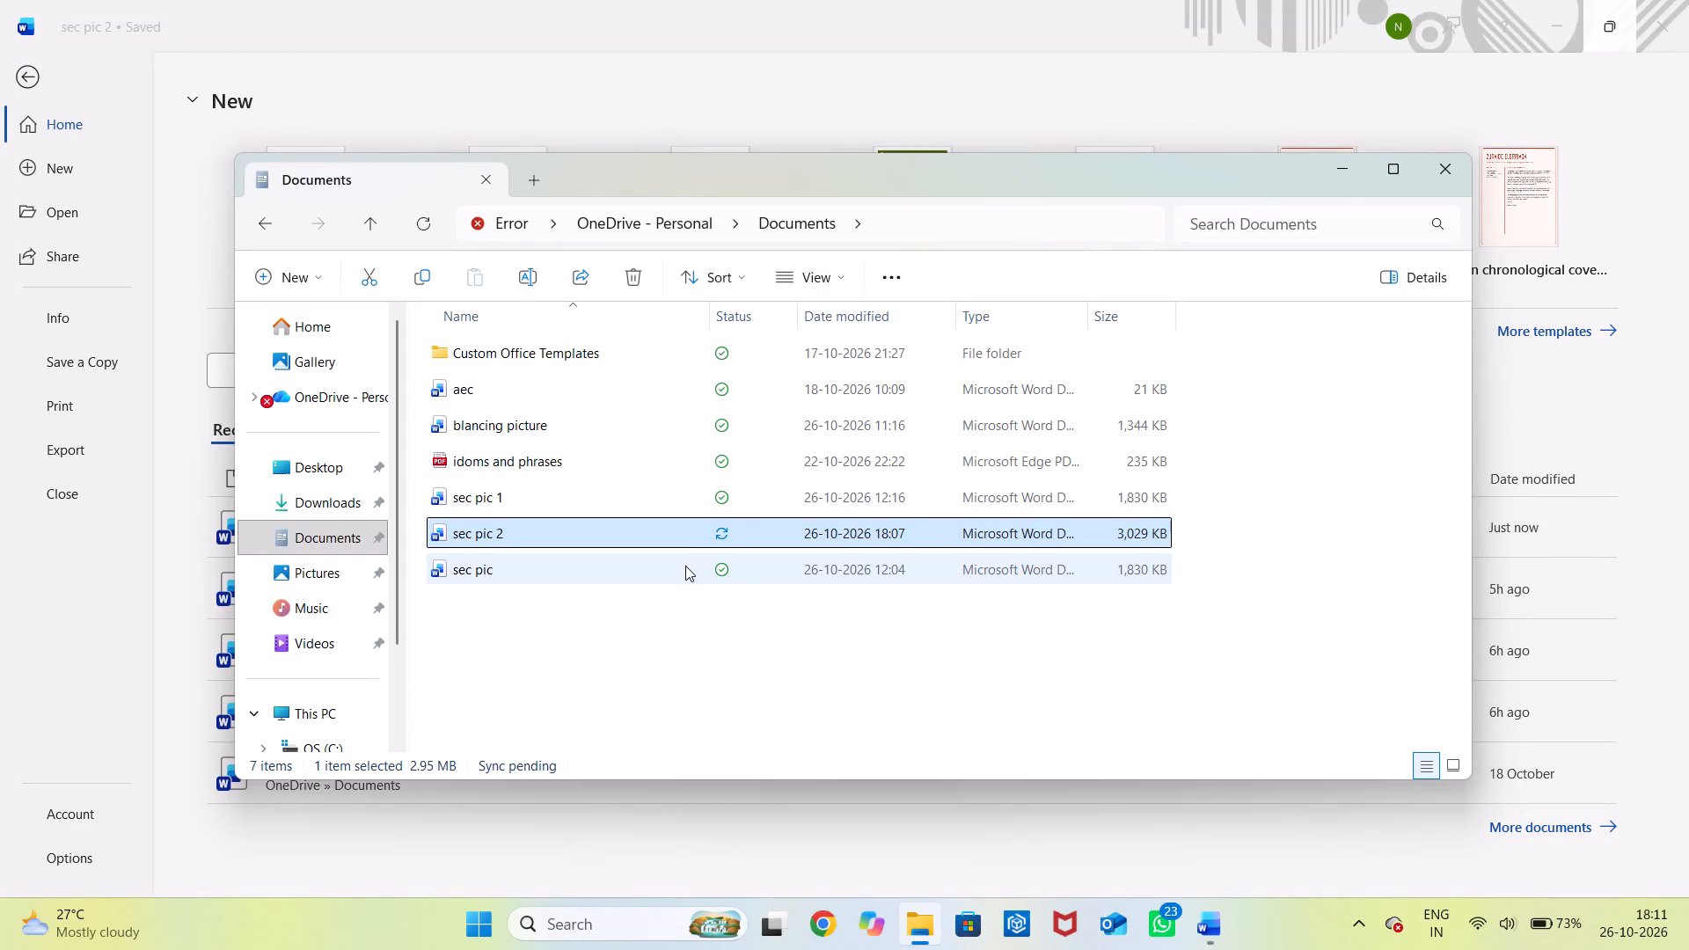
Open the "sec pic" document in Word from the Documents folder.
double_click(685, 566)
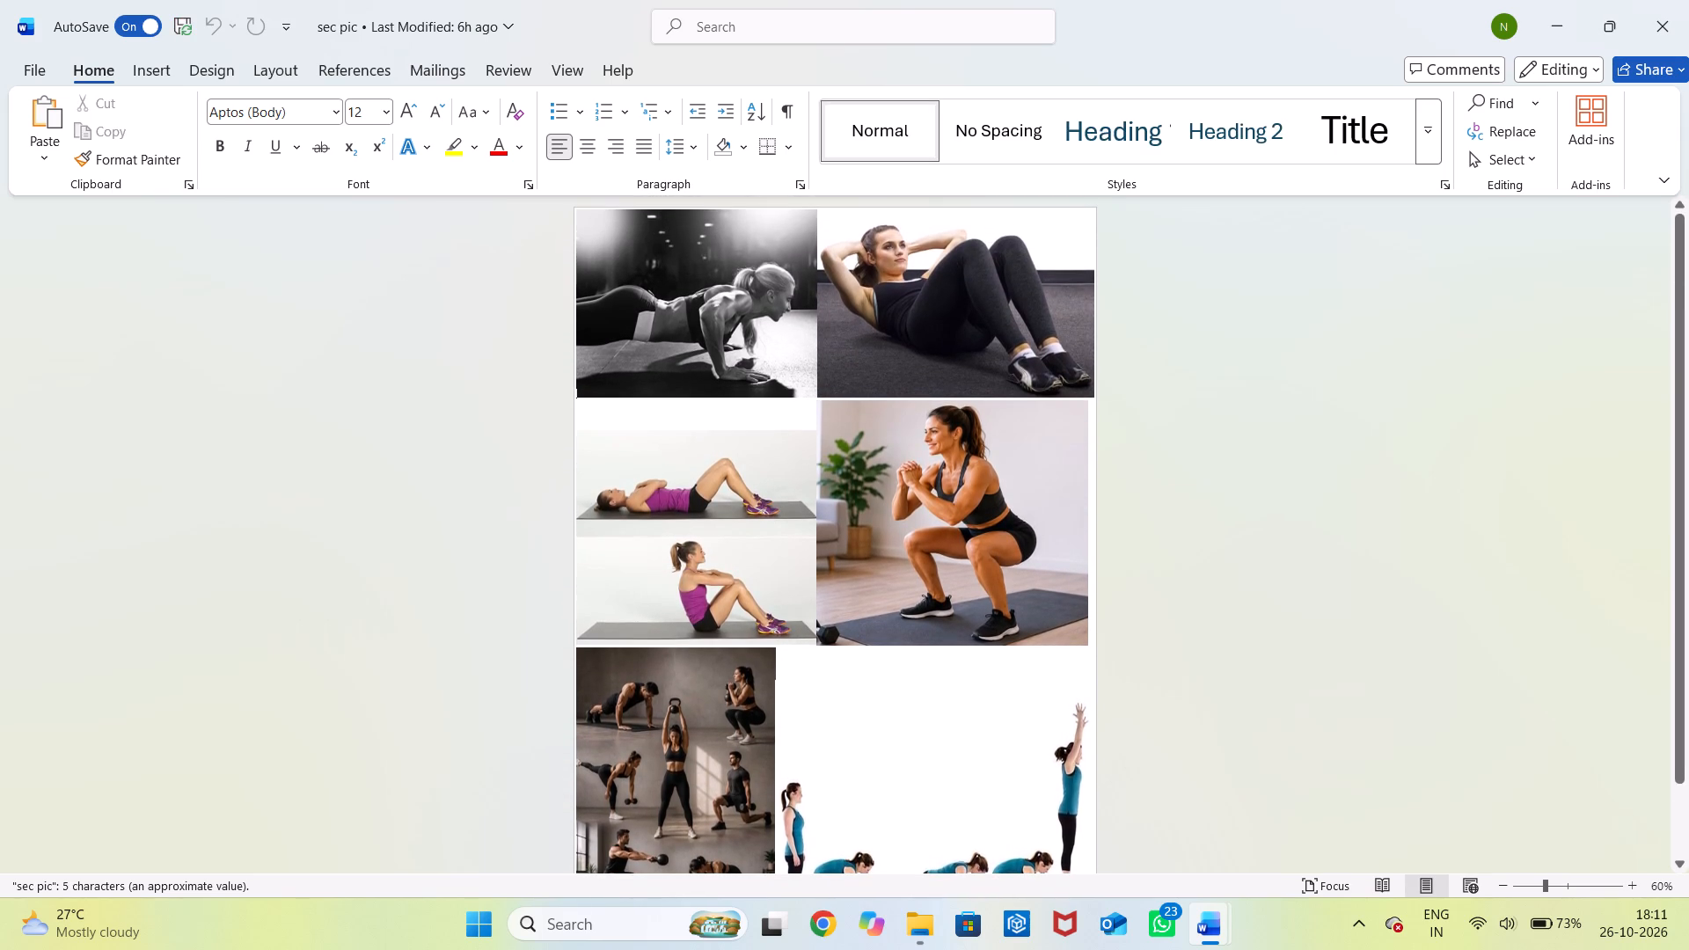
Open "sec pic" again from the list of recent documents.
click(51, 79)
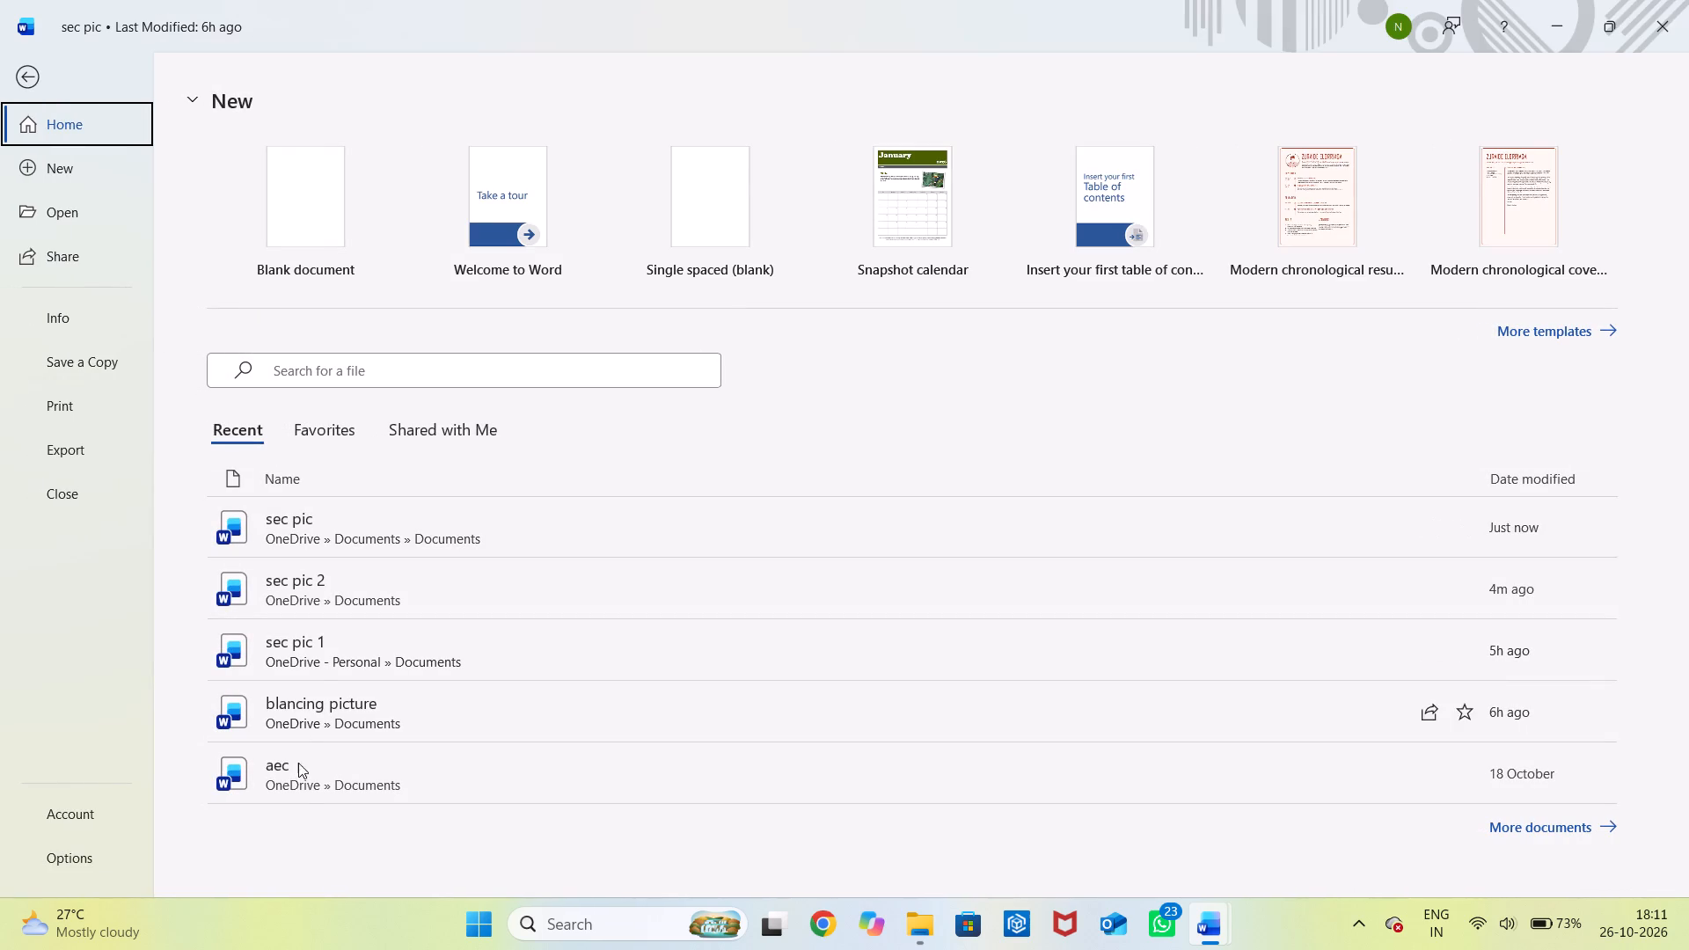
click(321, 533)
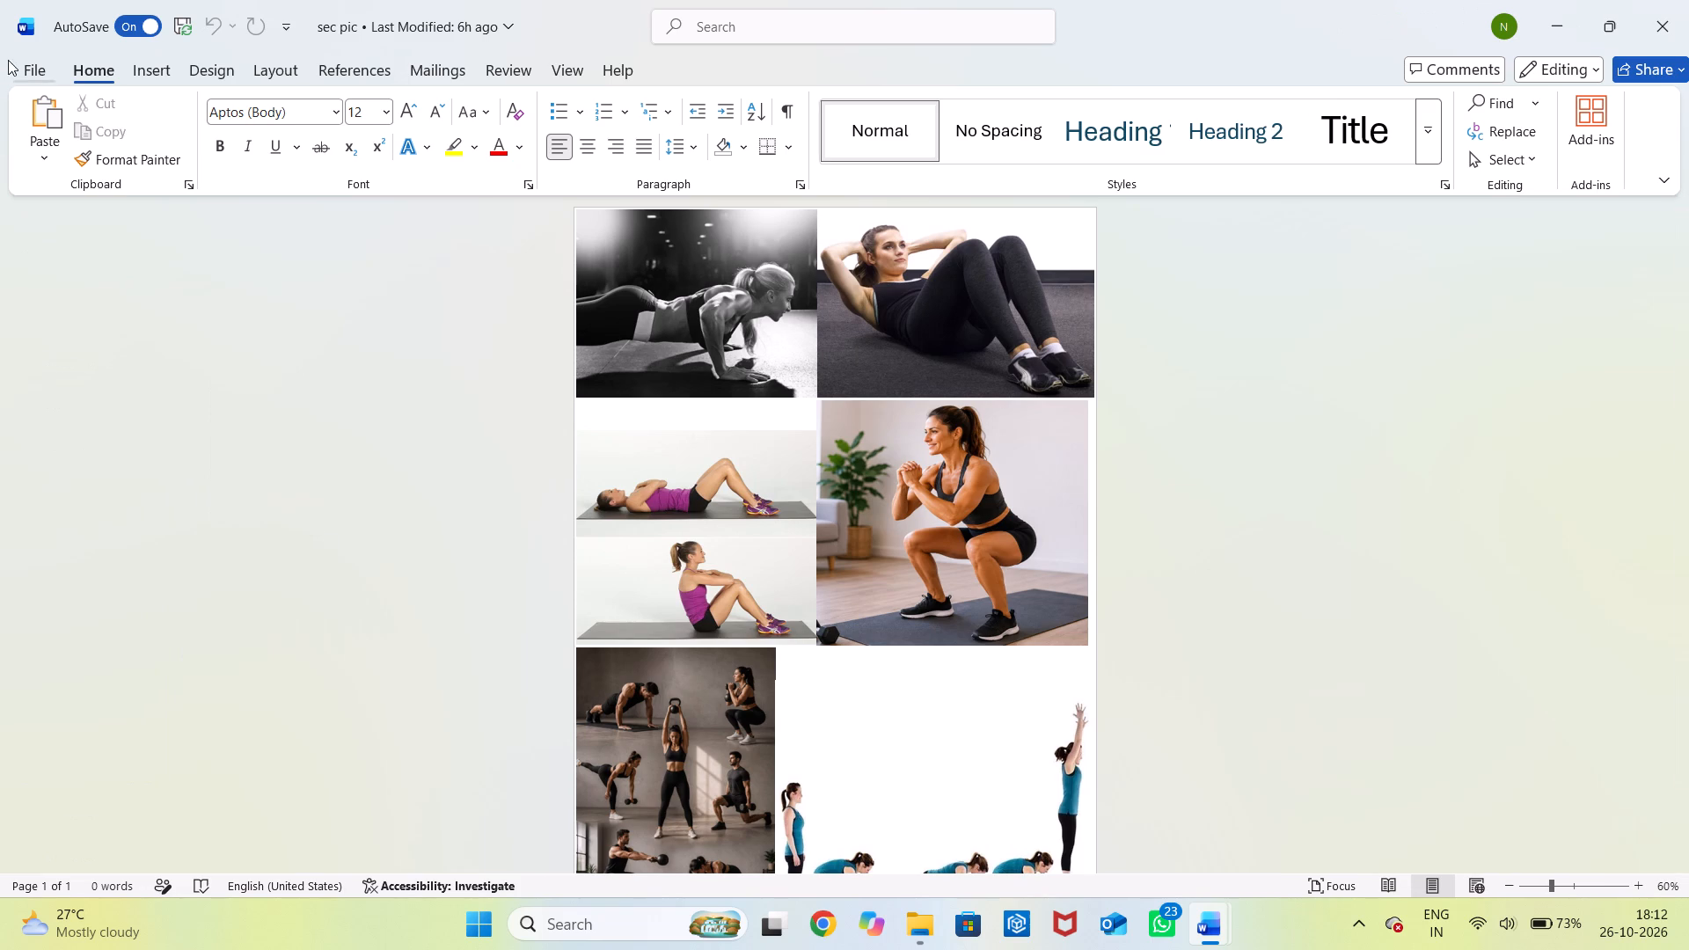
Bring up the available file actions for "sec pic" in the list of recent documents.
click(20, 67)
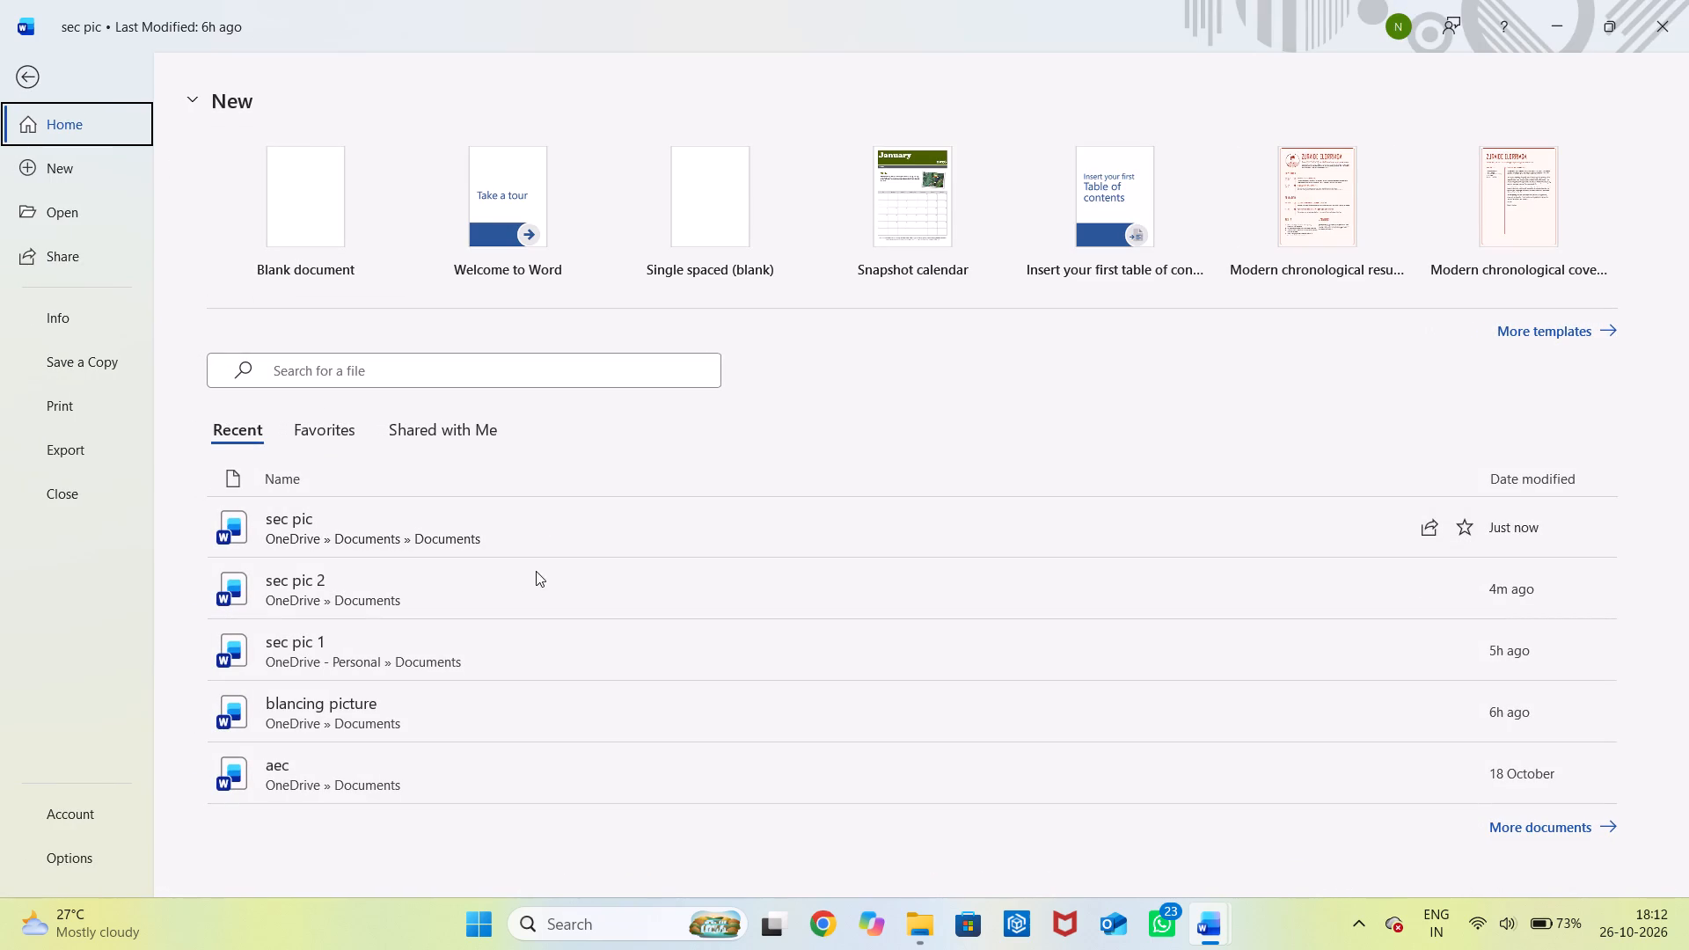
right_click(530, 552)
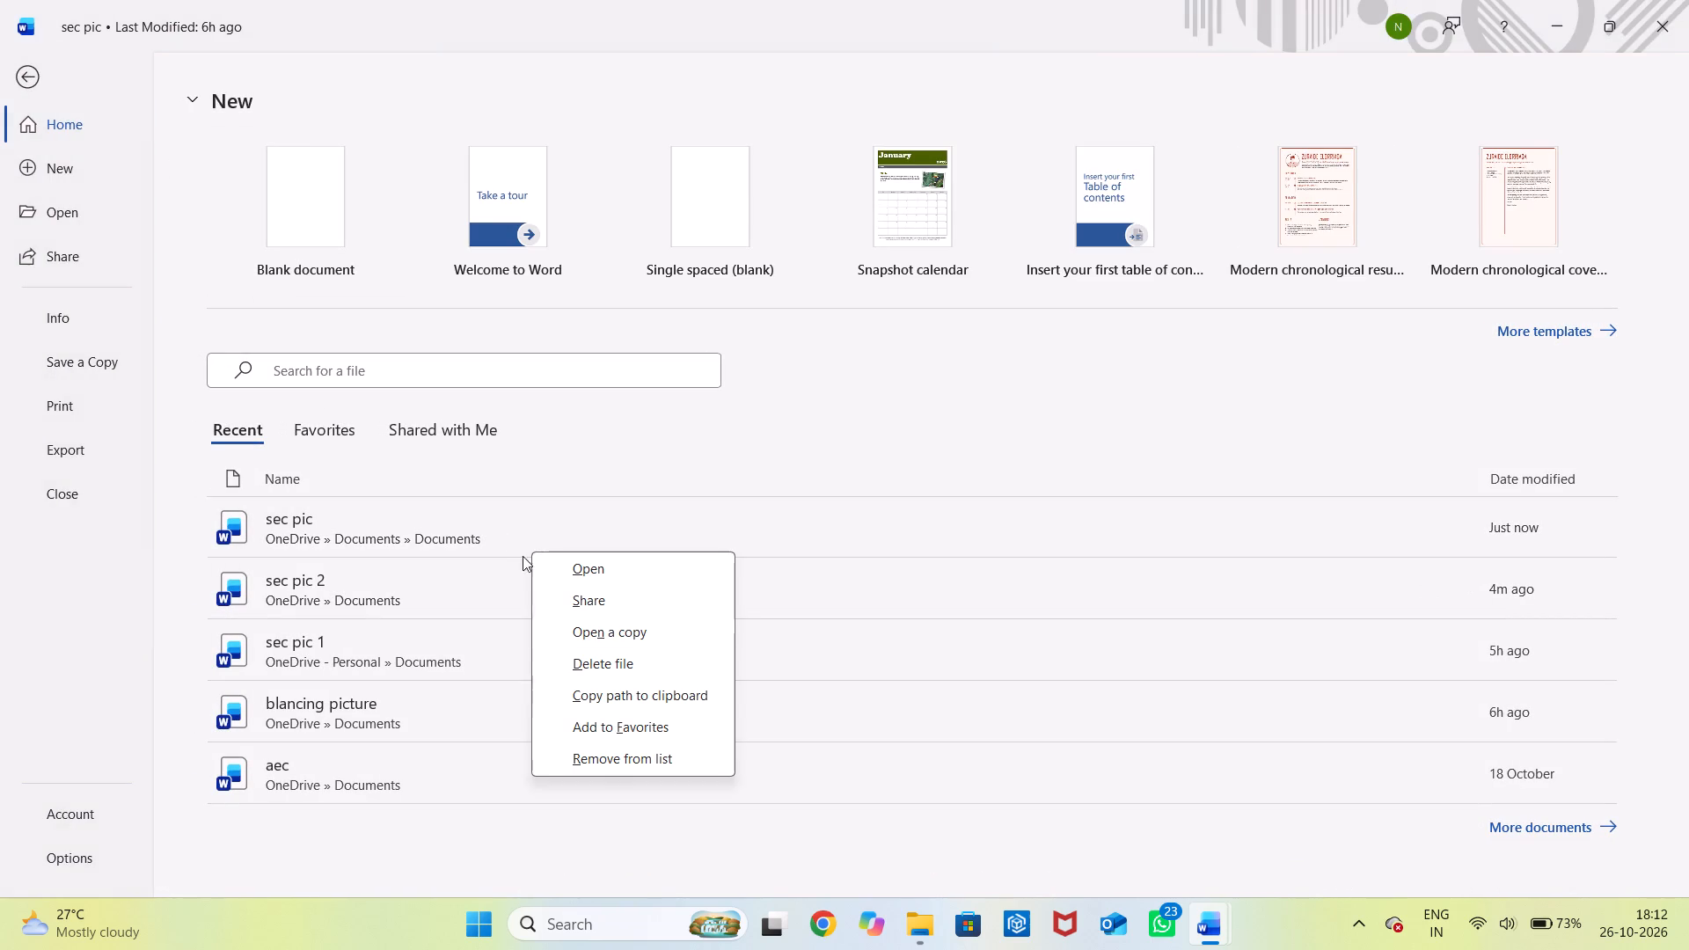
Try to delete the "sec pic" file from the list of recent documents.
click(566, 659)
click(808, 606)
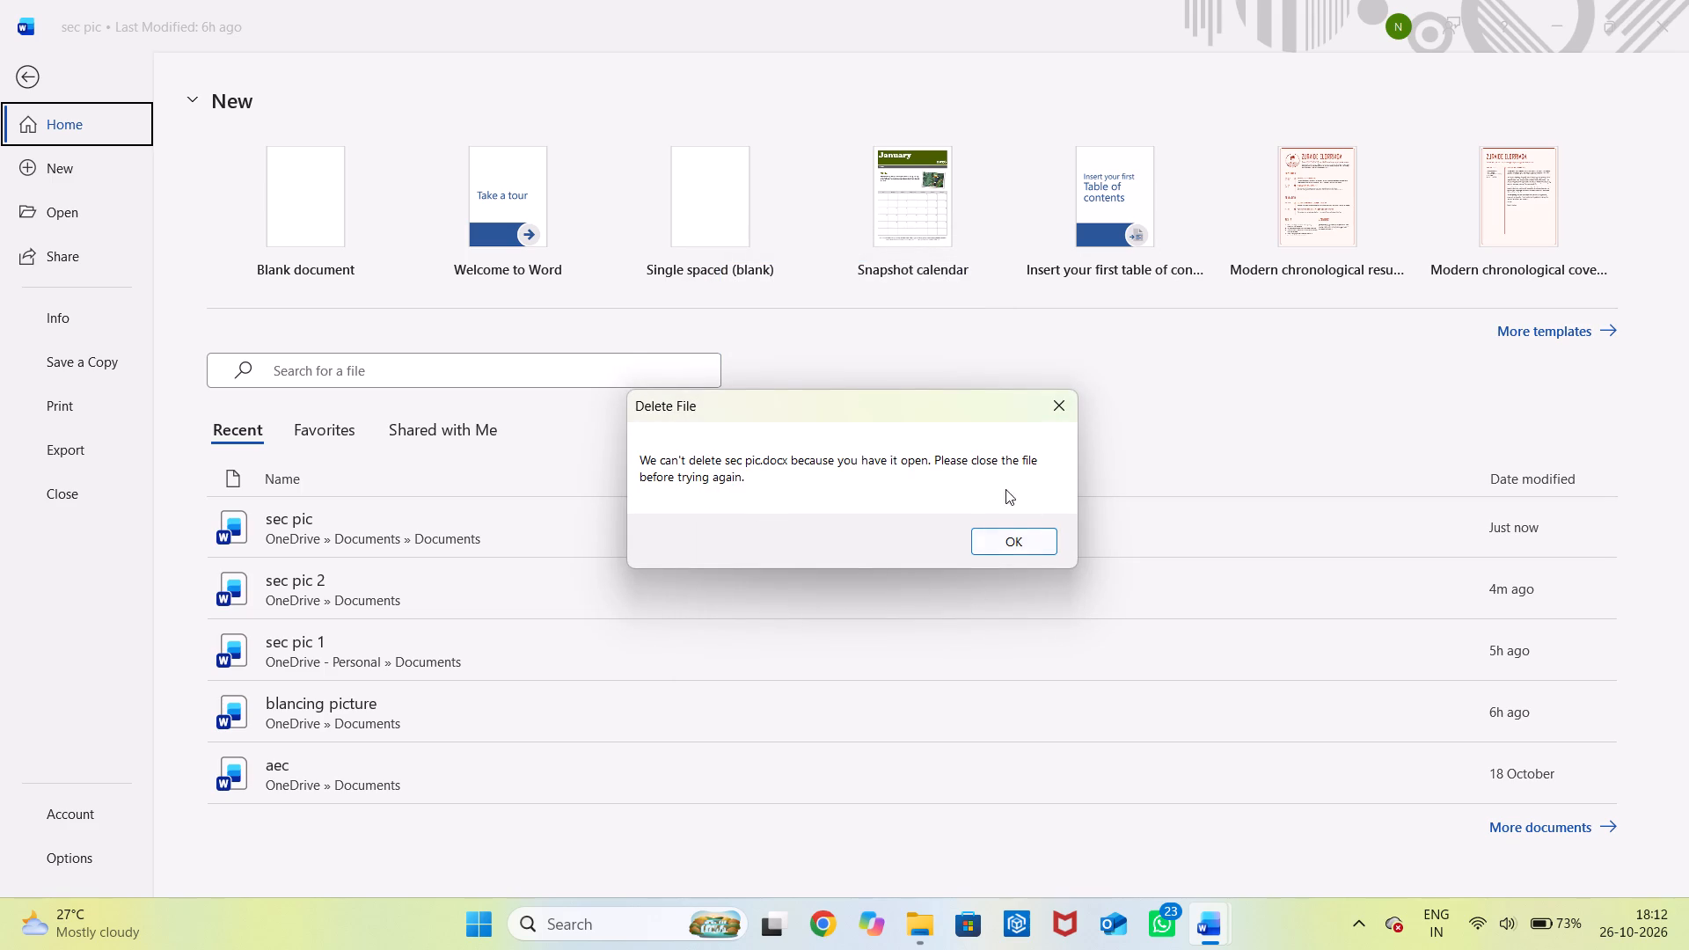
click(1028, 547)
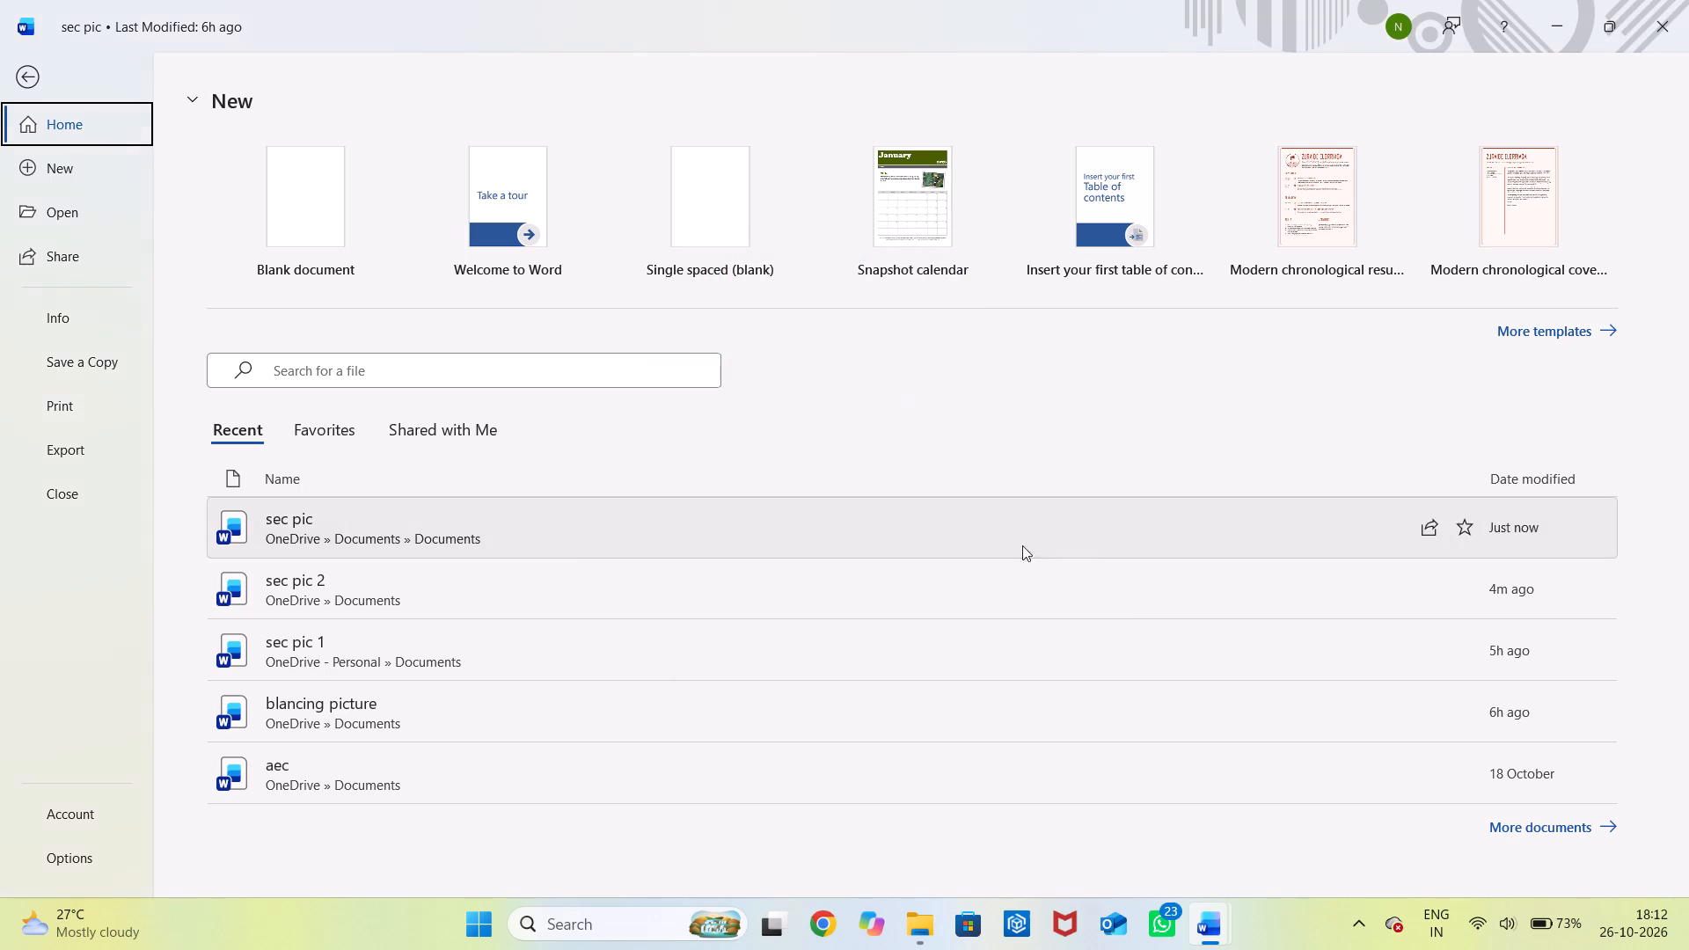
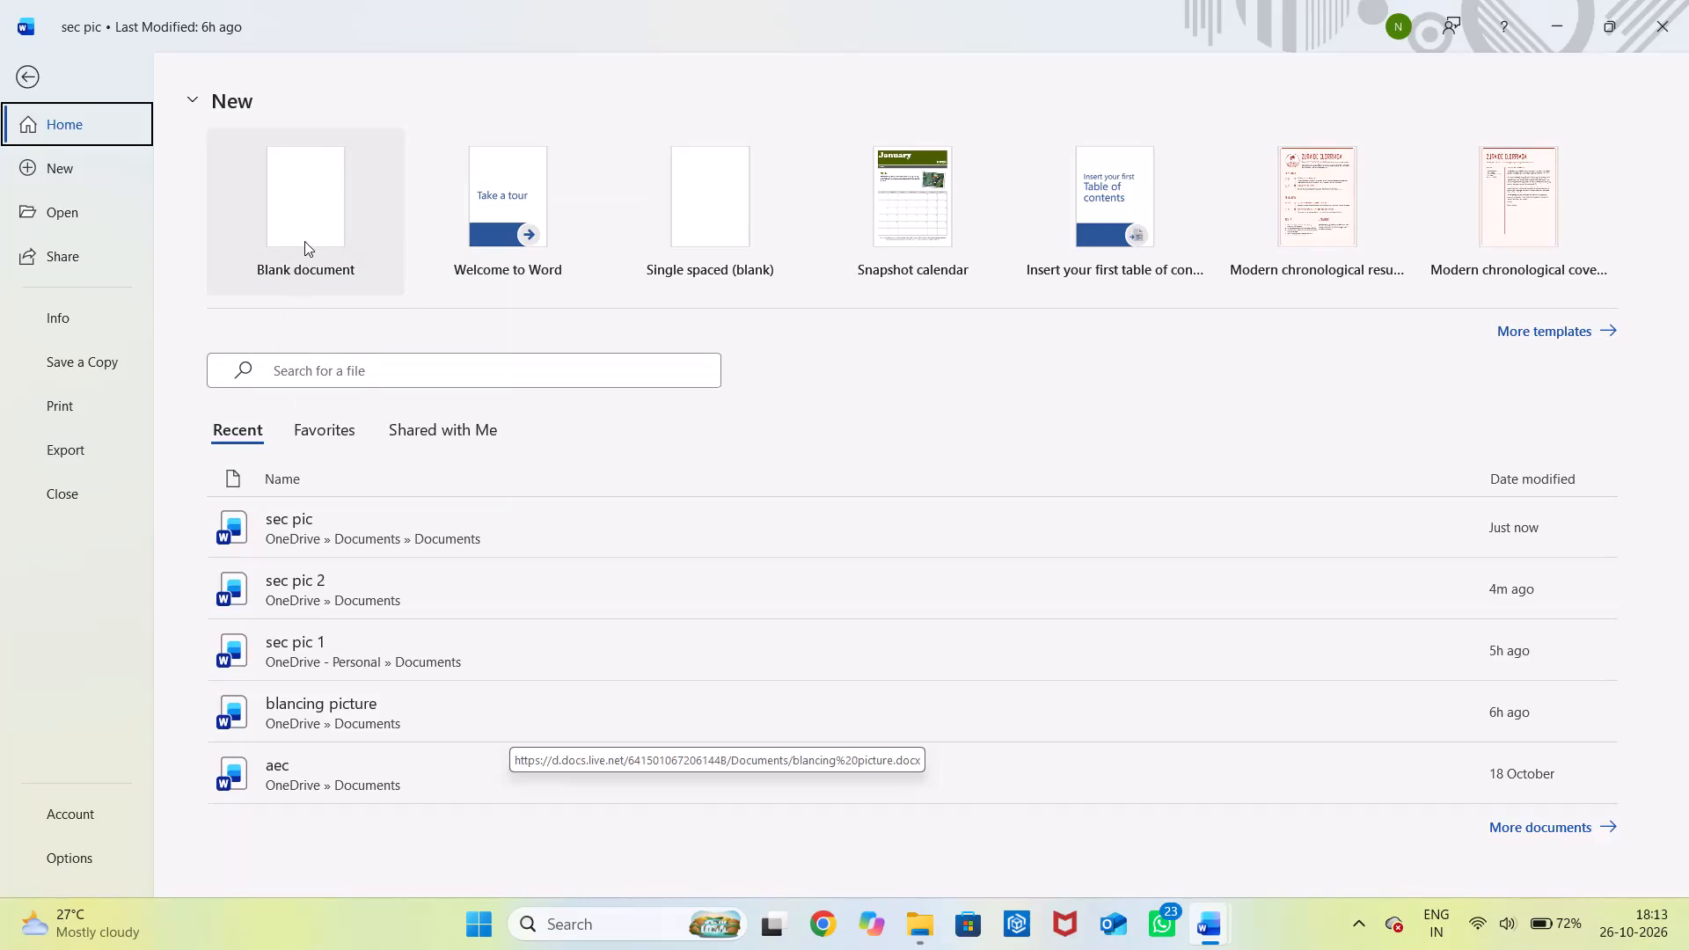
Create a new blank document.
click(304, 241)
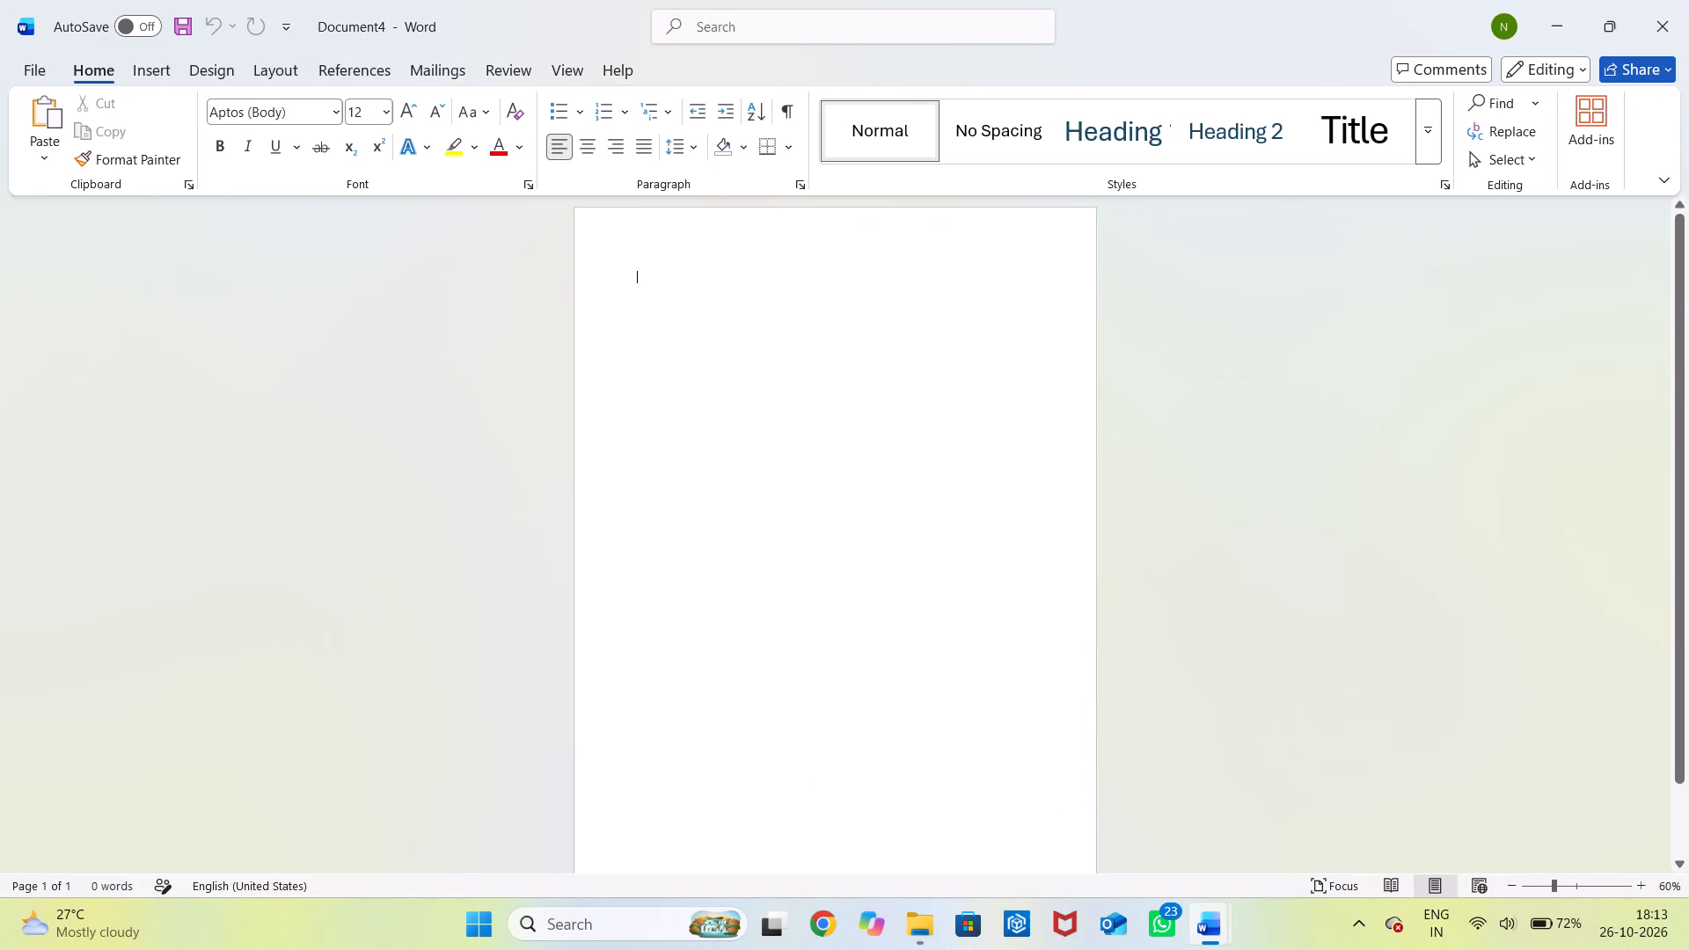
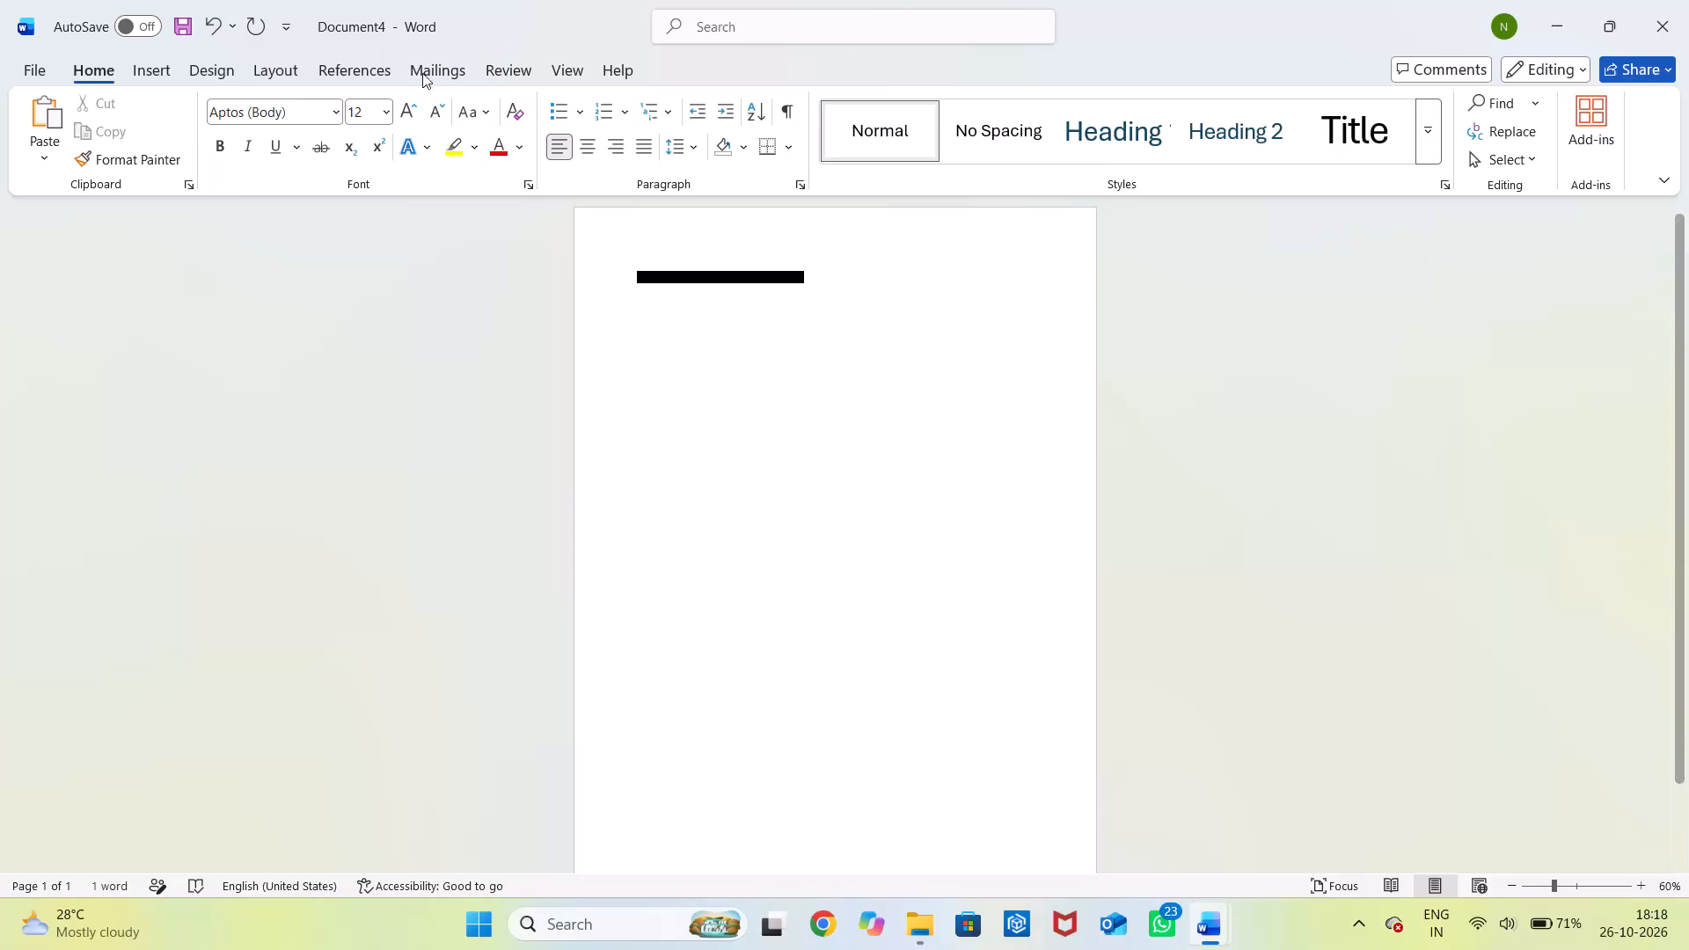
Set the new document's paper size to A4 (21 cm x 29.7 cm).
click(267, 67)
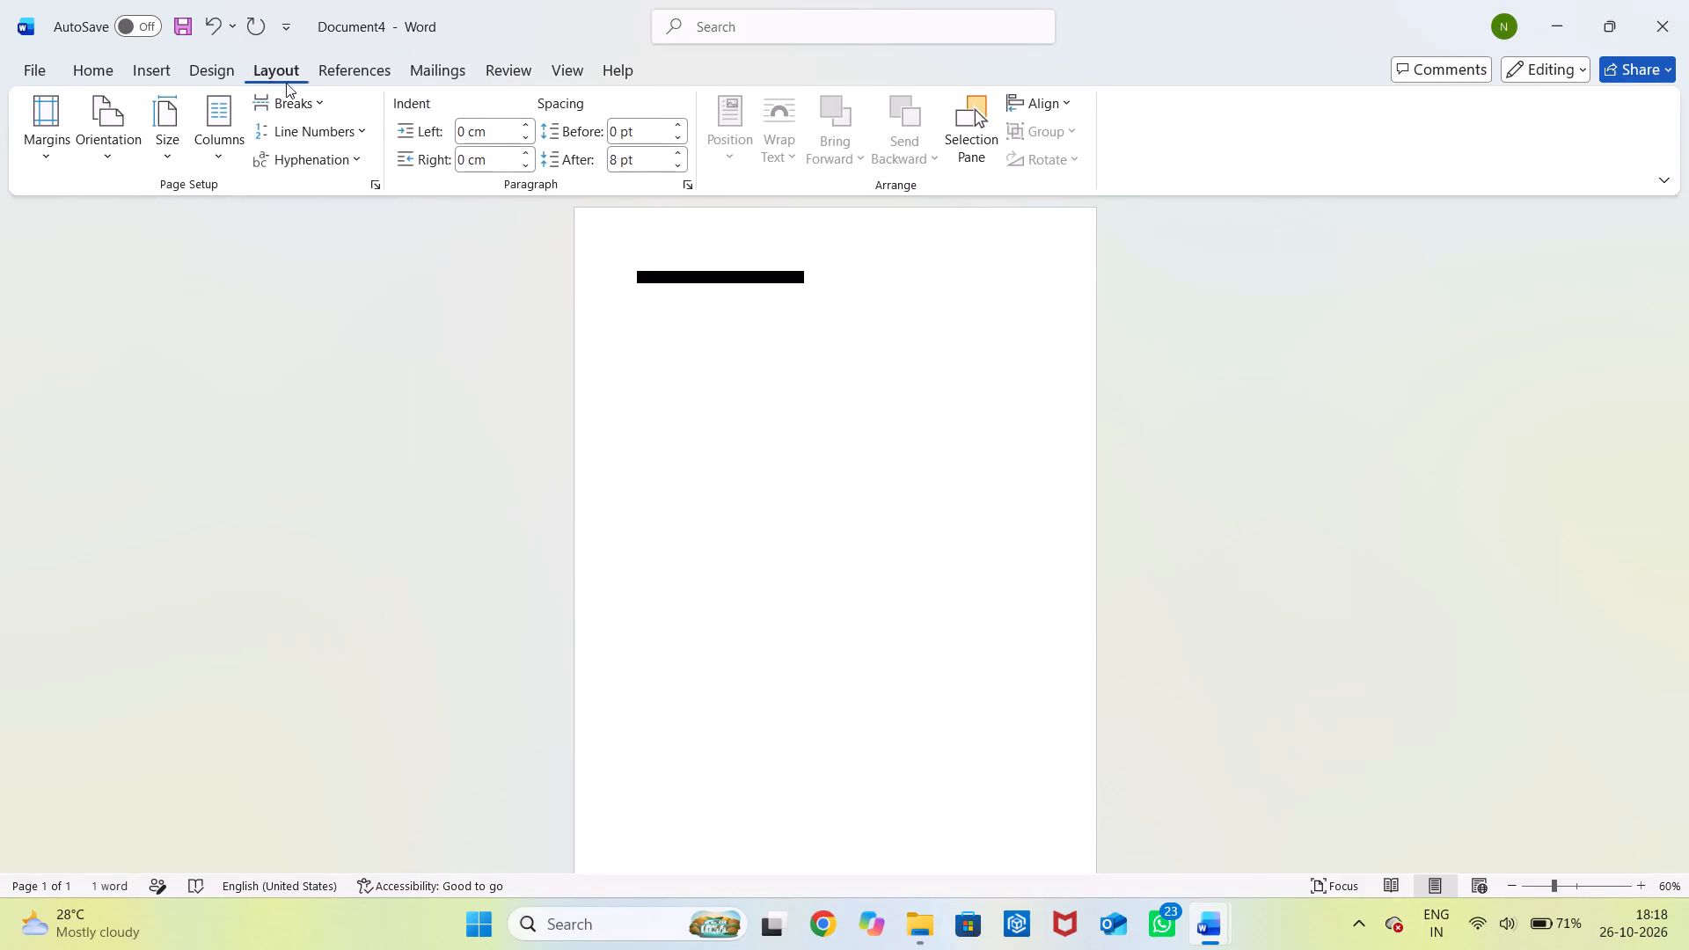
drag(168, 150, 274, 365)
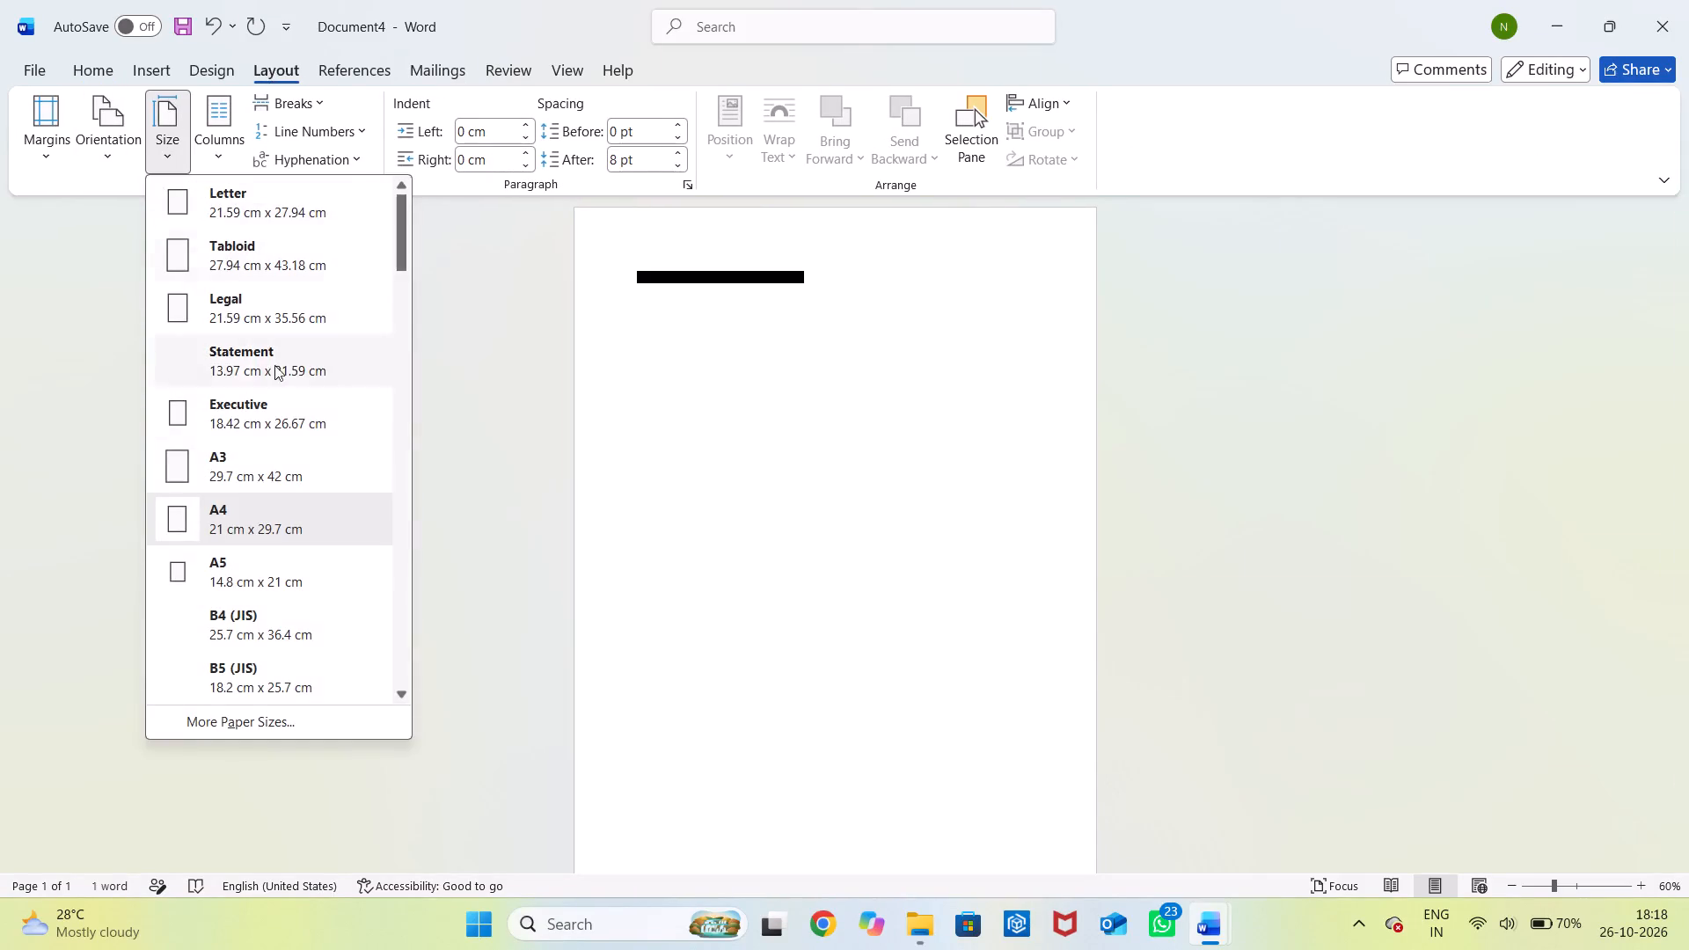
drag(274, 365, 289, 515)
click(289, 515)
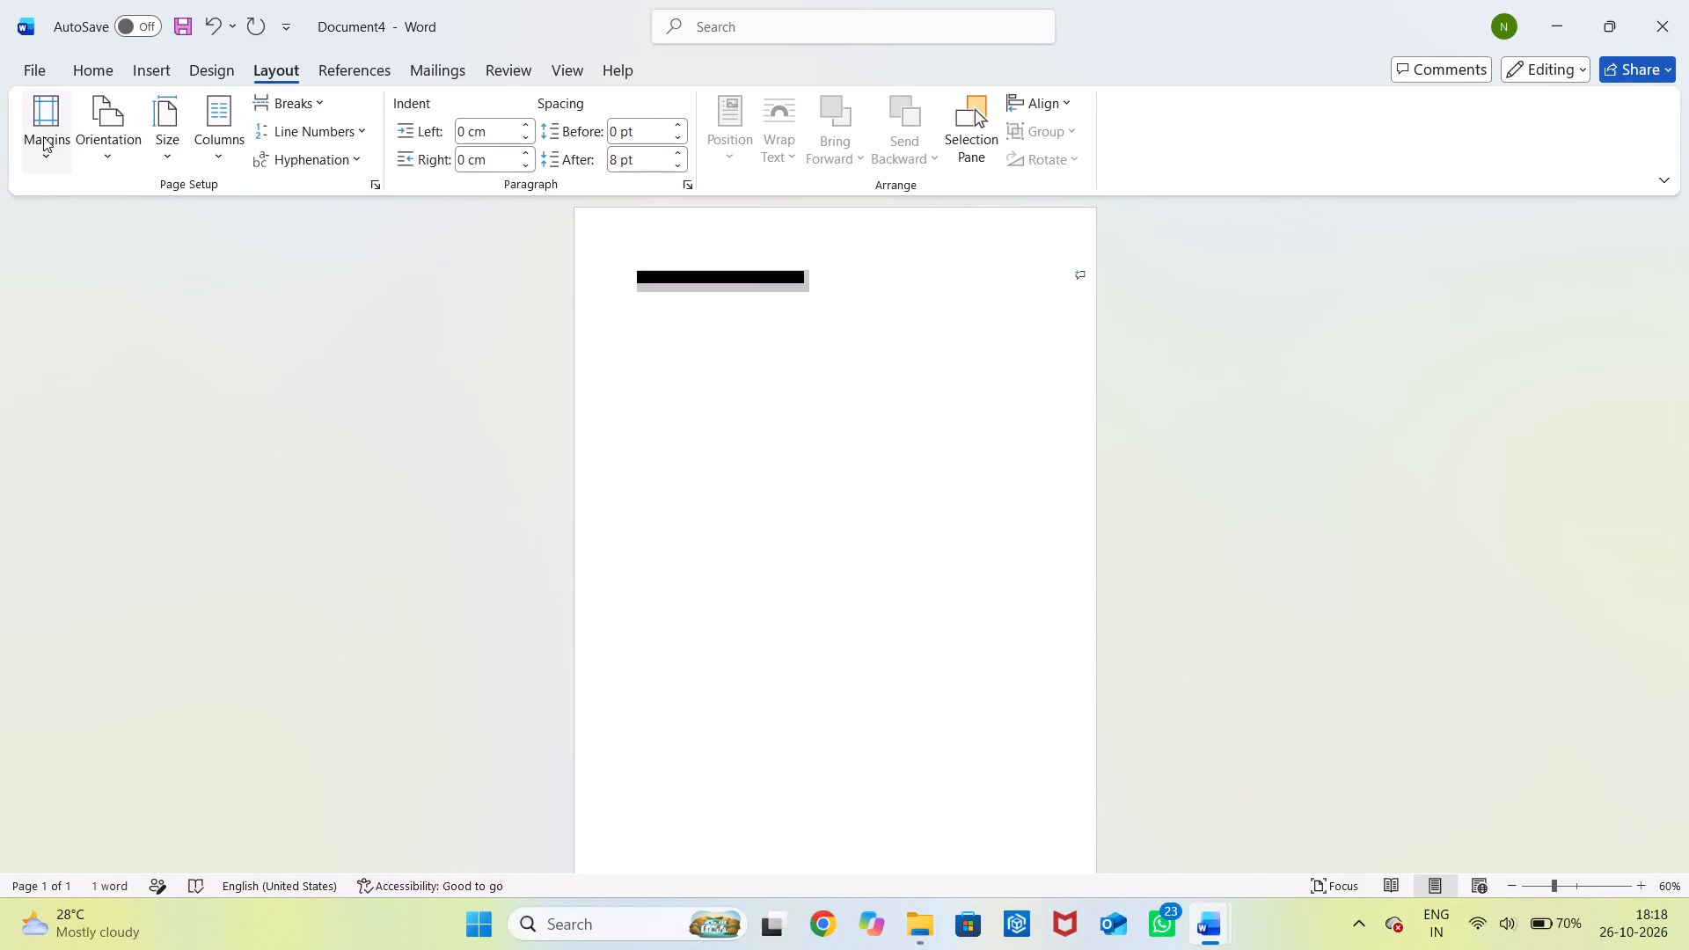
Open the custom margin settings and set the top margin to 0 cm.
click(43, 136)
click(192, 755)
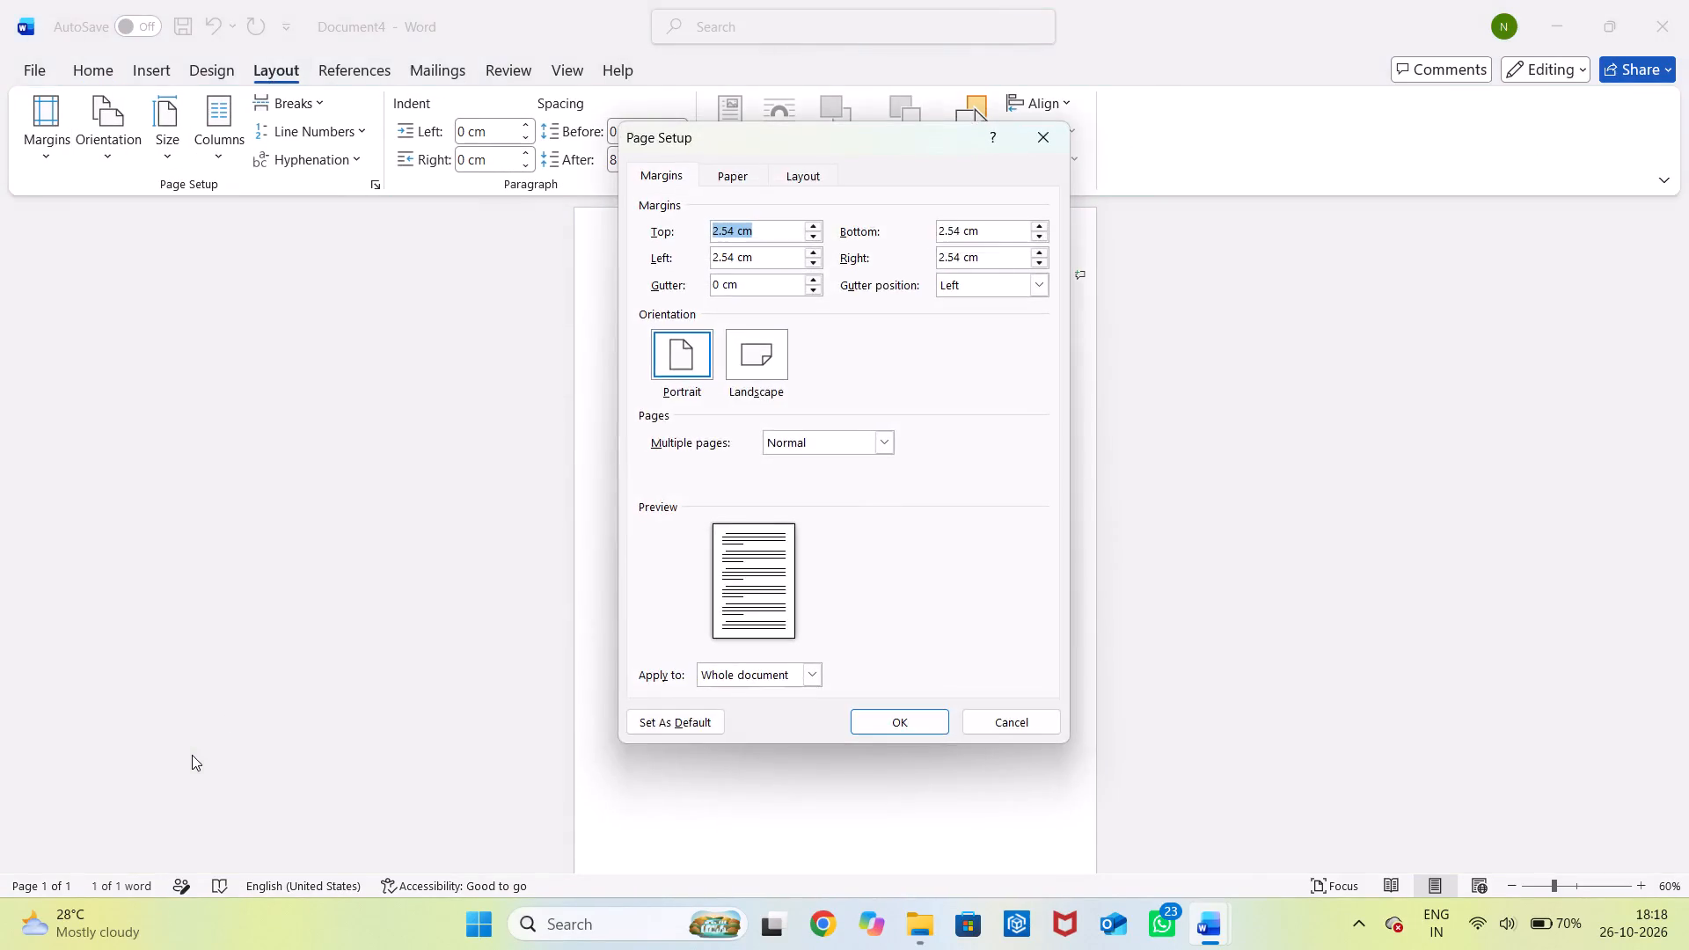
double_click(814, 242)
triple_click(817, 234)
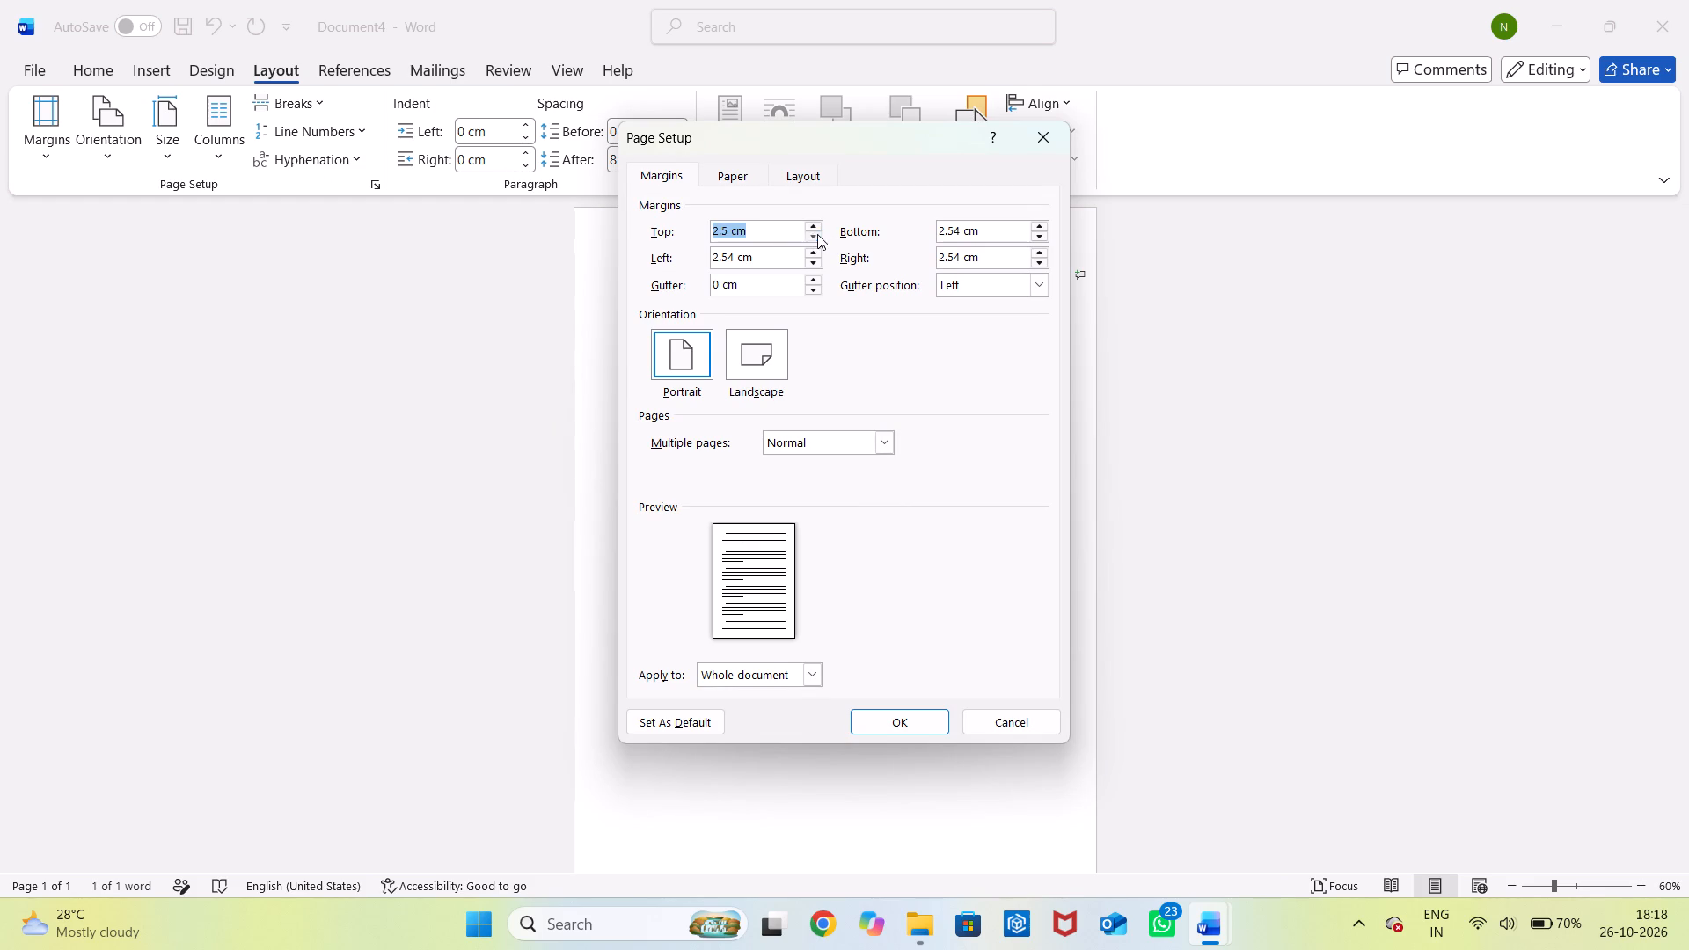
triple_click(817, 234)
triple_click(817, 234)
triple_click(817, 234)
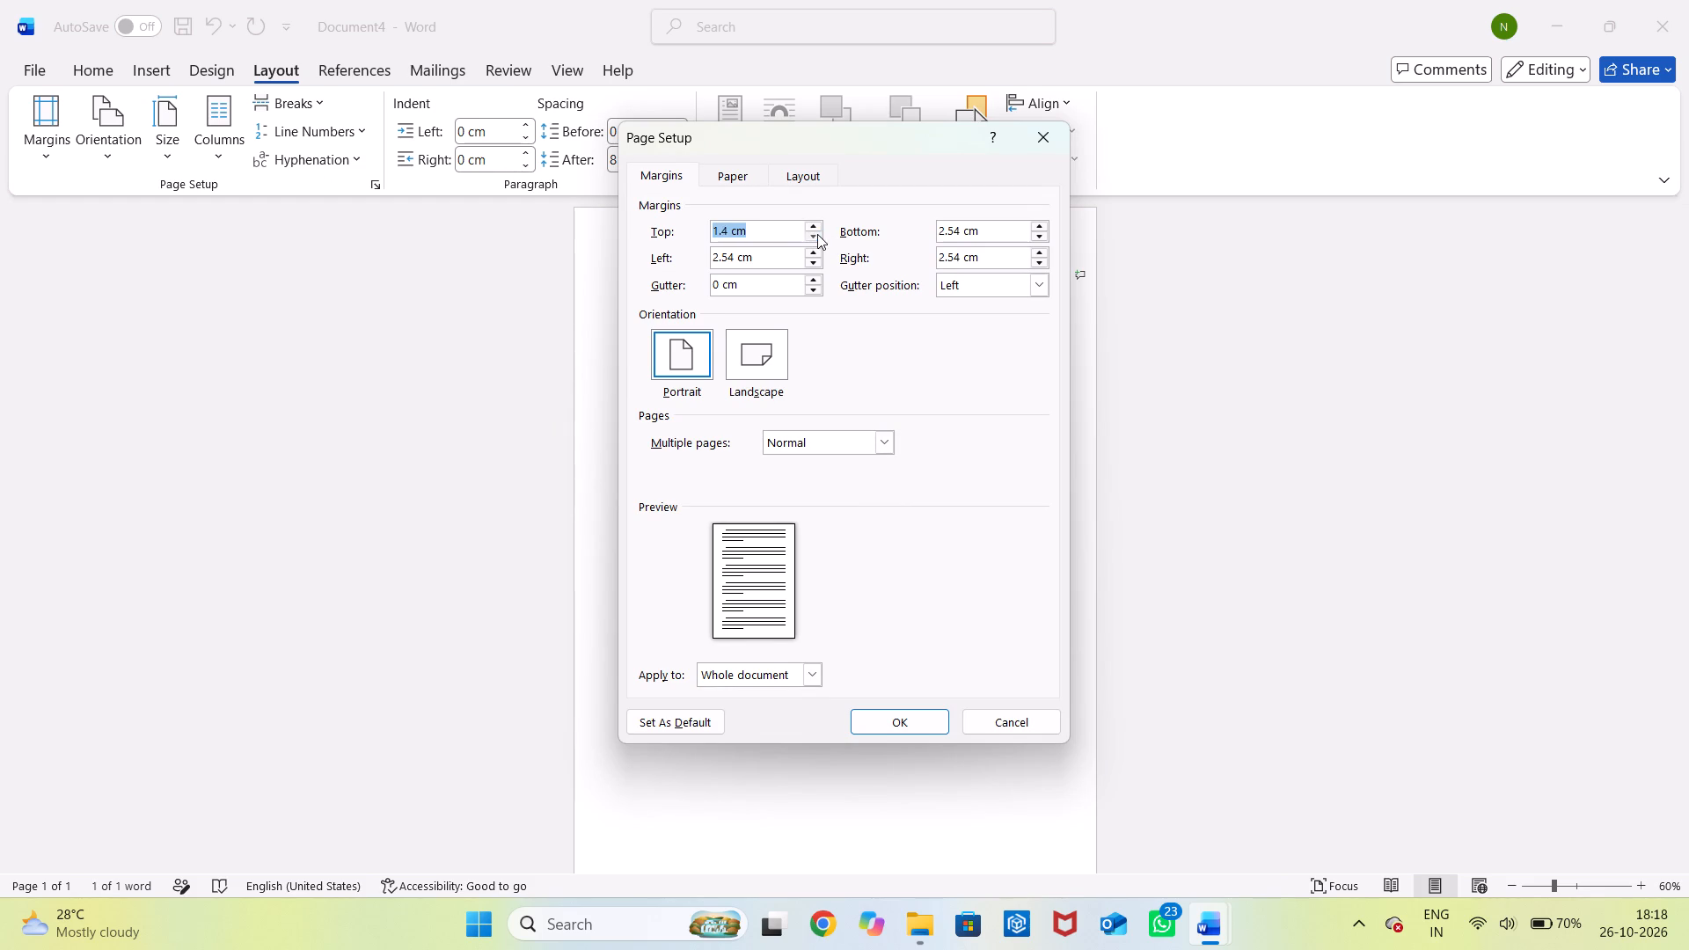
triple_click(817, 234)
double_click(817, 234)
triple_click(817, 234)
triple_click(817, 234)
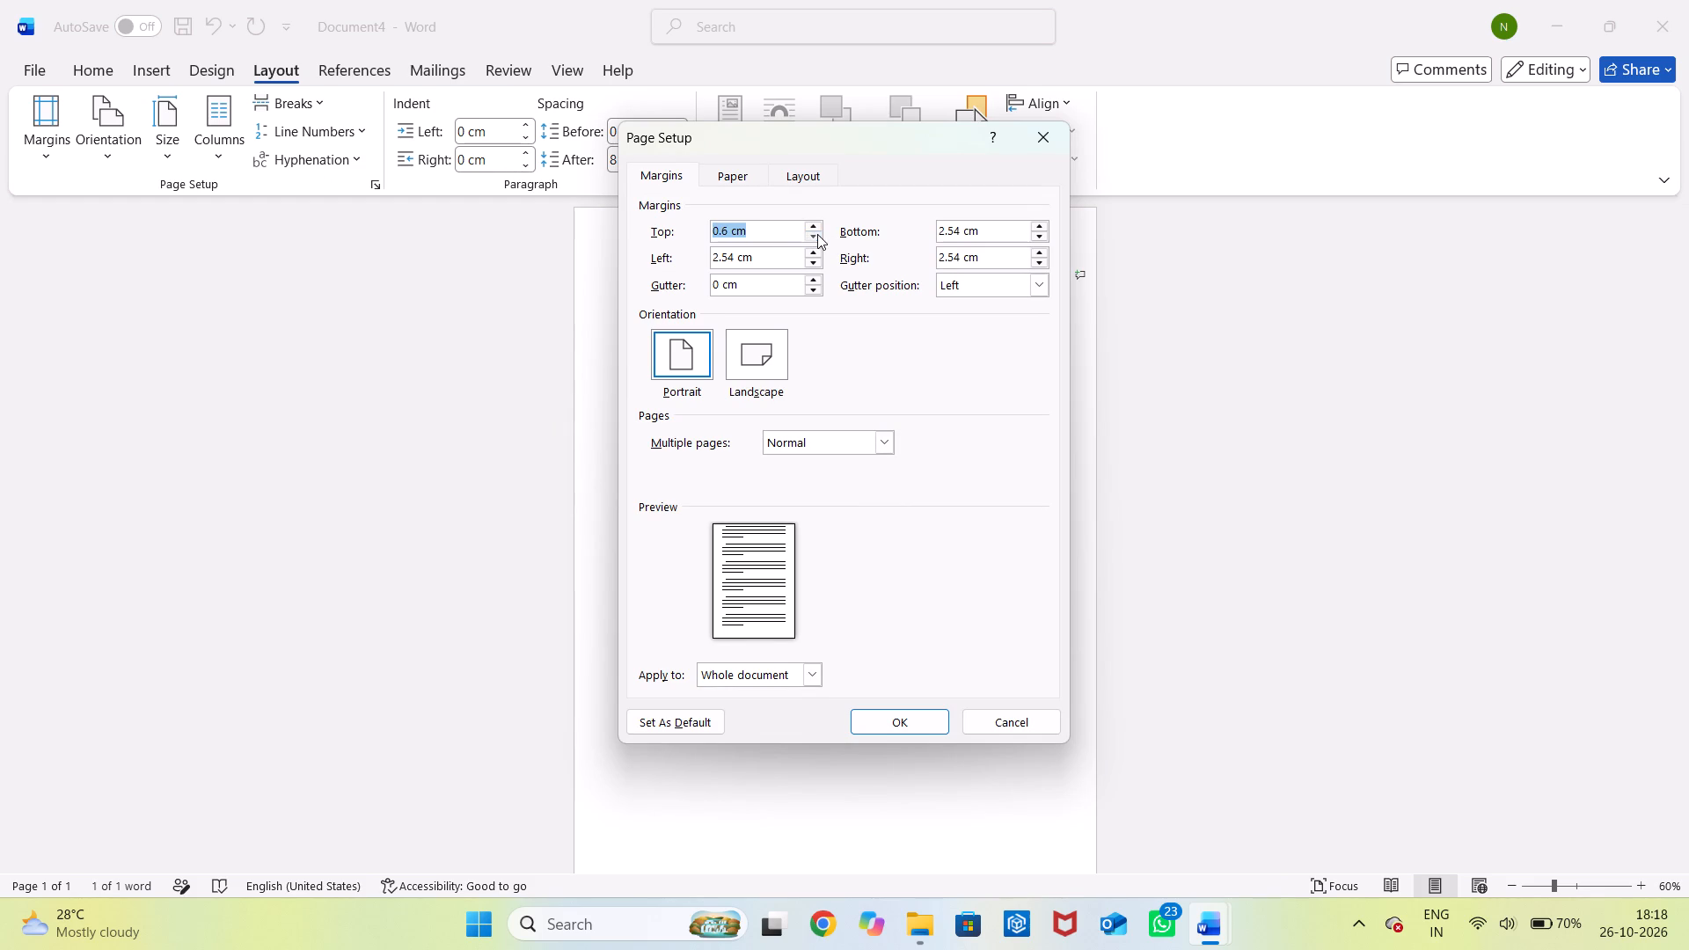
triple_click(817, 234)
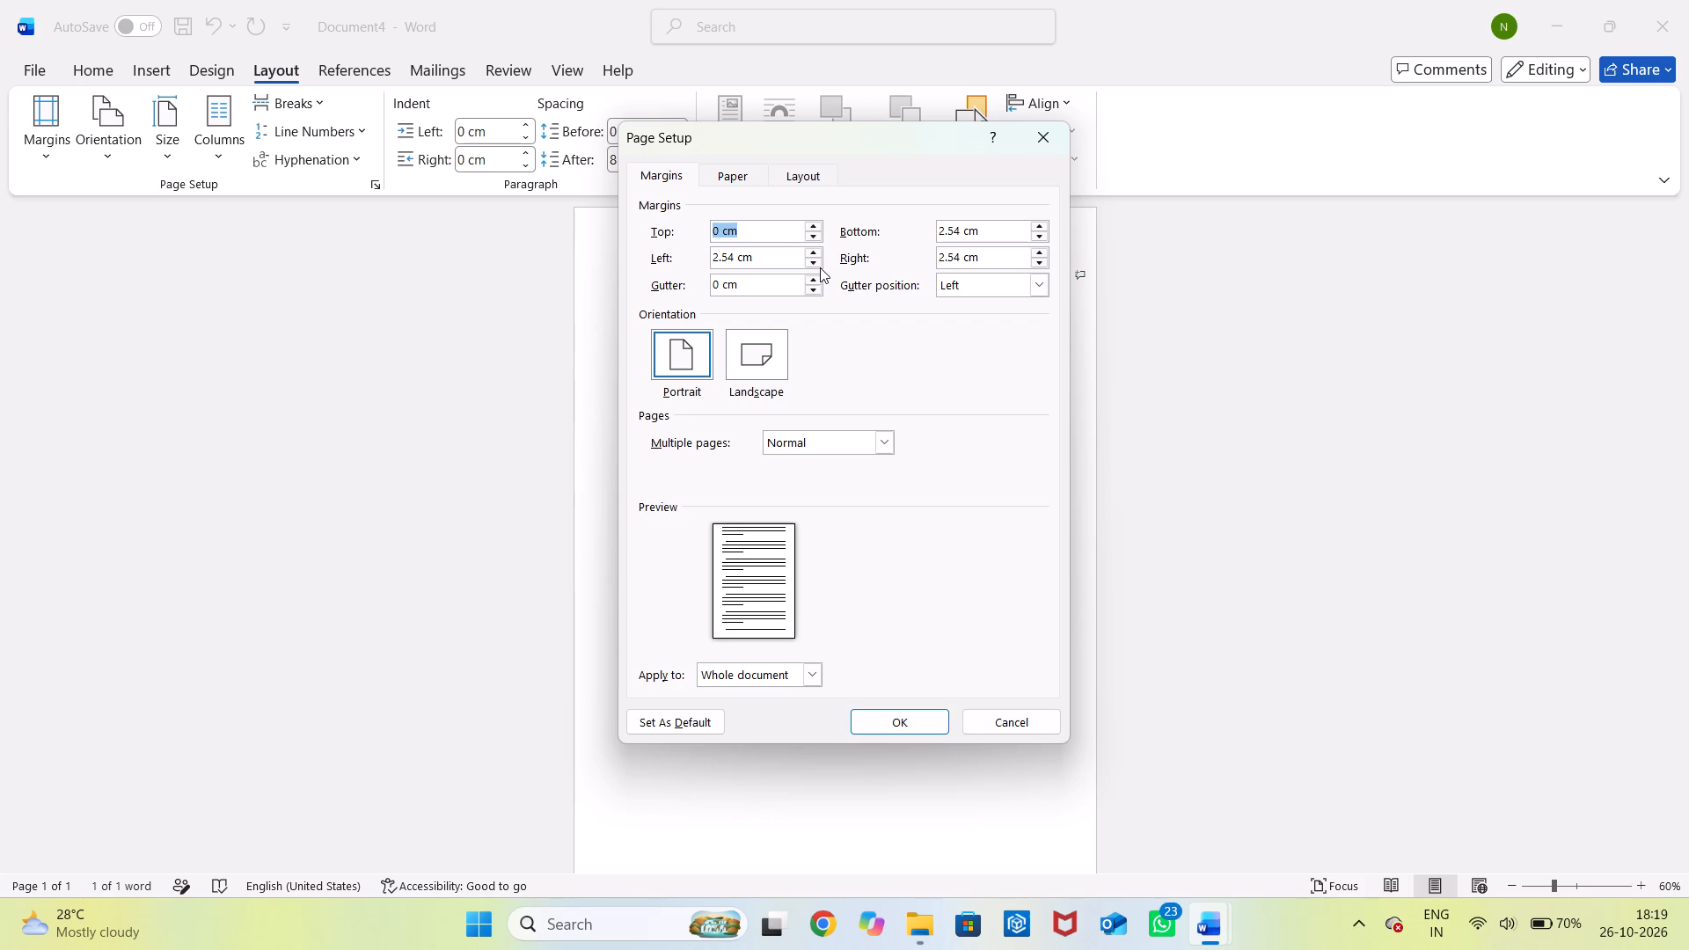
Set the left page margin to 0 cm.
triple_click(817, 259)
triple_click(817, 259)
triple_click(817, 259)
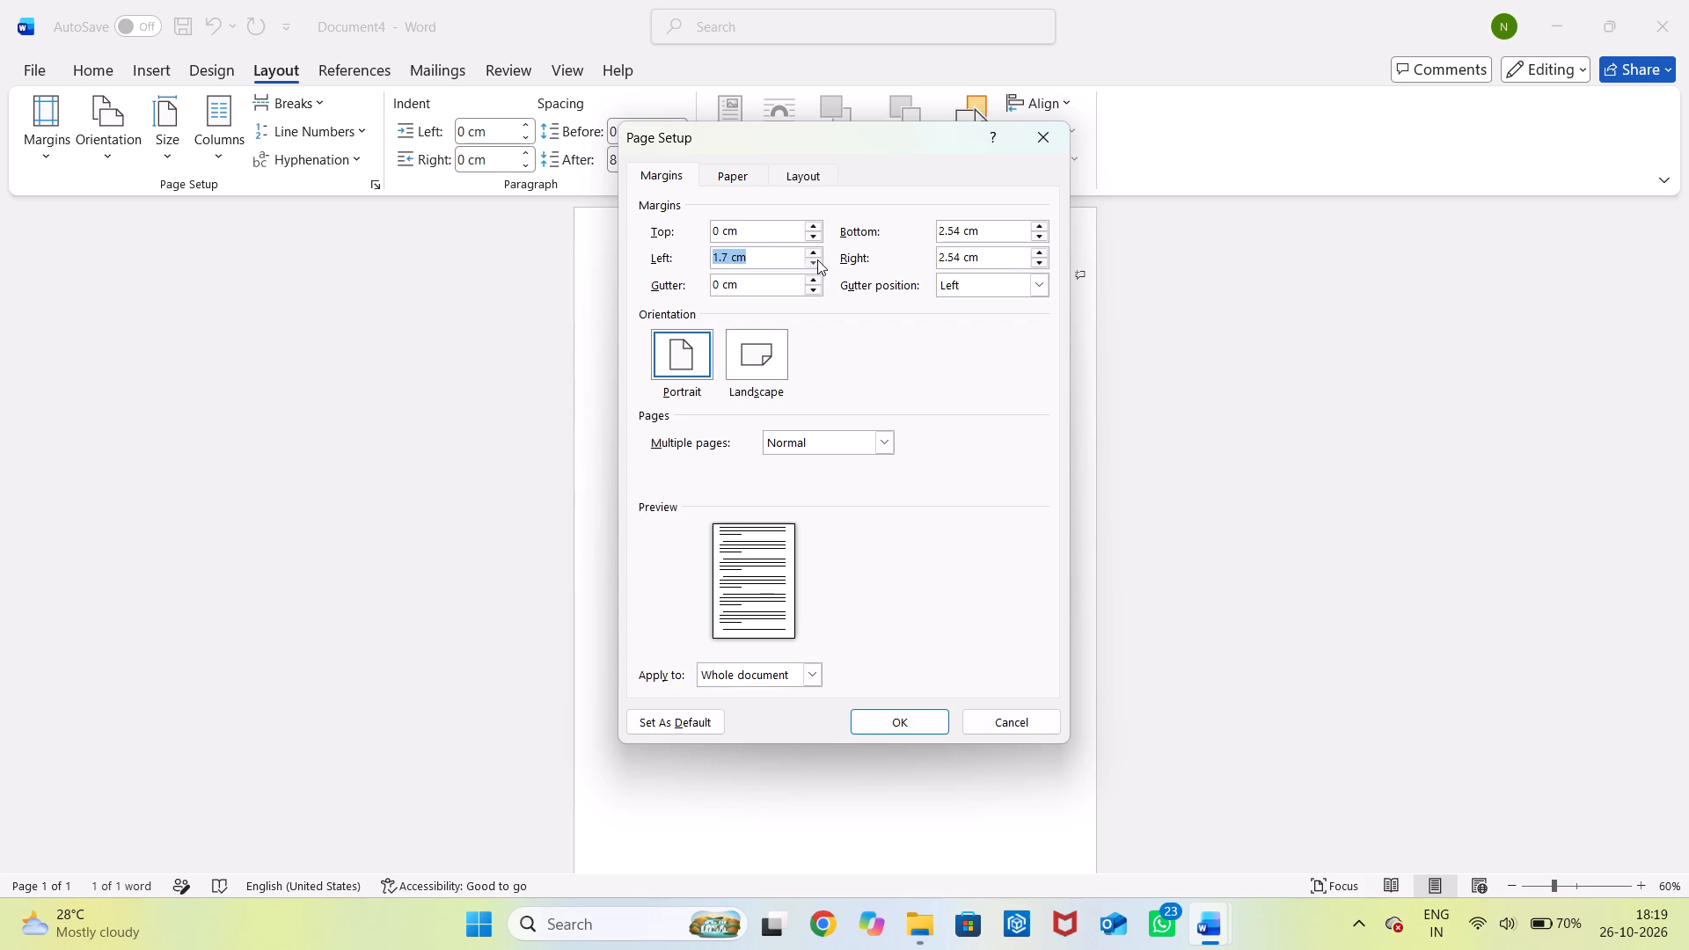
triple_click(817, 259)
triple_click(817, 259)
triple_click(817, 259)
triple_click(817, 259)
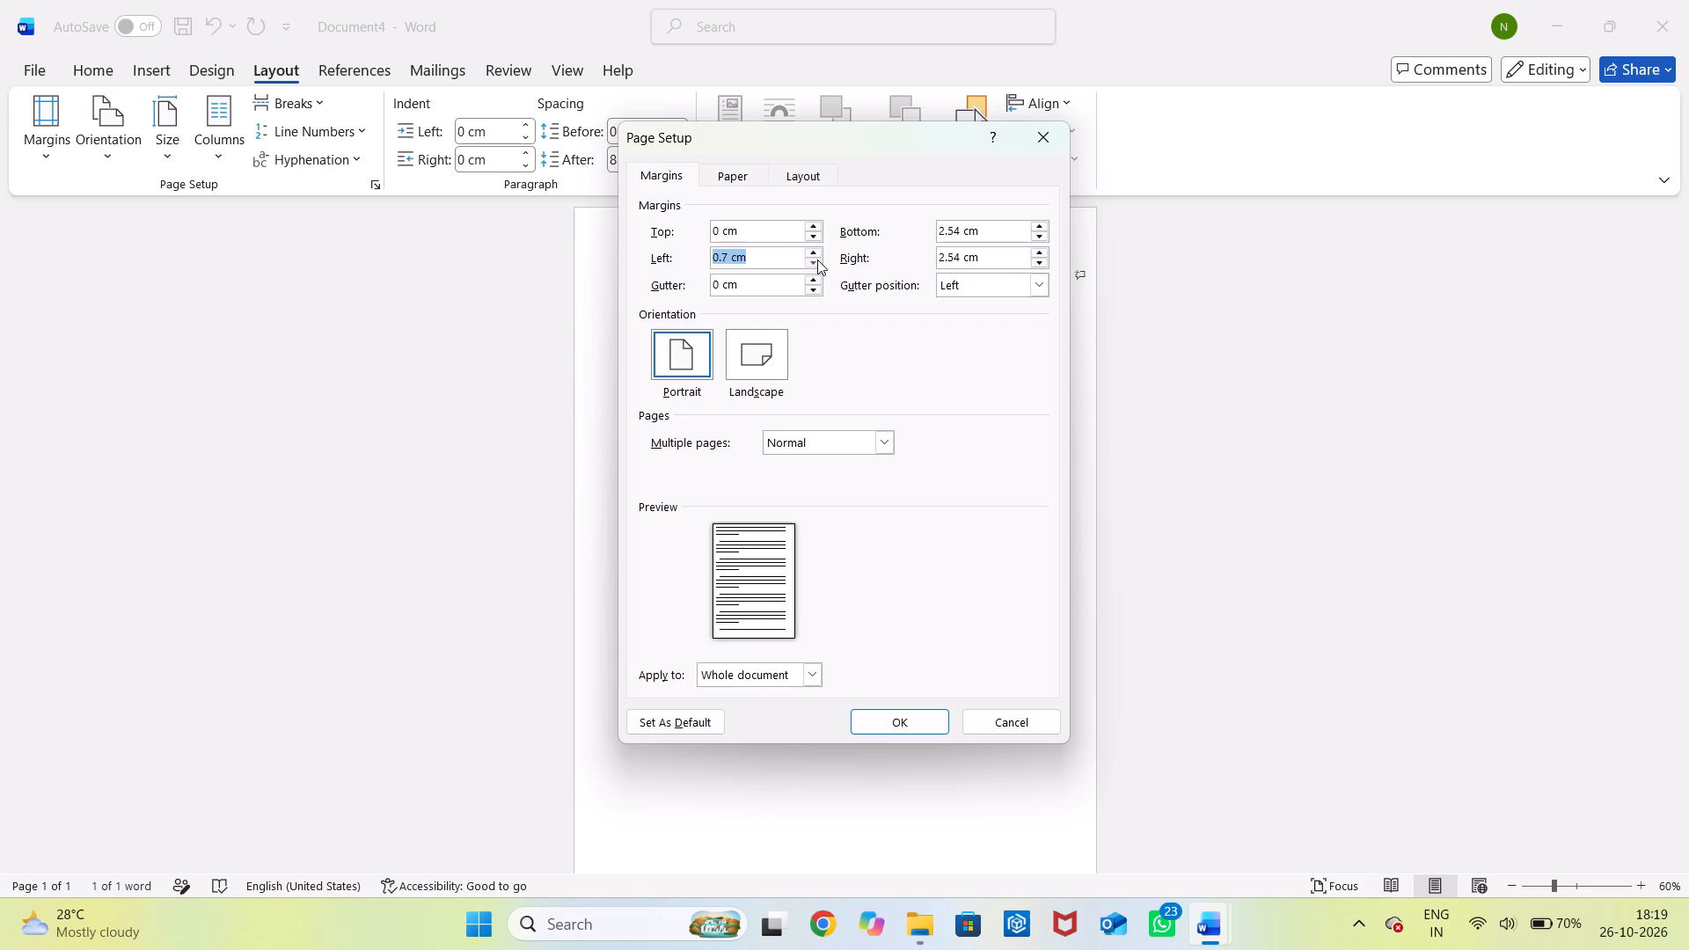
click(817, 259)
click(817, 259)
click(817, 259)
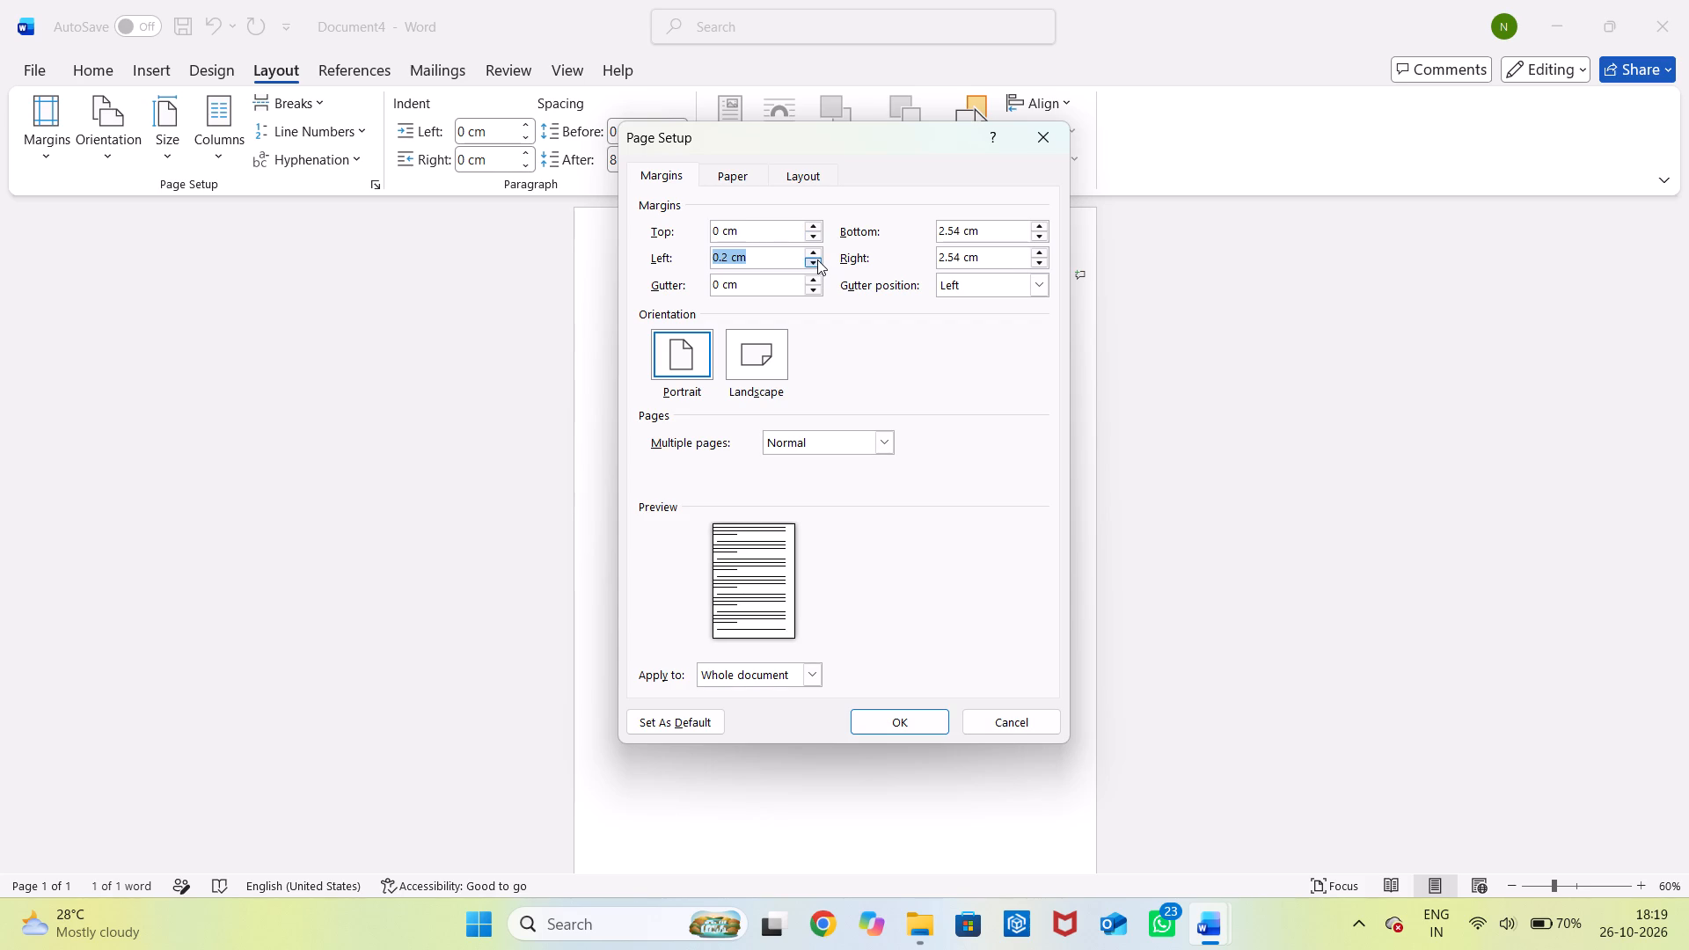
click(817, 259)
click(817, 259)
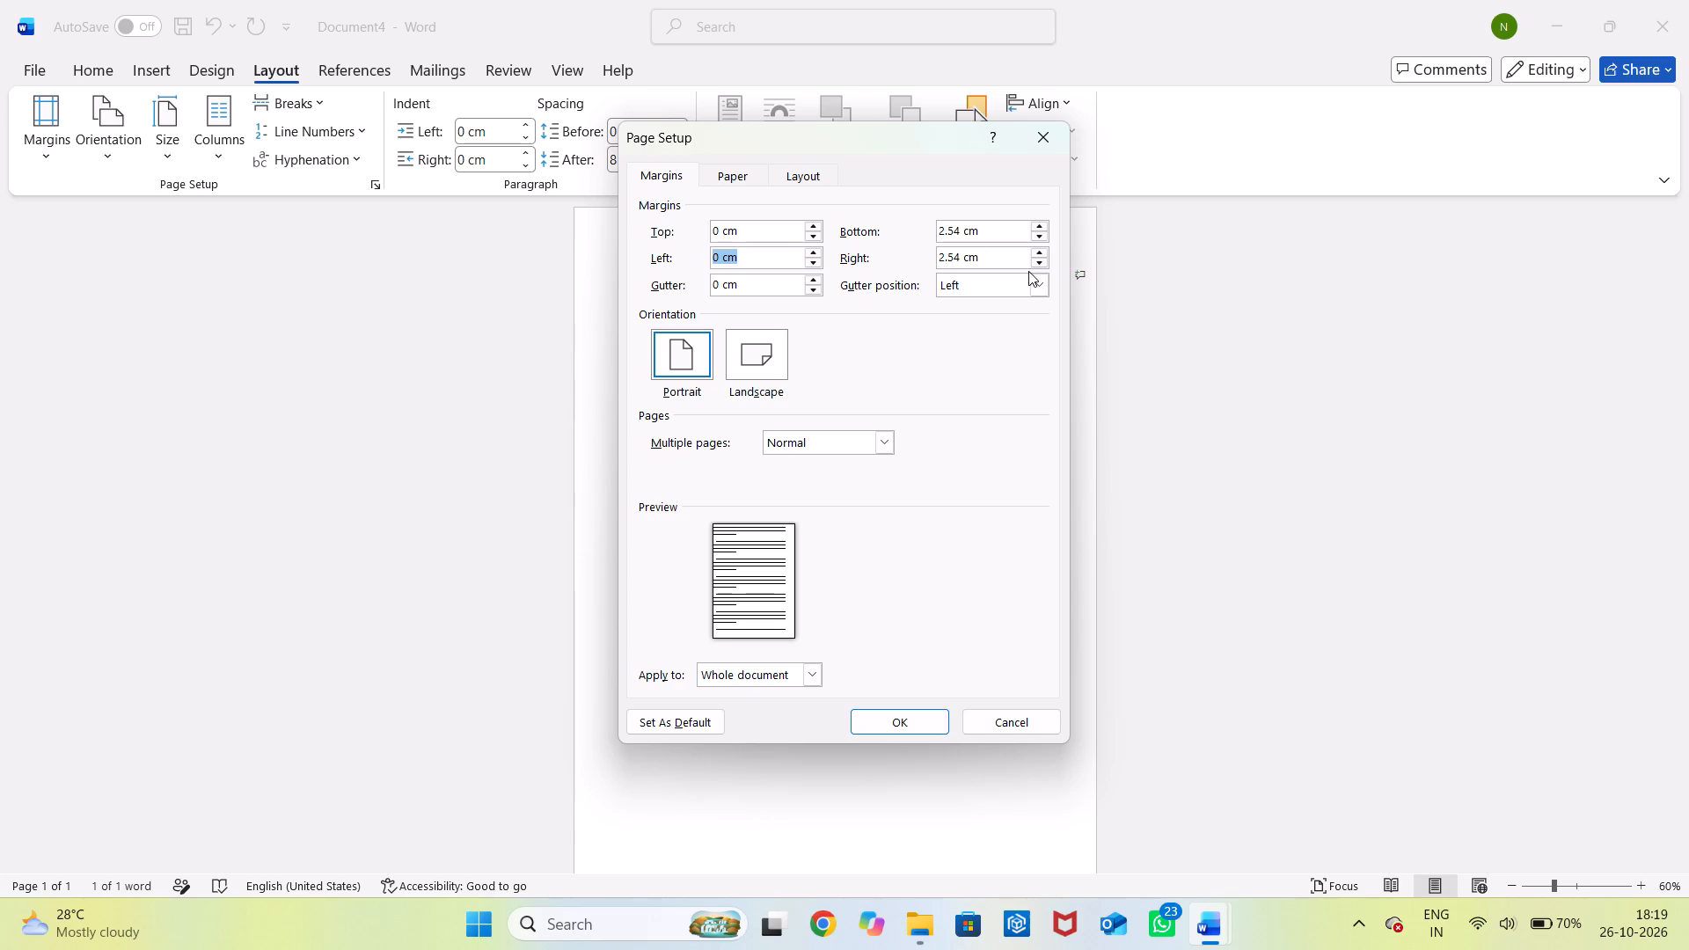
Set the right page margin to 0 cm.
triple_click(1041, 261)
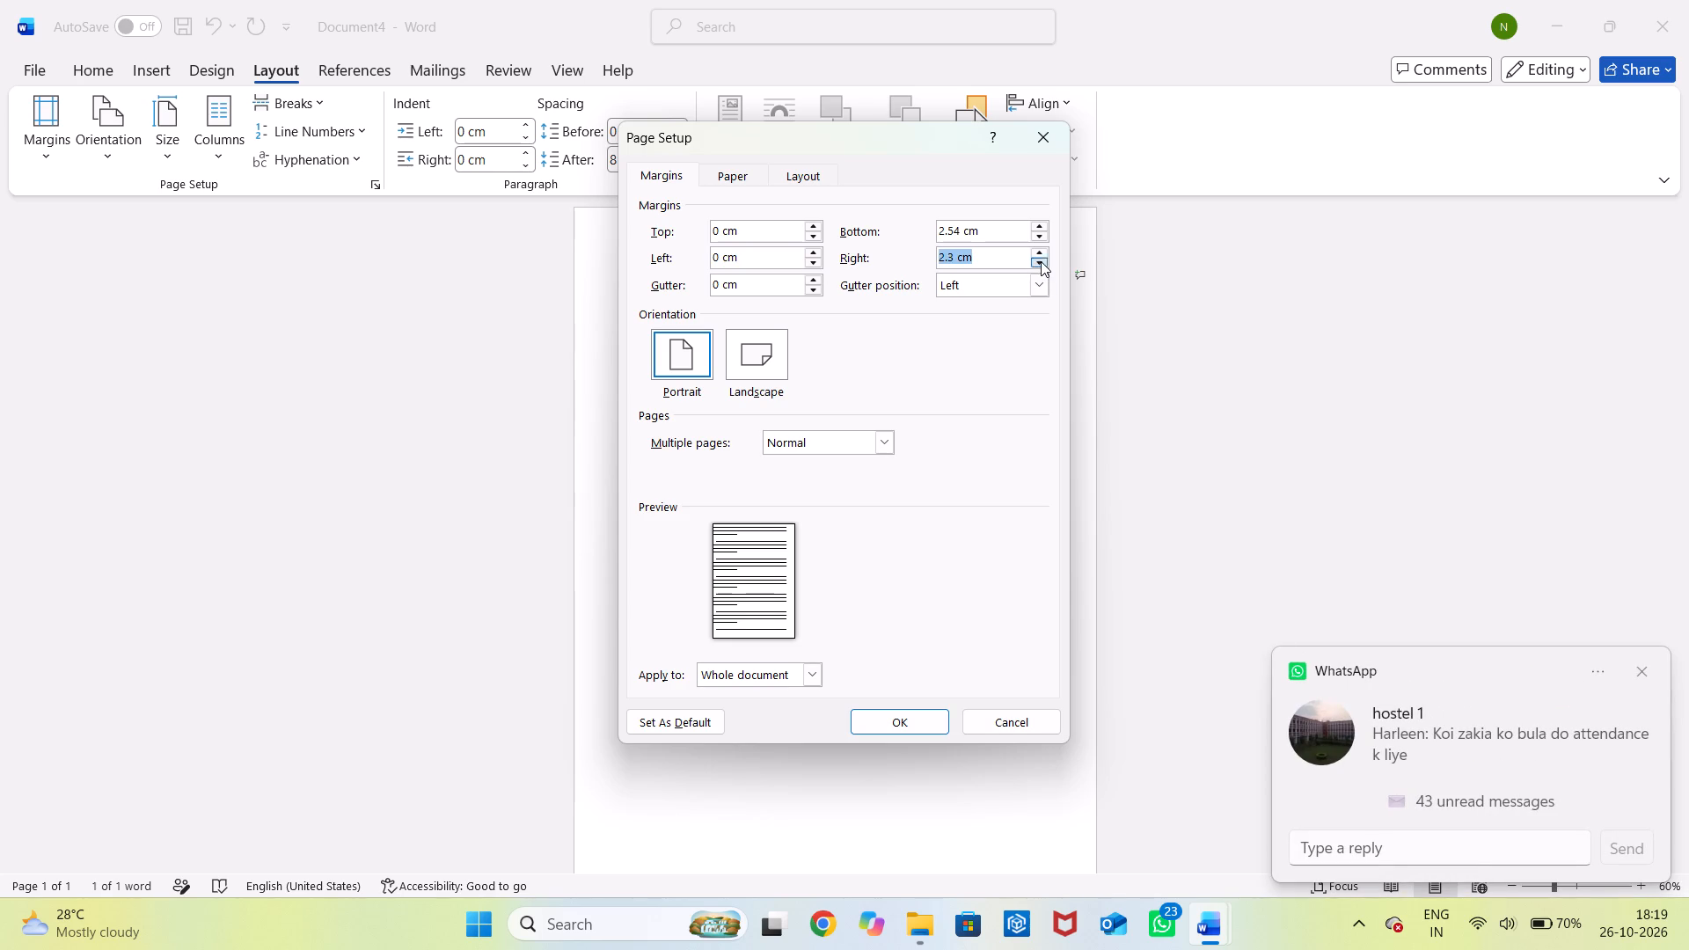
triple_click(1041, 261)
triple_click(1041, 261)
triple_click(1041, 261)
triple_click(1041, 261)
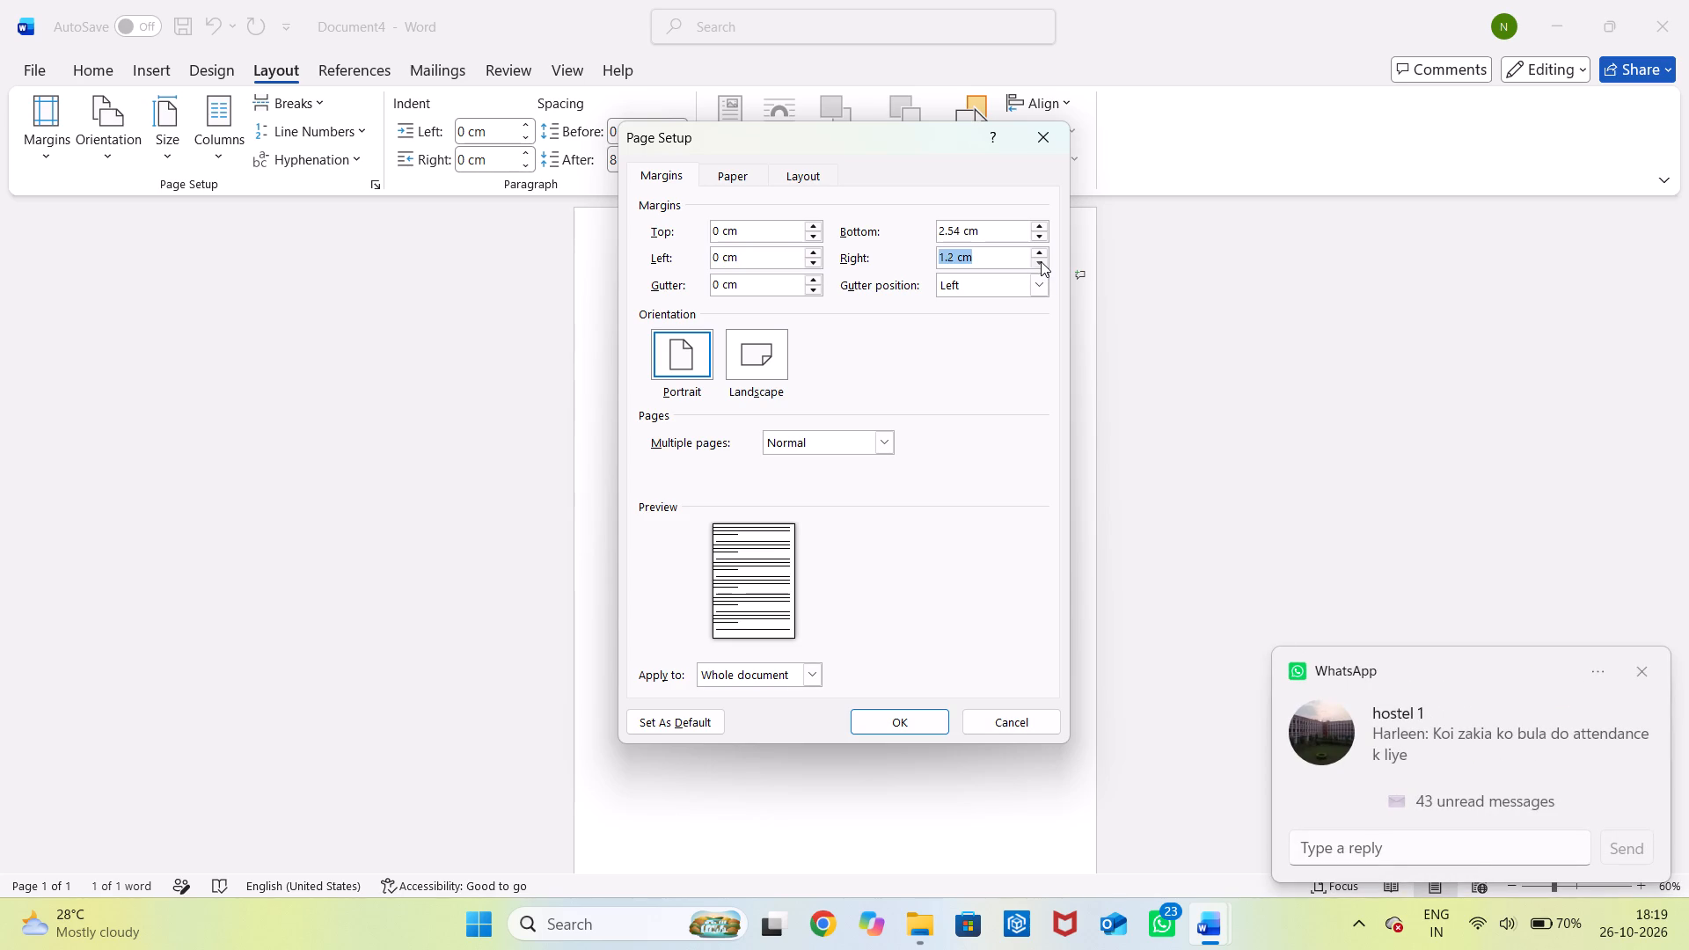
triple_click(1041, 261)
click(1041, 261)
triple_click(1041, 261)
triple_click(1041, 261)
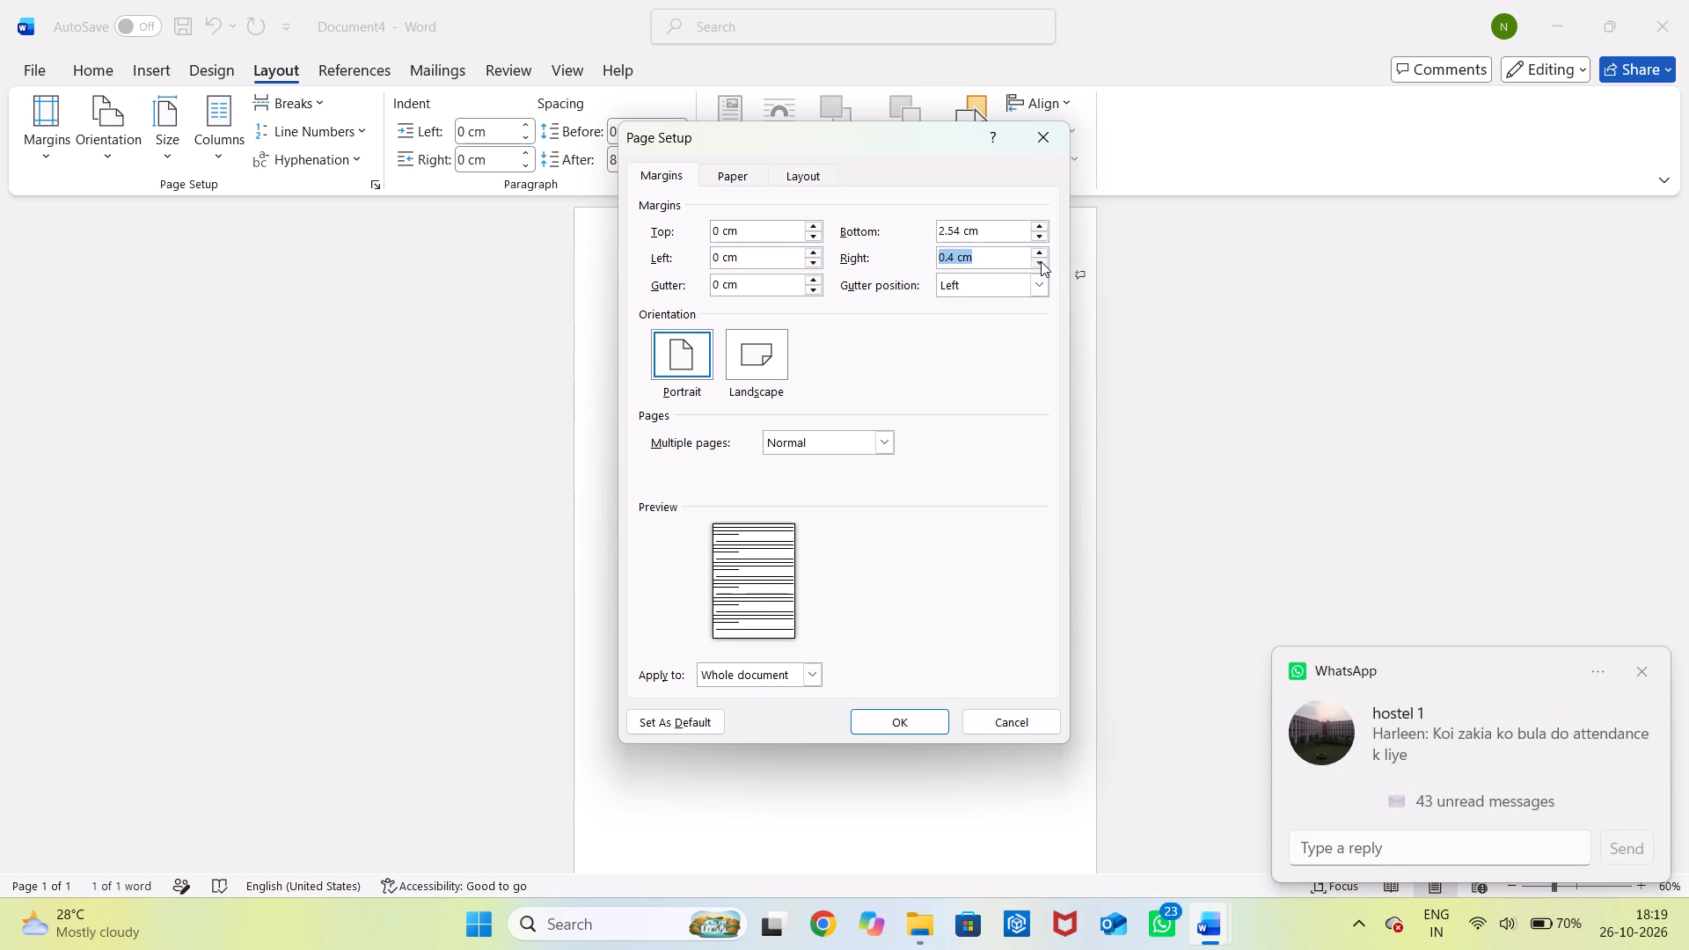
click(1041, 261)
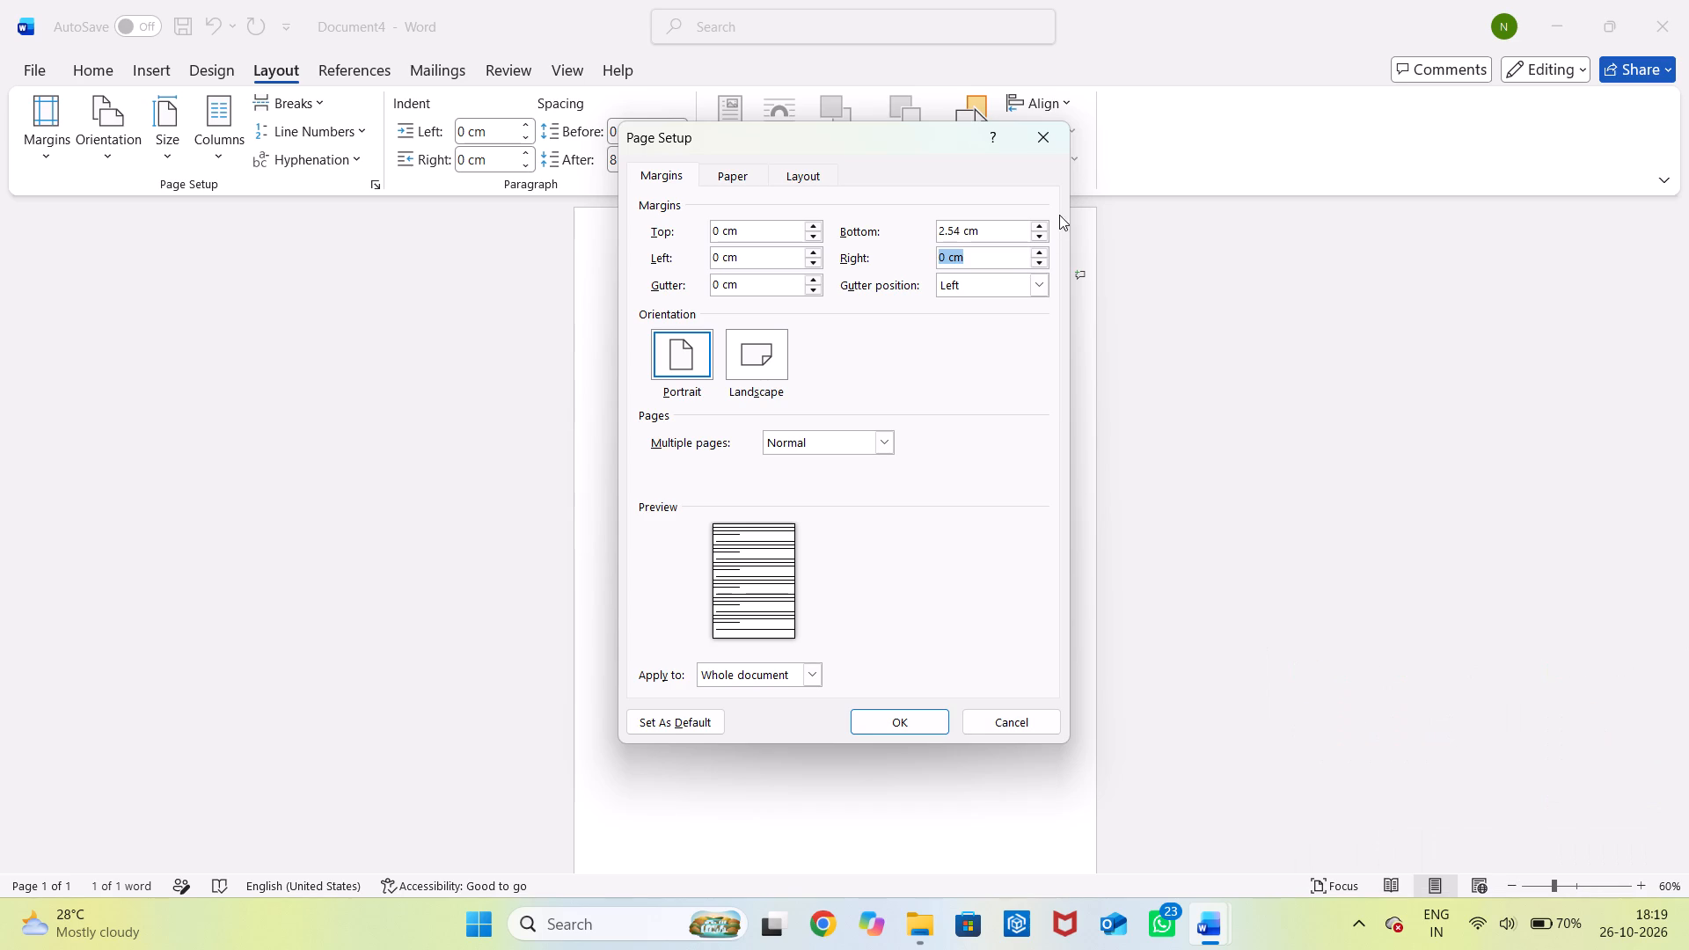
Set the bottom margin to 0 cm and apply the custom margins to the whole document.
triple_click(1045, 234)
triple_click(1045, 234)
triple_click(1045, 234)
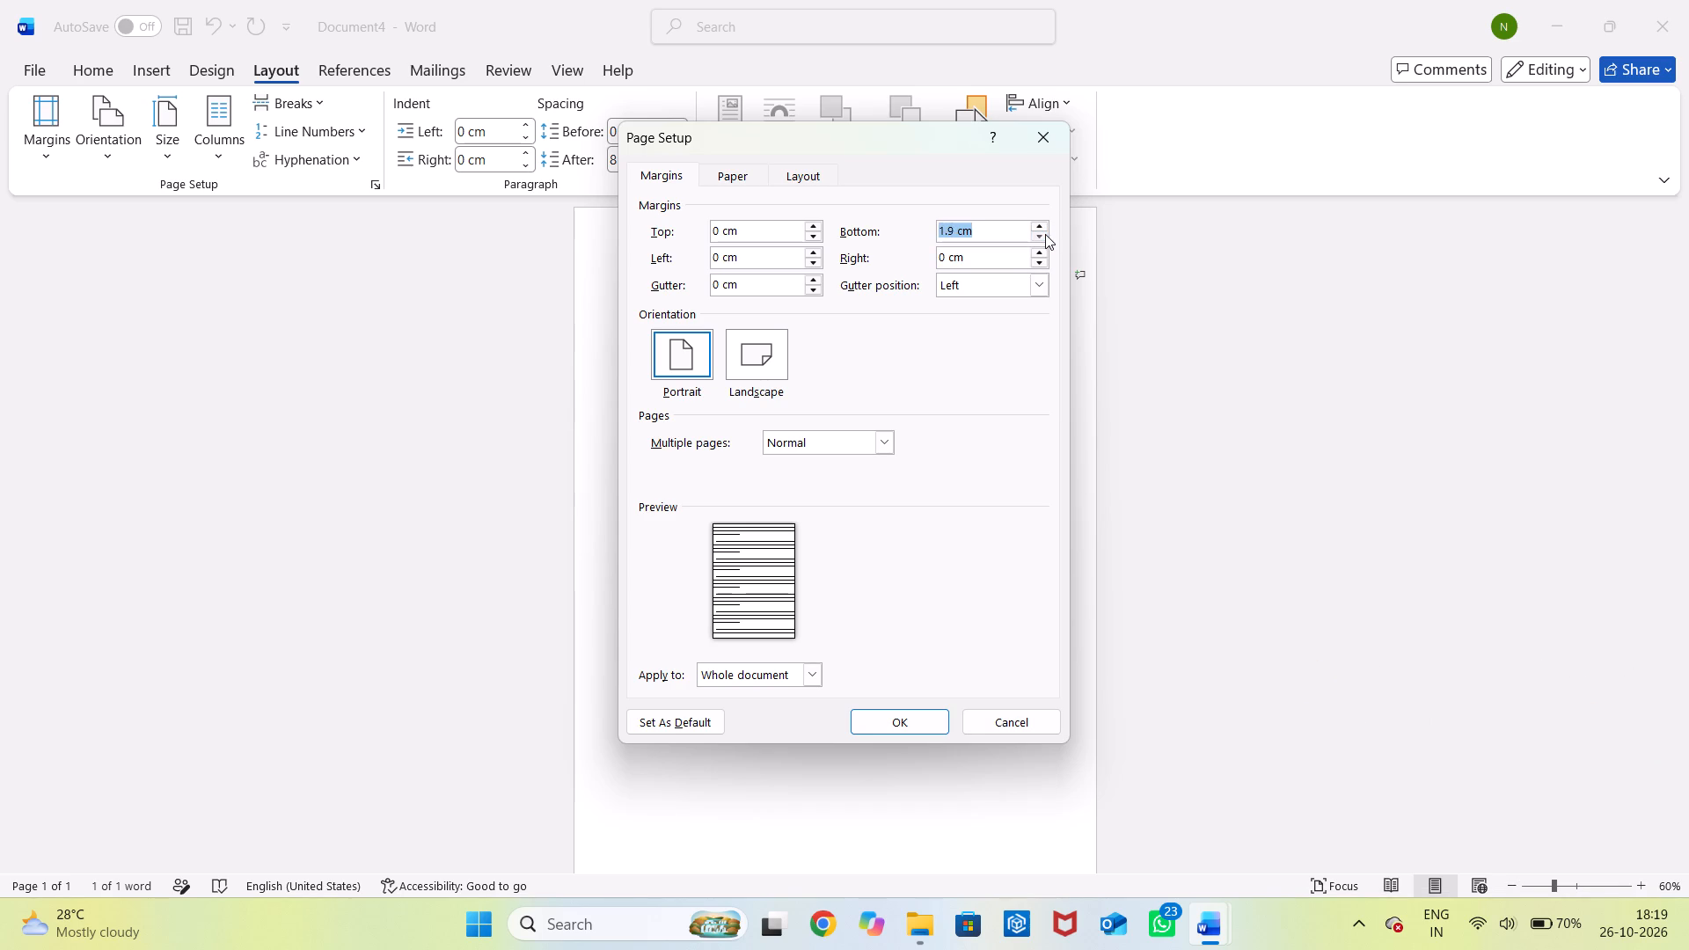
triple_click(1045, 234)
triple_click(1045, 234)
triple_click(1045, 234)
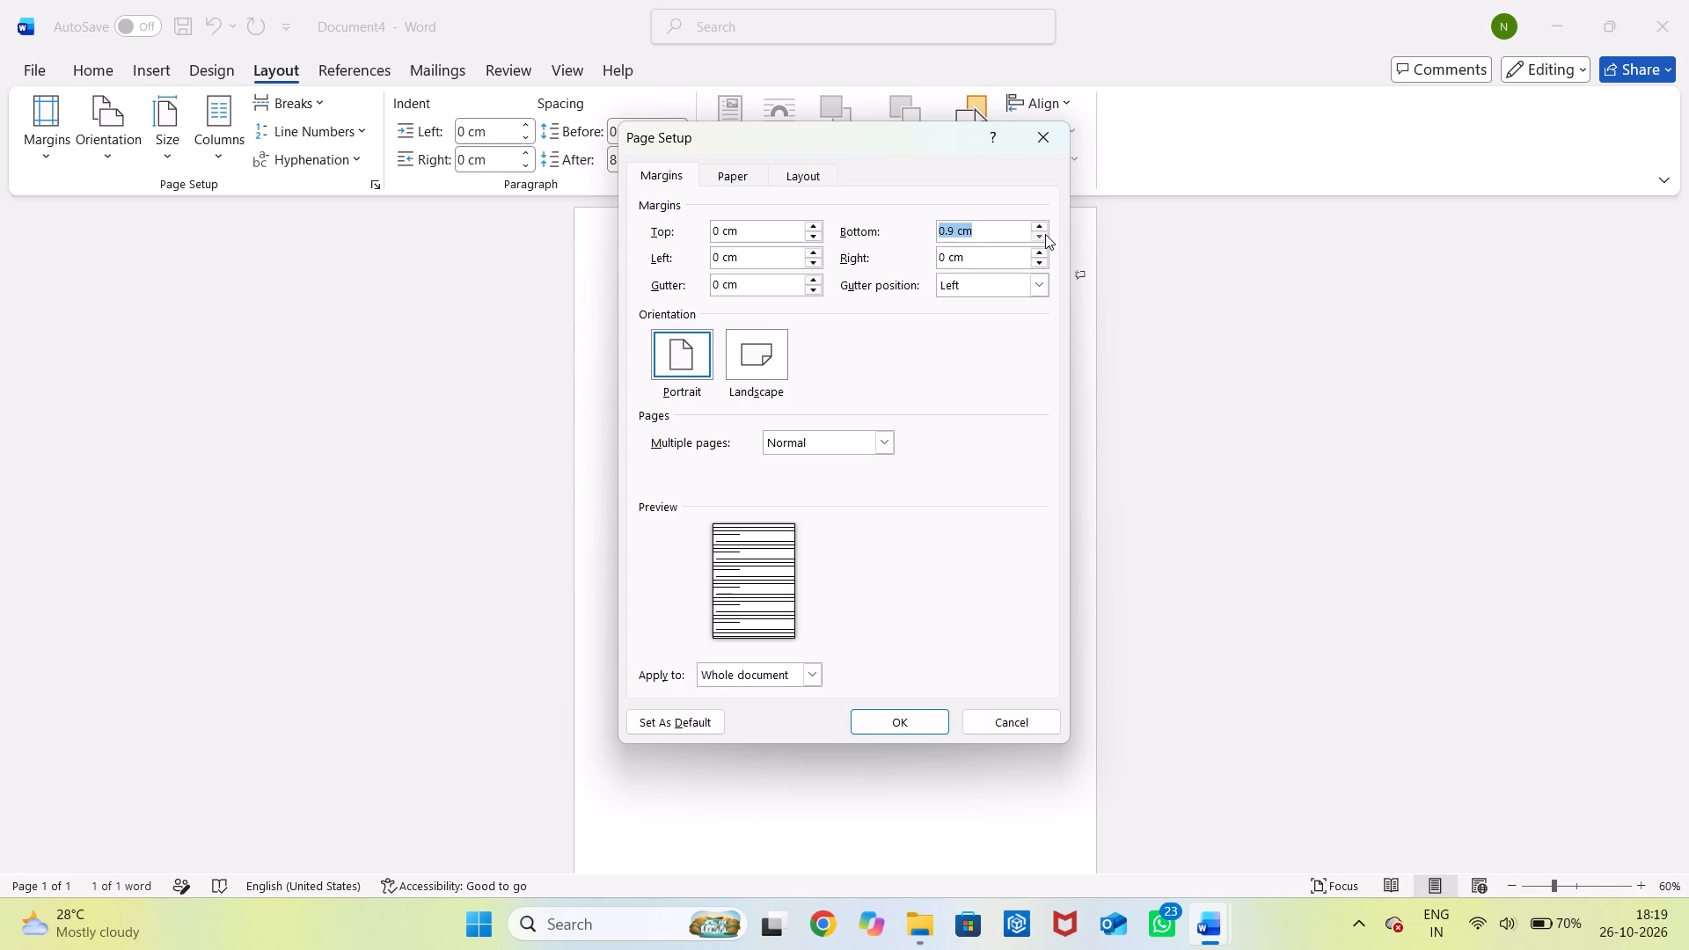
triple_click(1045, 234)
triple_click(1045, 234)
double_click(1045, 234)
click(908, 726)
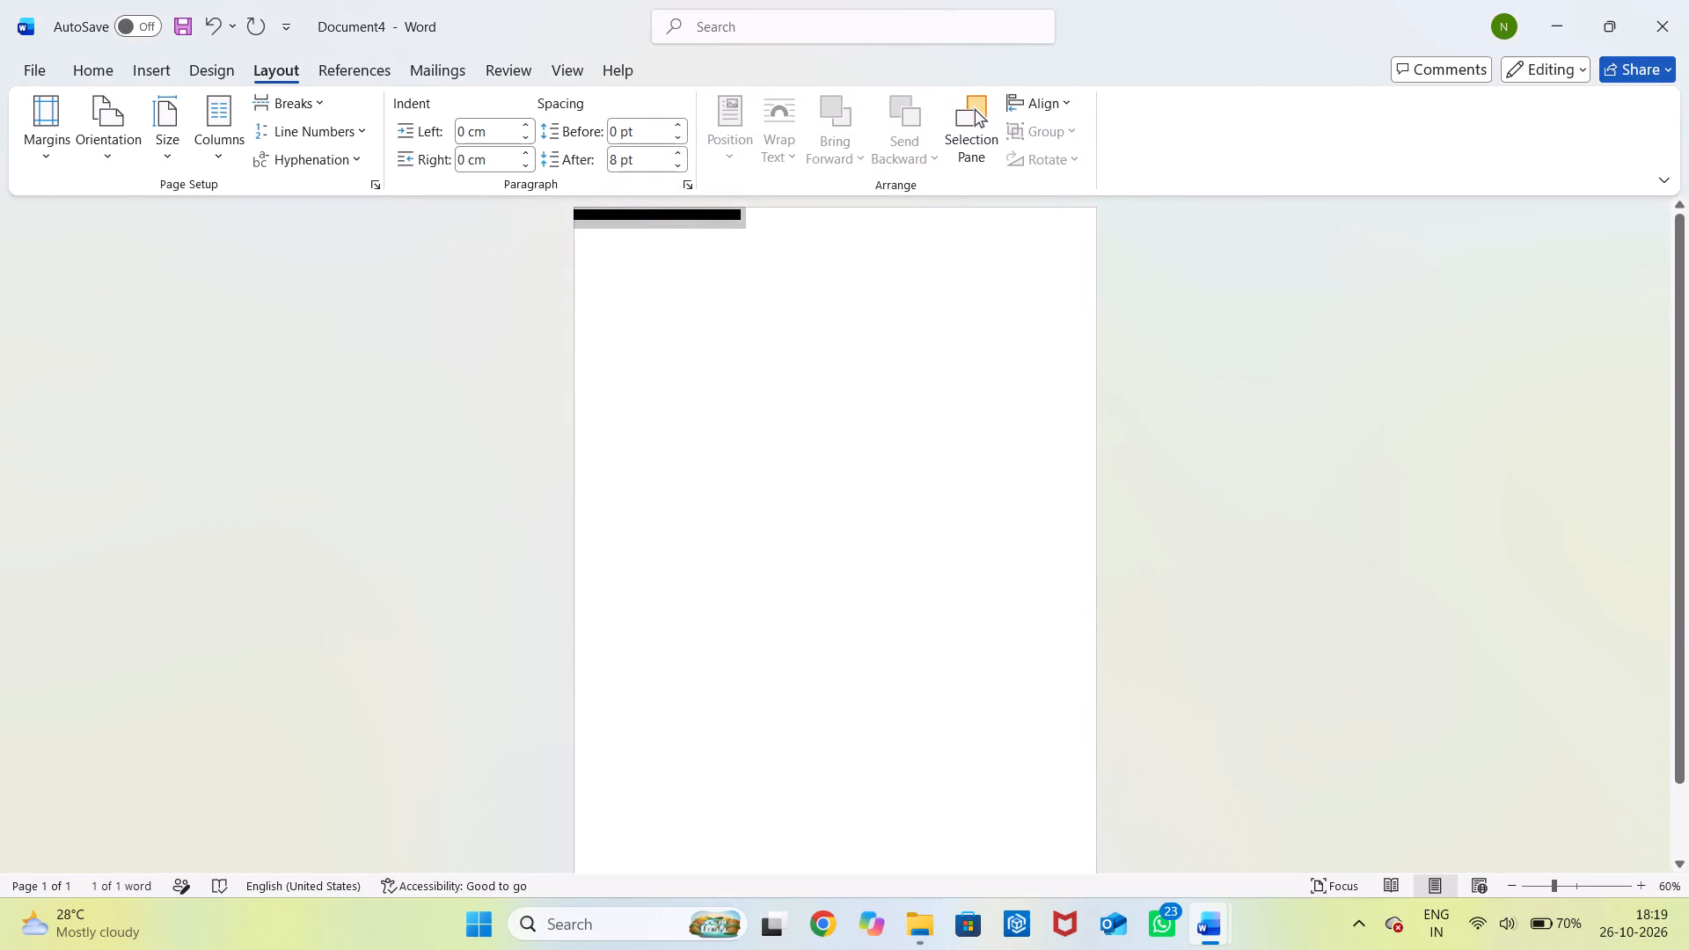
click(616, 325)
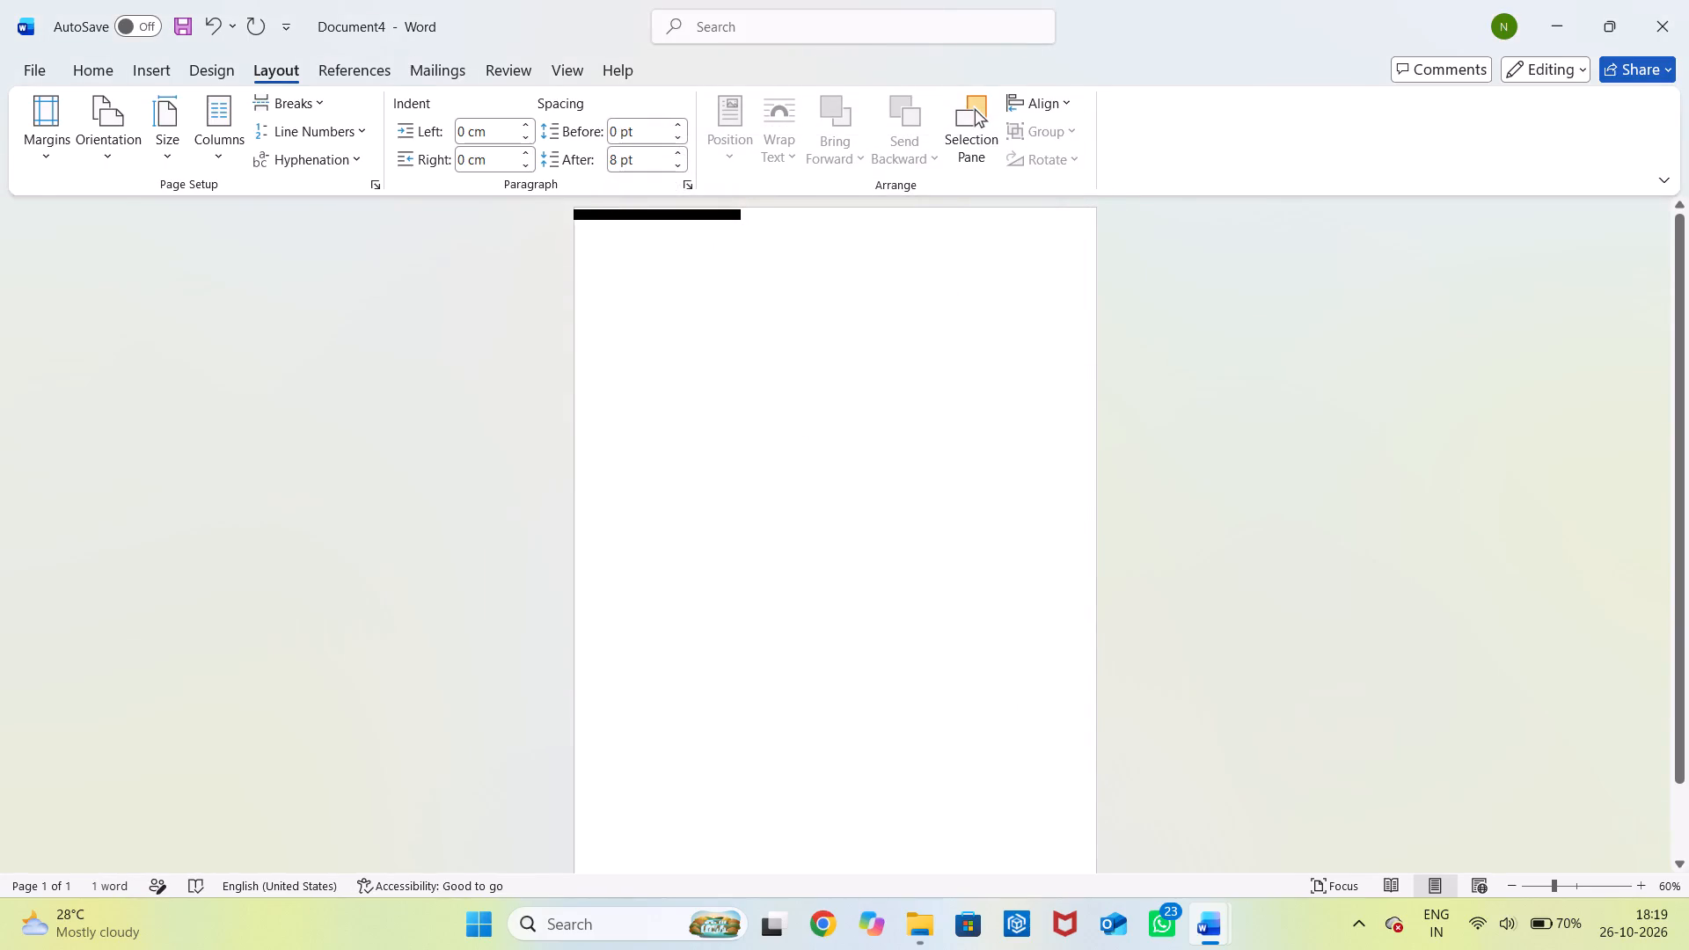
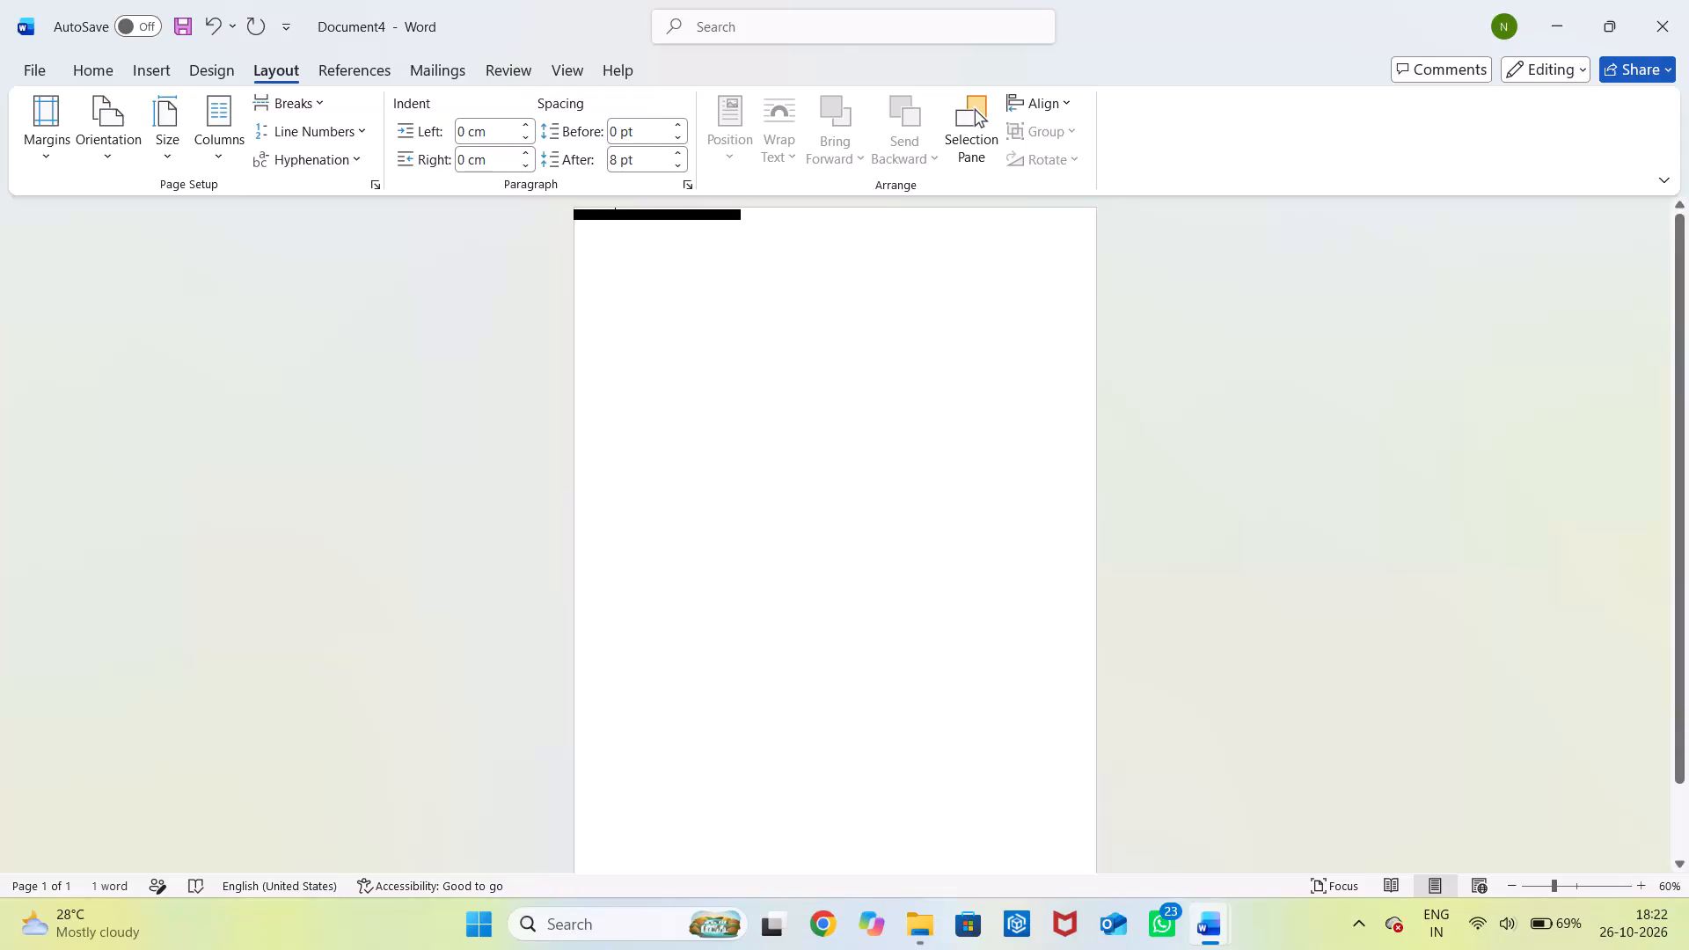
Select the single line of text at the top of the zero-margin page.
drag(632, 264, 1040, 786)
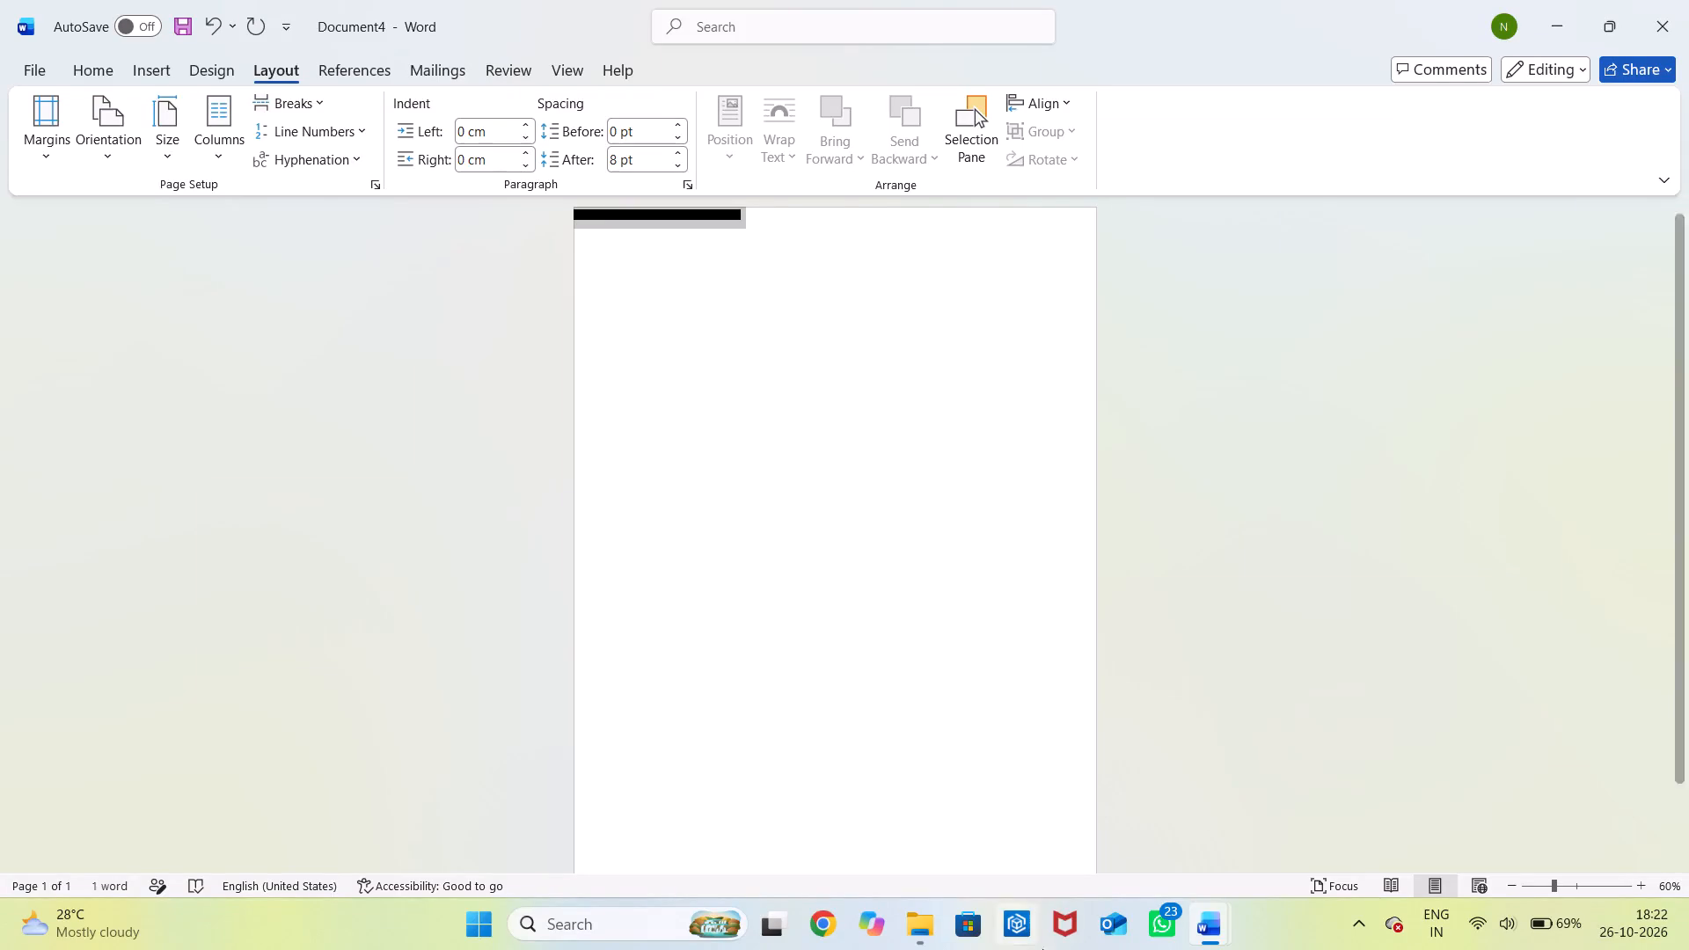
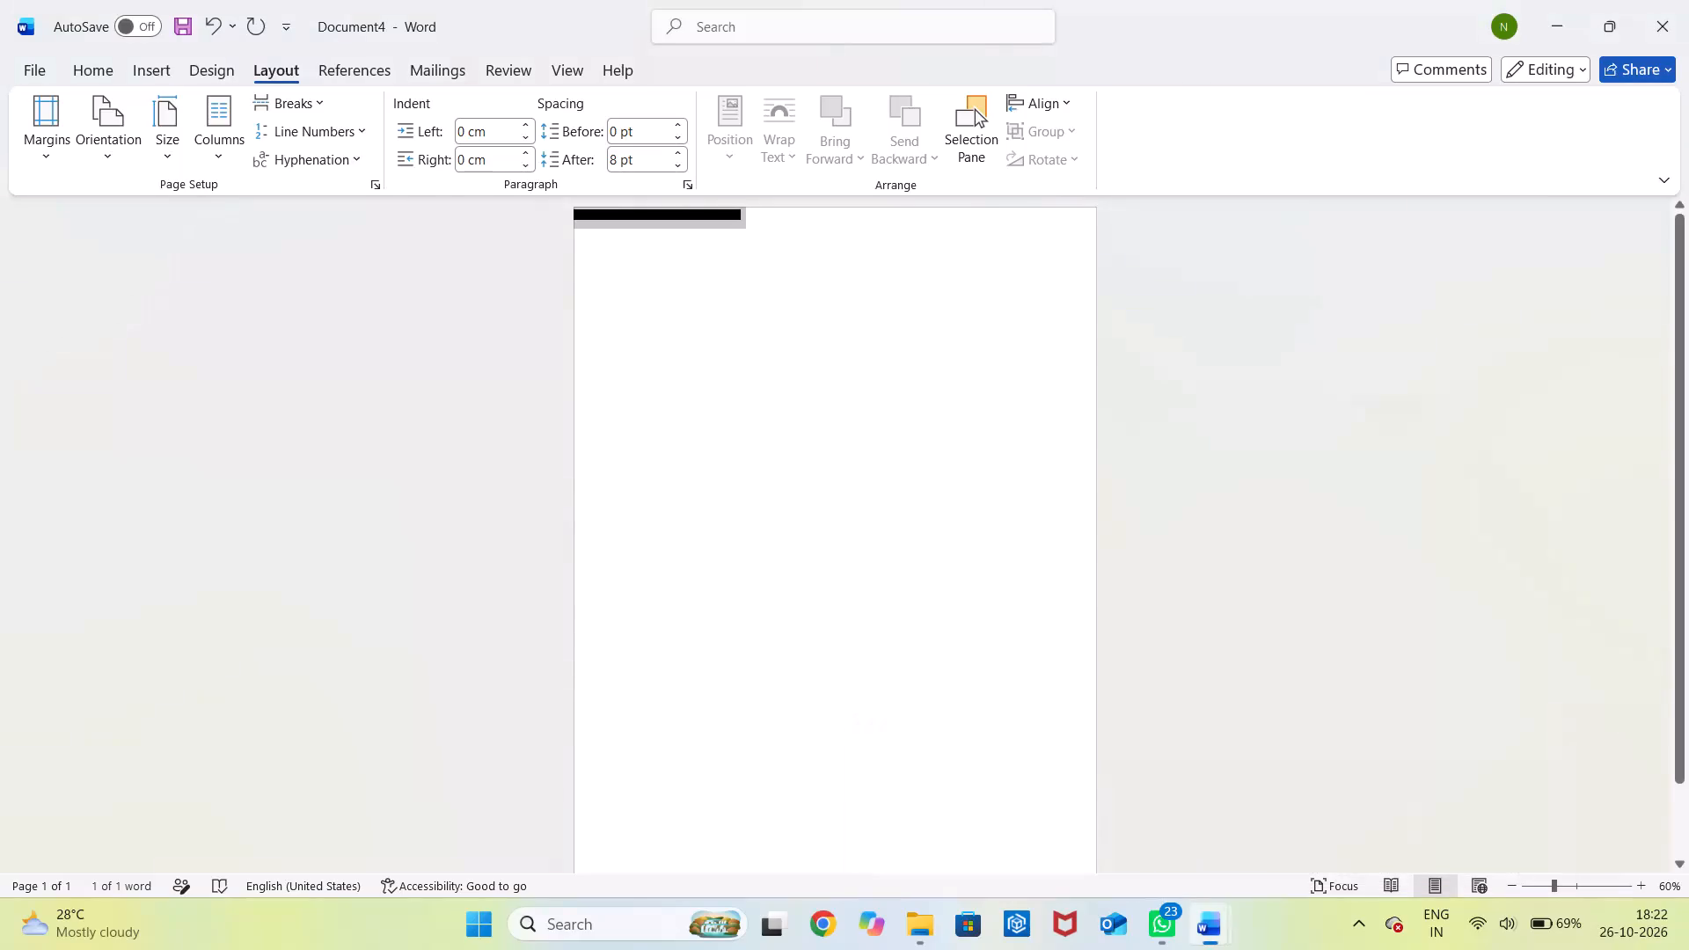
Delete the entire line of pasted text at the top of the blank zero-margin page.
click(761, 217)
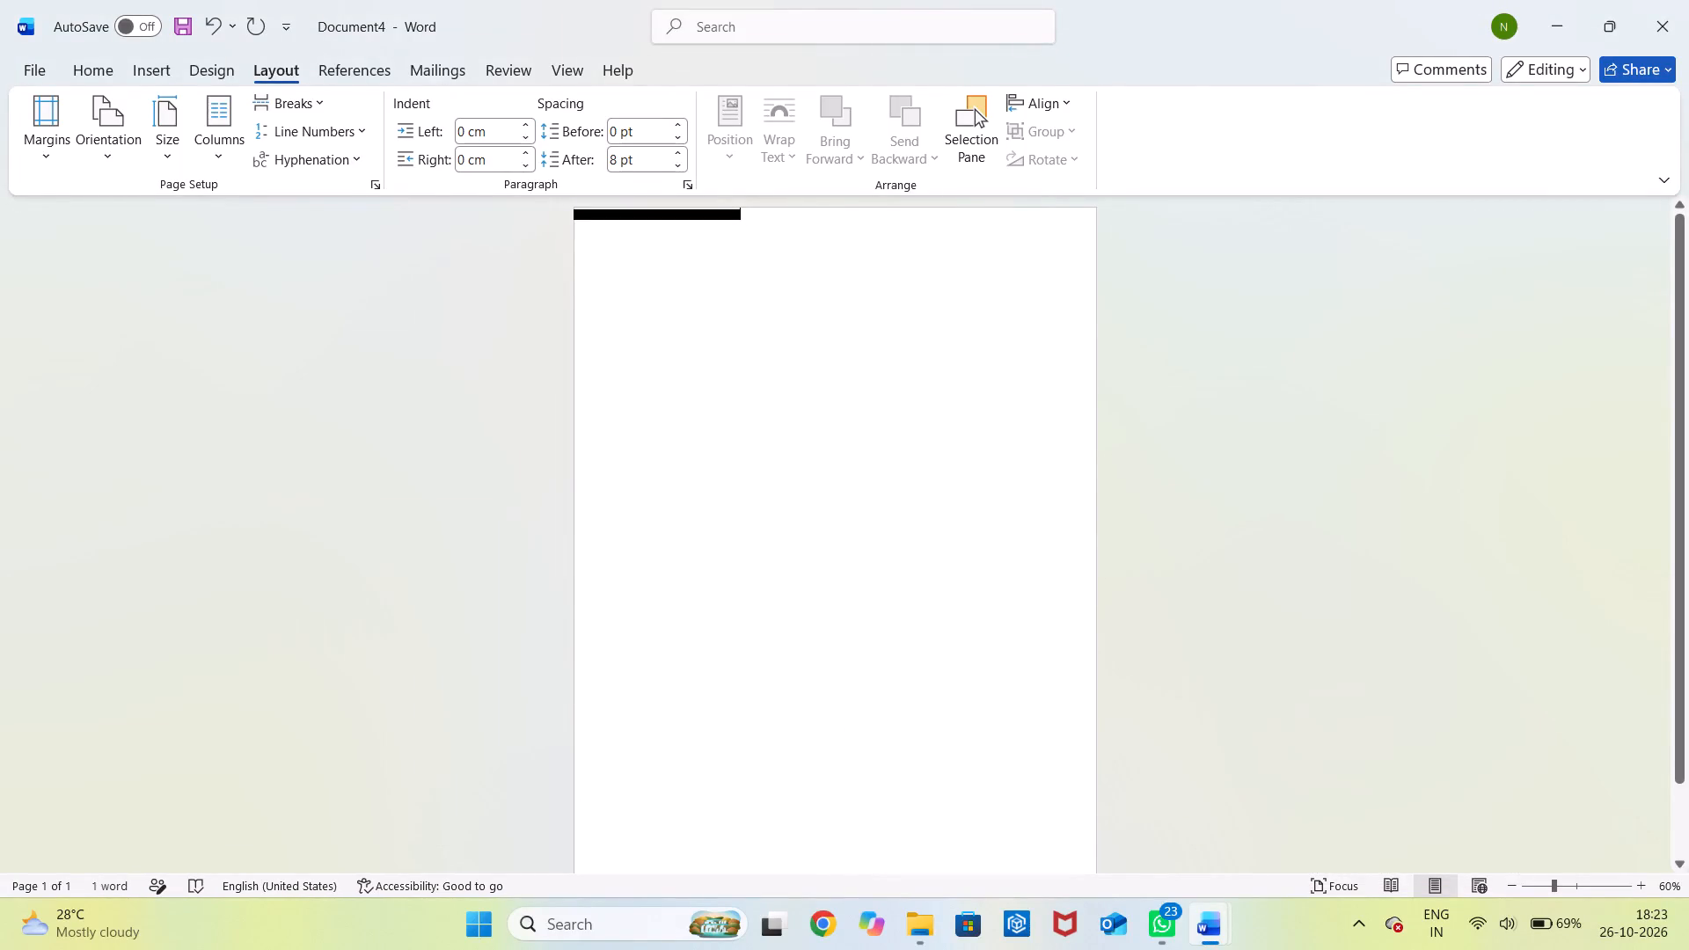
key(BackSpace)
key(BackSpace)
key(BackSpace)
key(BackSpace)
key(BackSpace)
key(BackSpace)
key(BackSpace)
key(BackSpace)
key(BackSpace)
key(BackSpace)
key(BackSpace)
key(BackSpace)
key(BackSpace)
key(BackSpace)
key(BackSpace)
key(BackSpace)
key(BackSpace)
key(BackSpace)
key(BackSpace)
key(BackSpace)
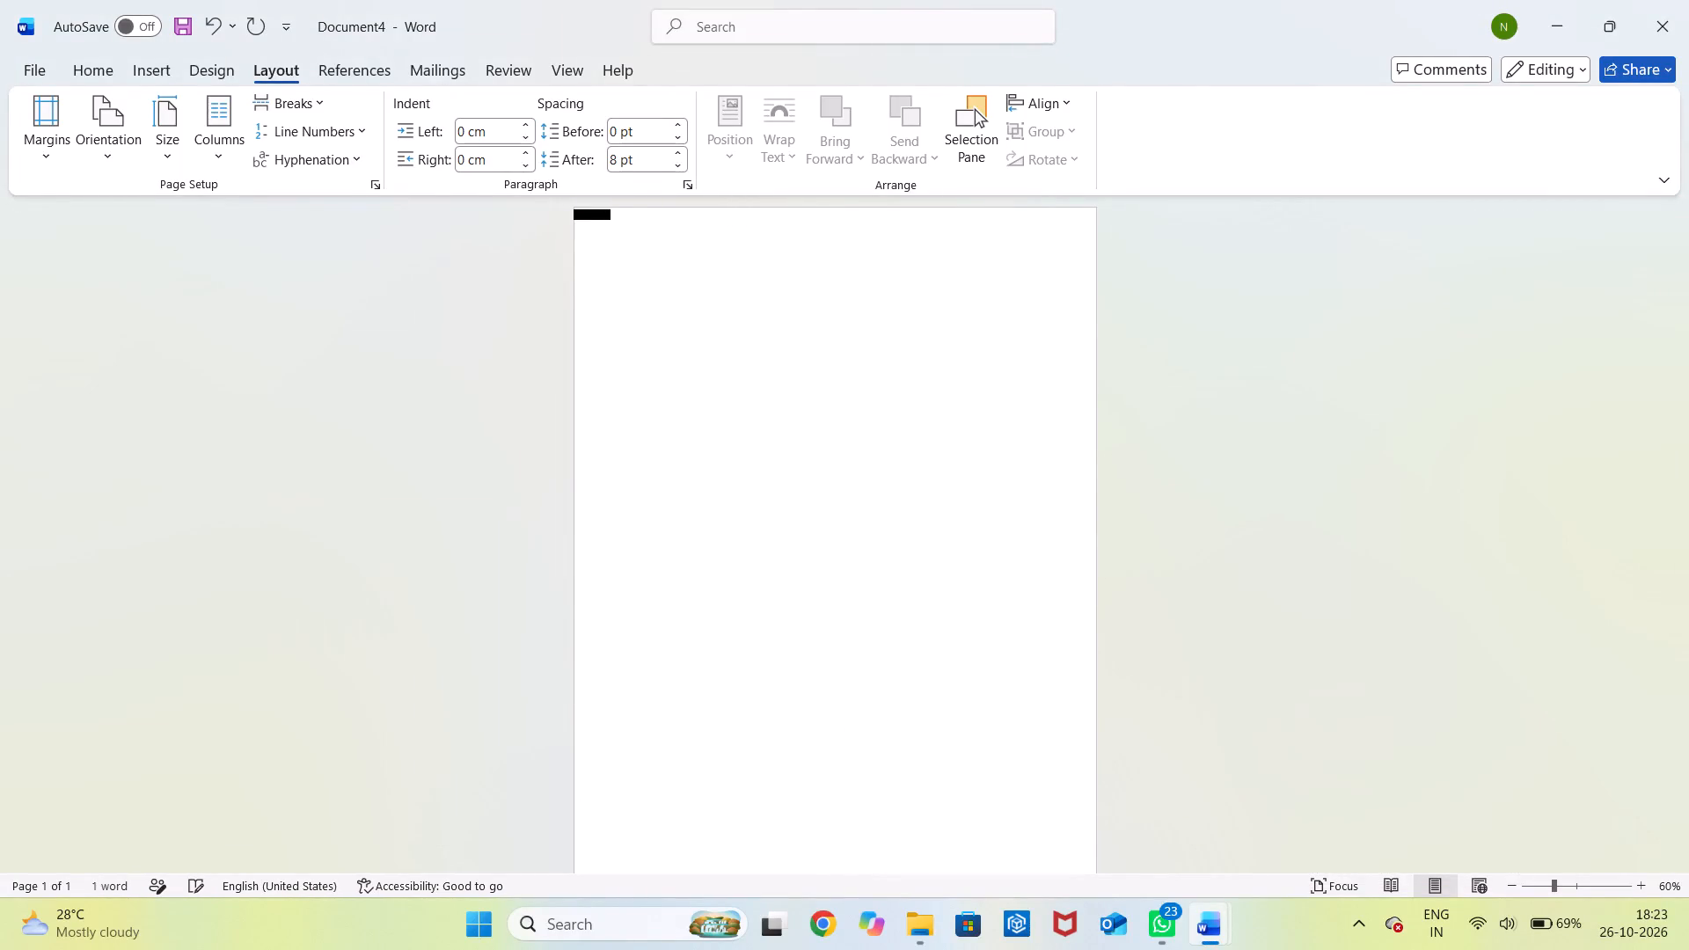
key(BackSpace)
key(BackSpace)
key(BackSpace)
key(BackSpace)
key(BackSpace)
key(BackSpace)
key(BackSpace)
key(BackSpace)
key(BackSpace)
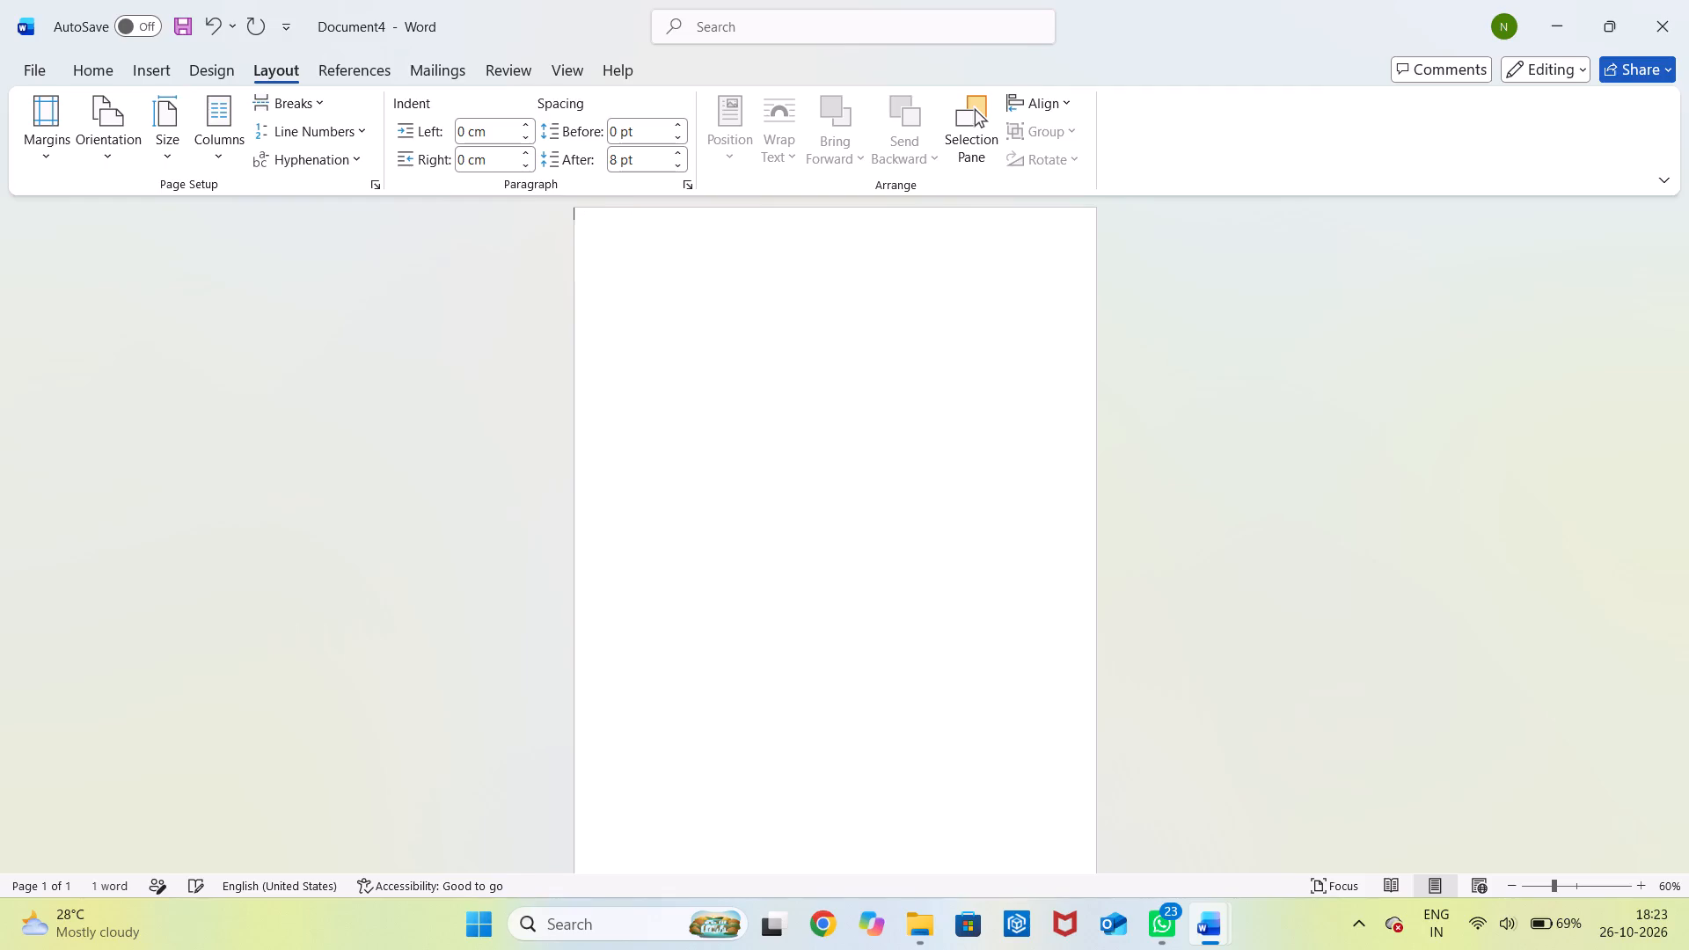
Paste the clipboard content at the top of the emptied page and open its paste format choices.
key(ctrl+v)
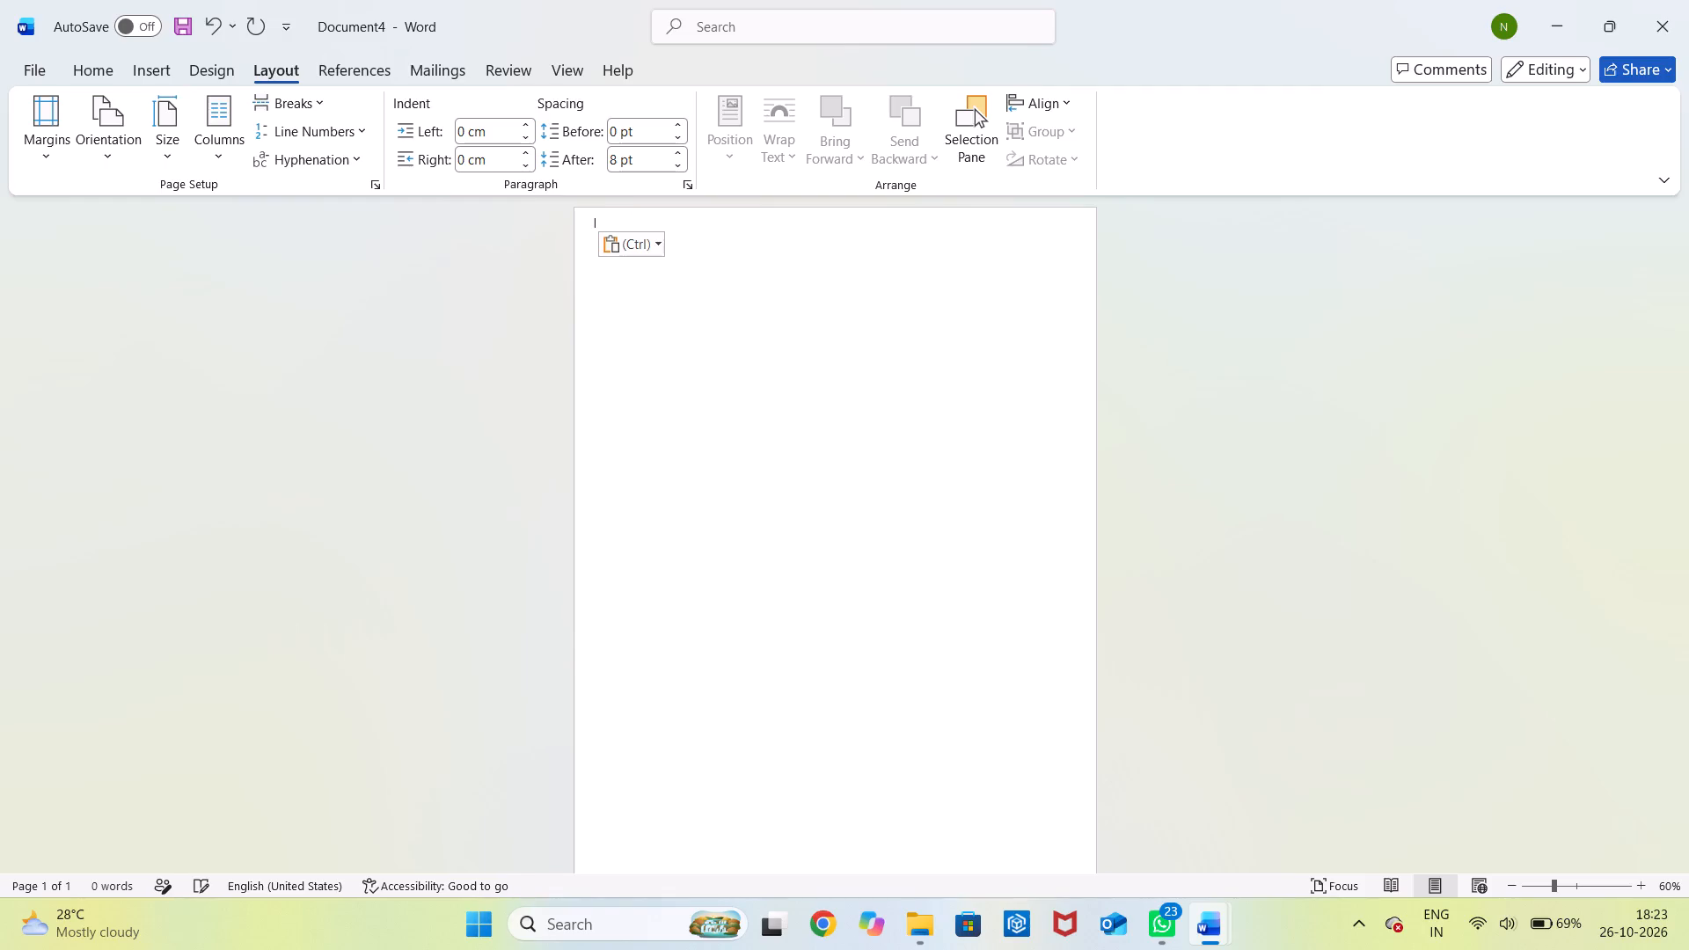
drag(624, 244, 673, 317)
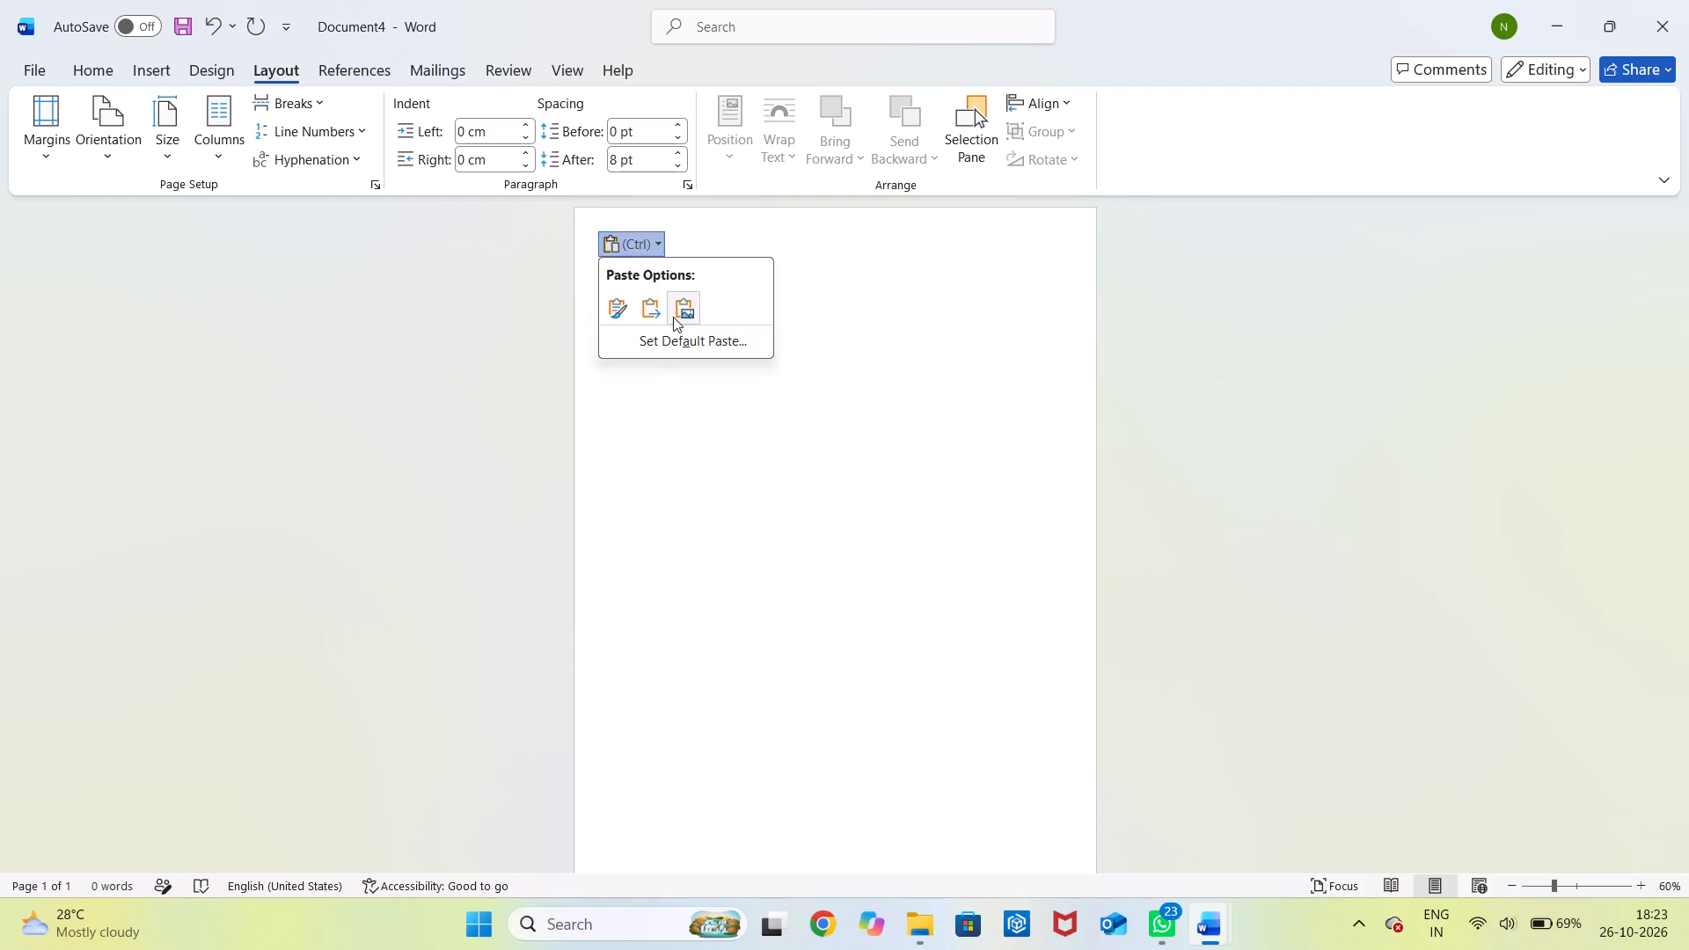
Paste the copied food photo onto the blank page using the Picture paste option.
drag(673, 317, 684, 318)
click(684, 318)
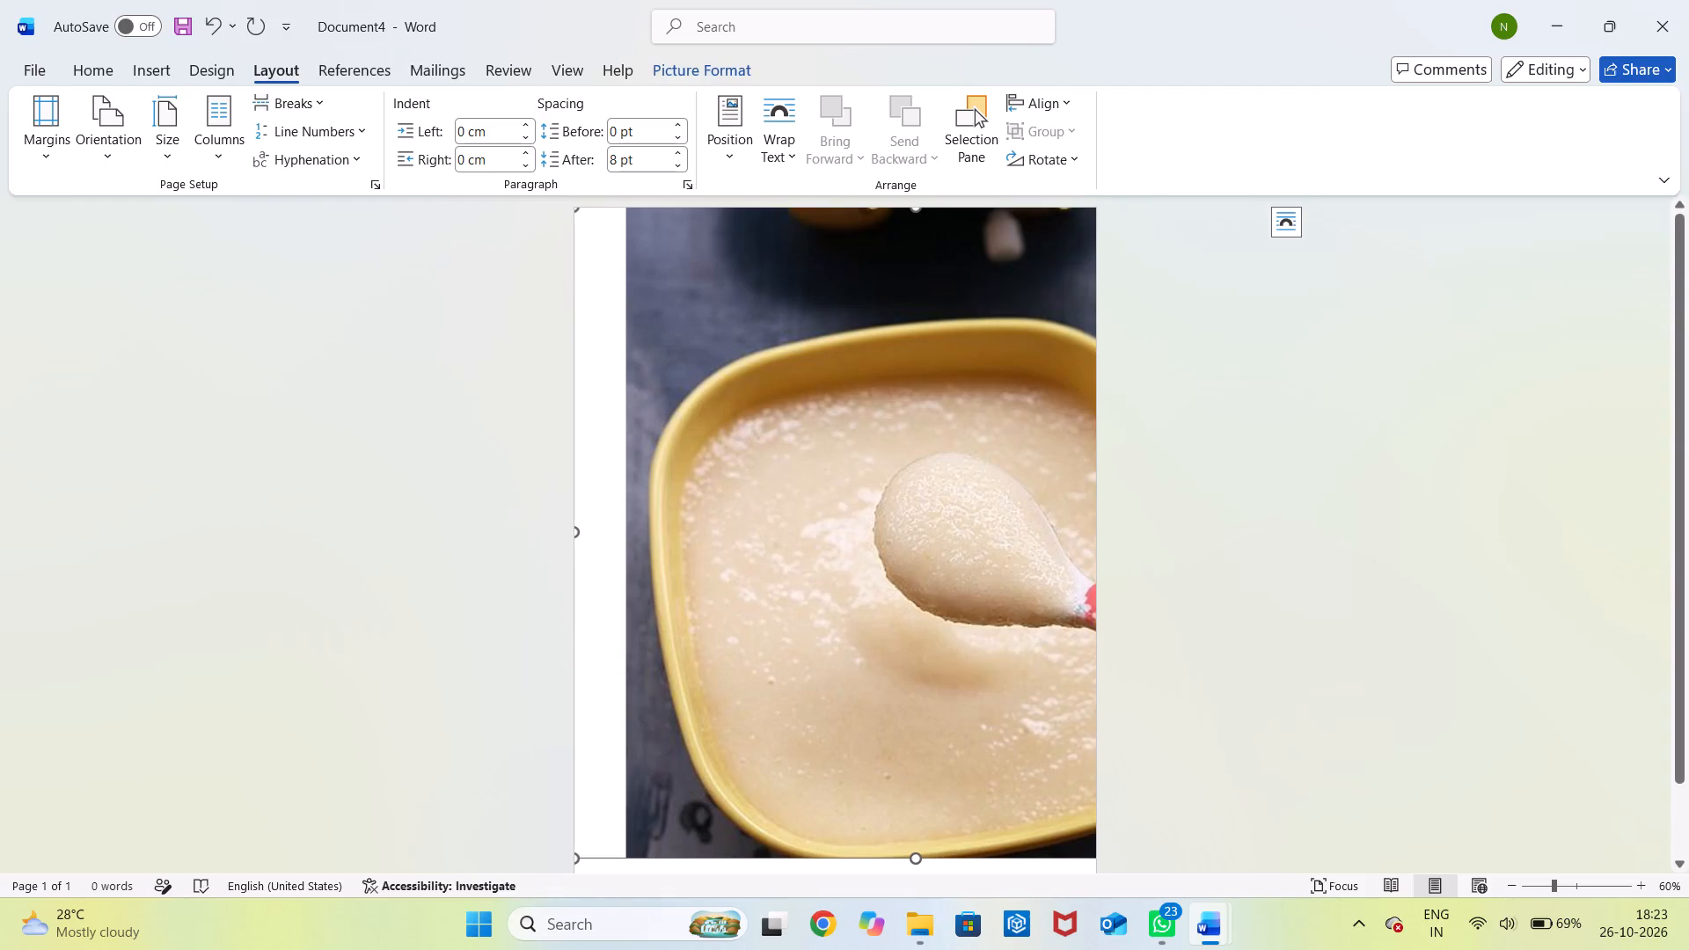
Reduce the pasted photo's height to about one third of the page height.
ctrl+scroll(899, 388, down, 3)
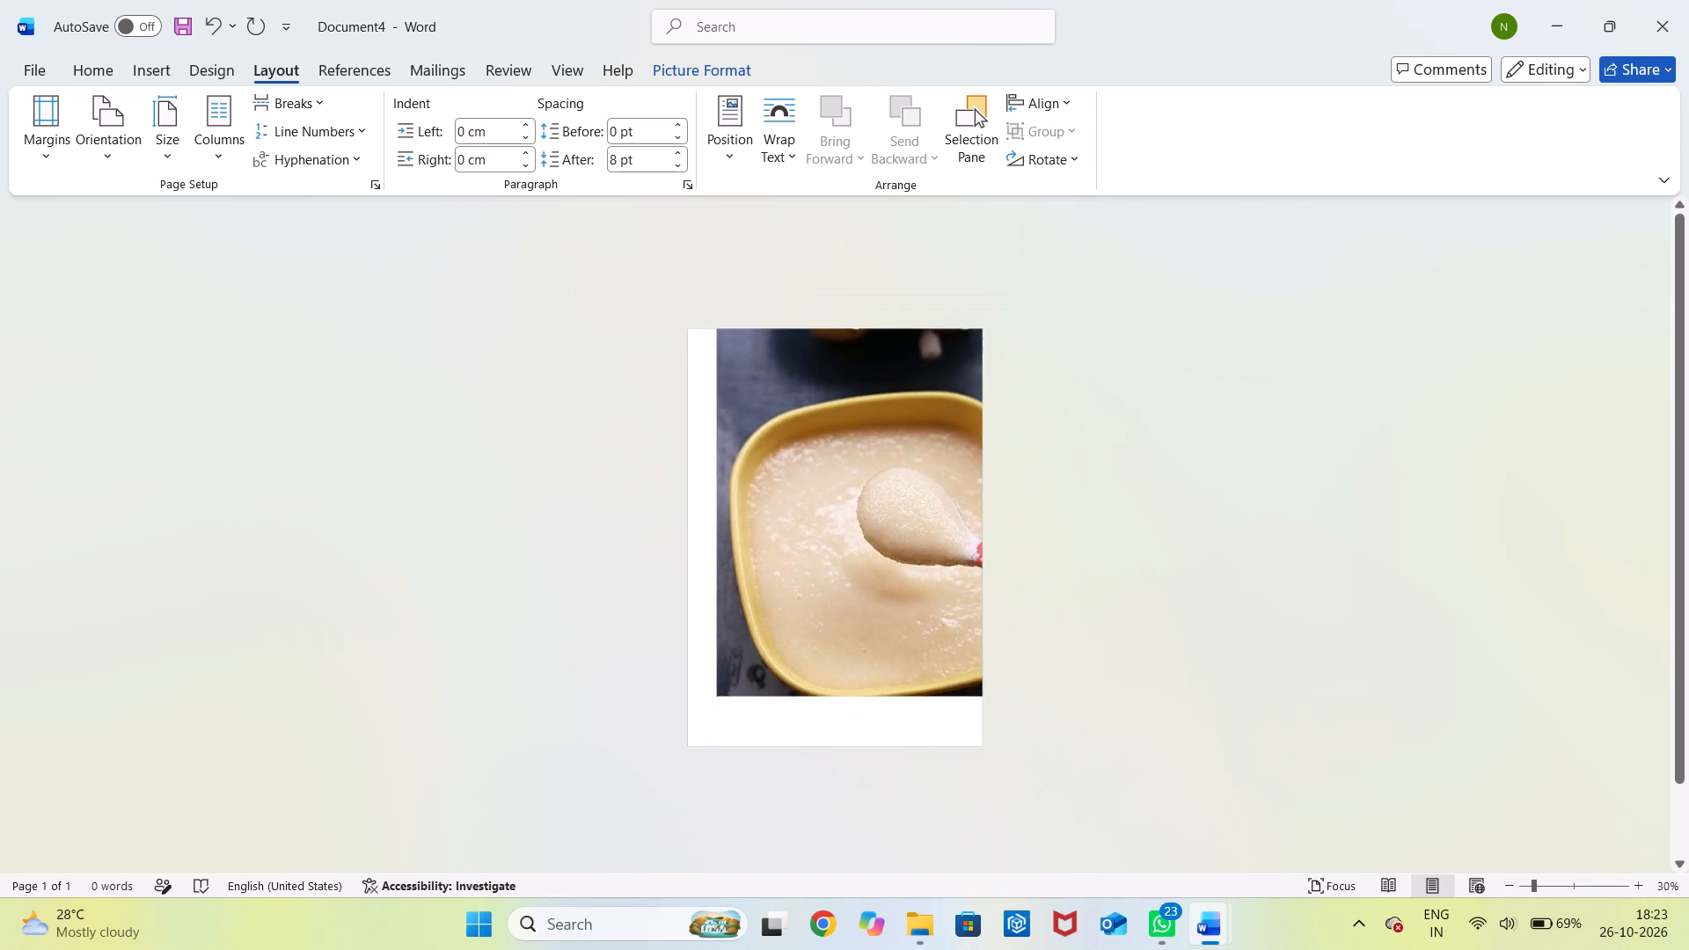
ctrl+scroll(899, 388, up, 2)
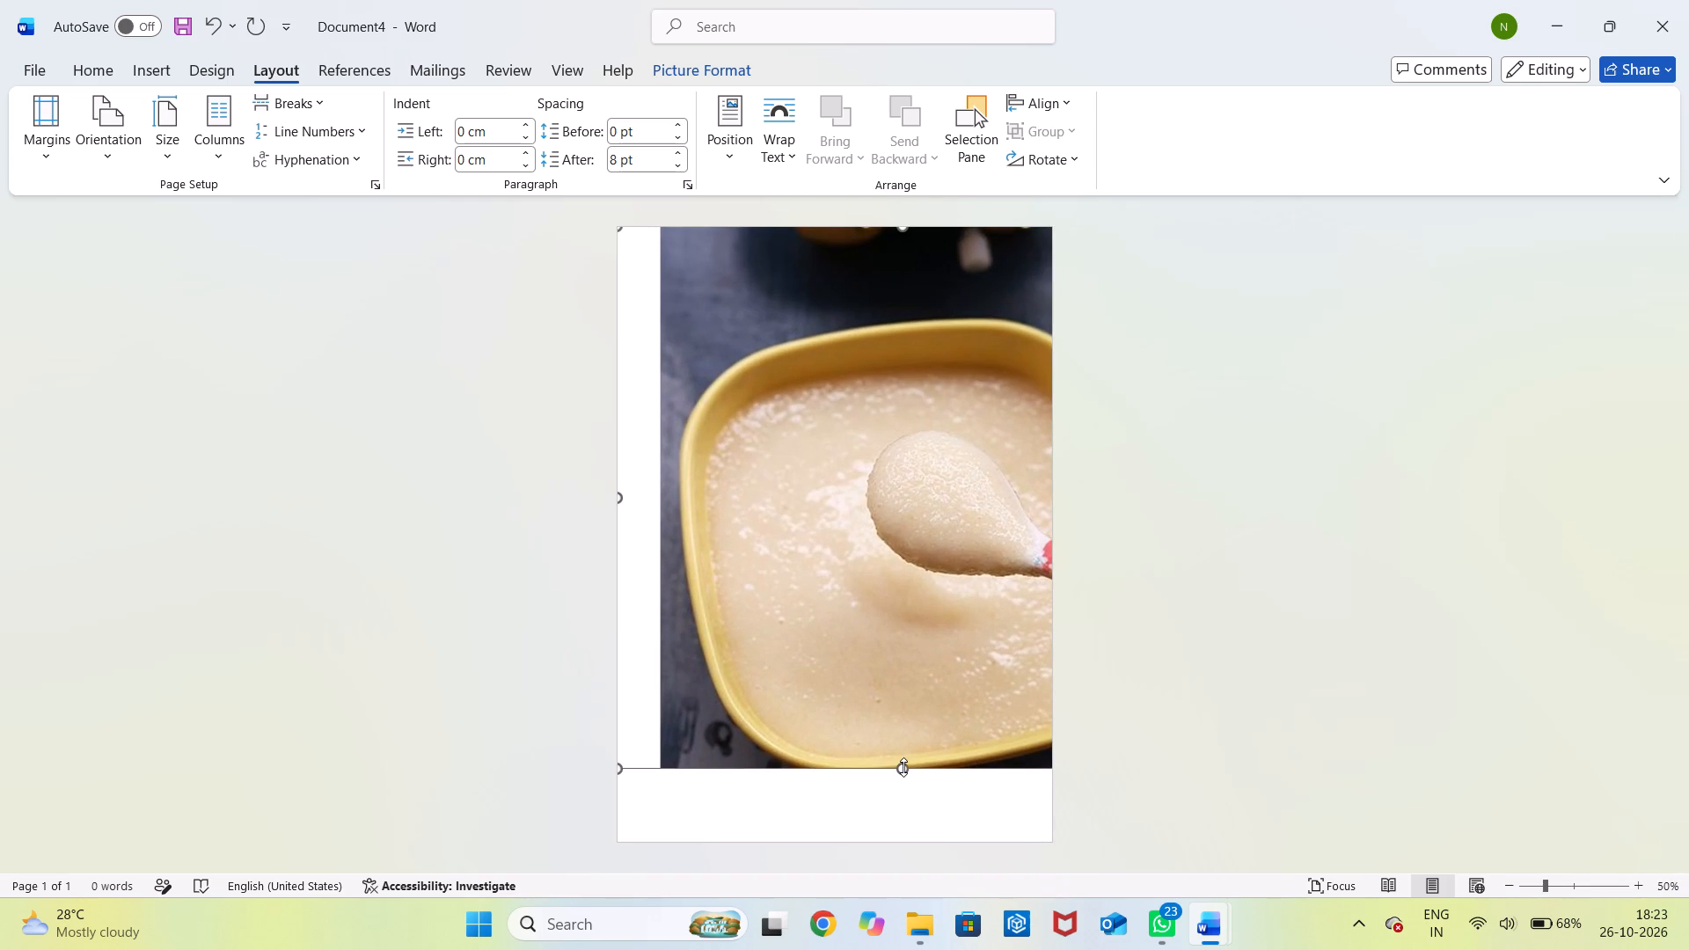
drag(903, 767, 911, 391)
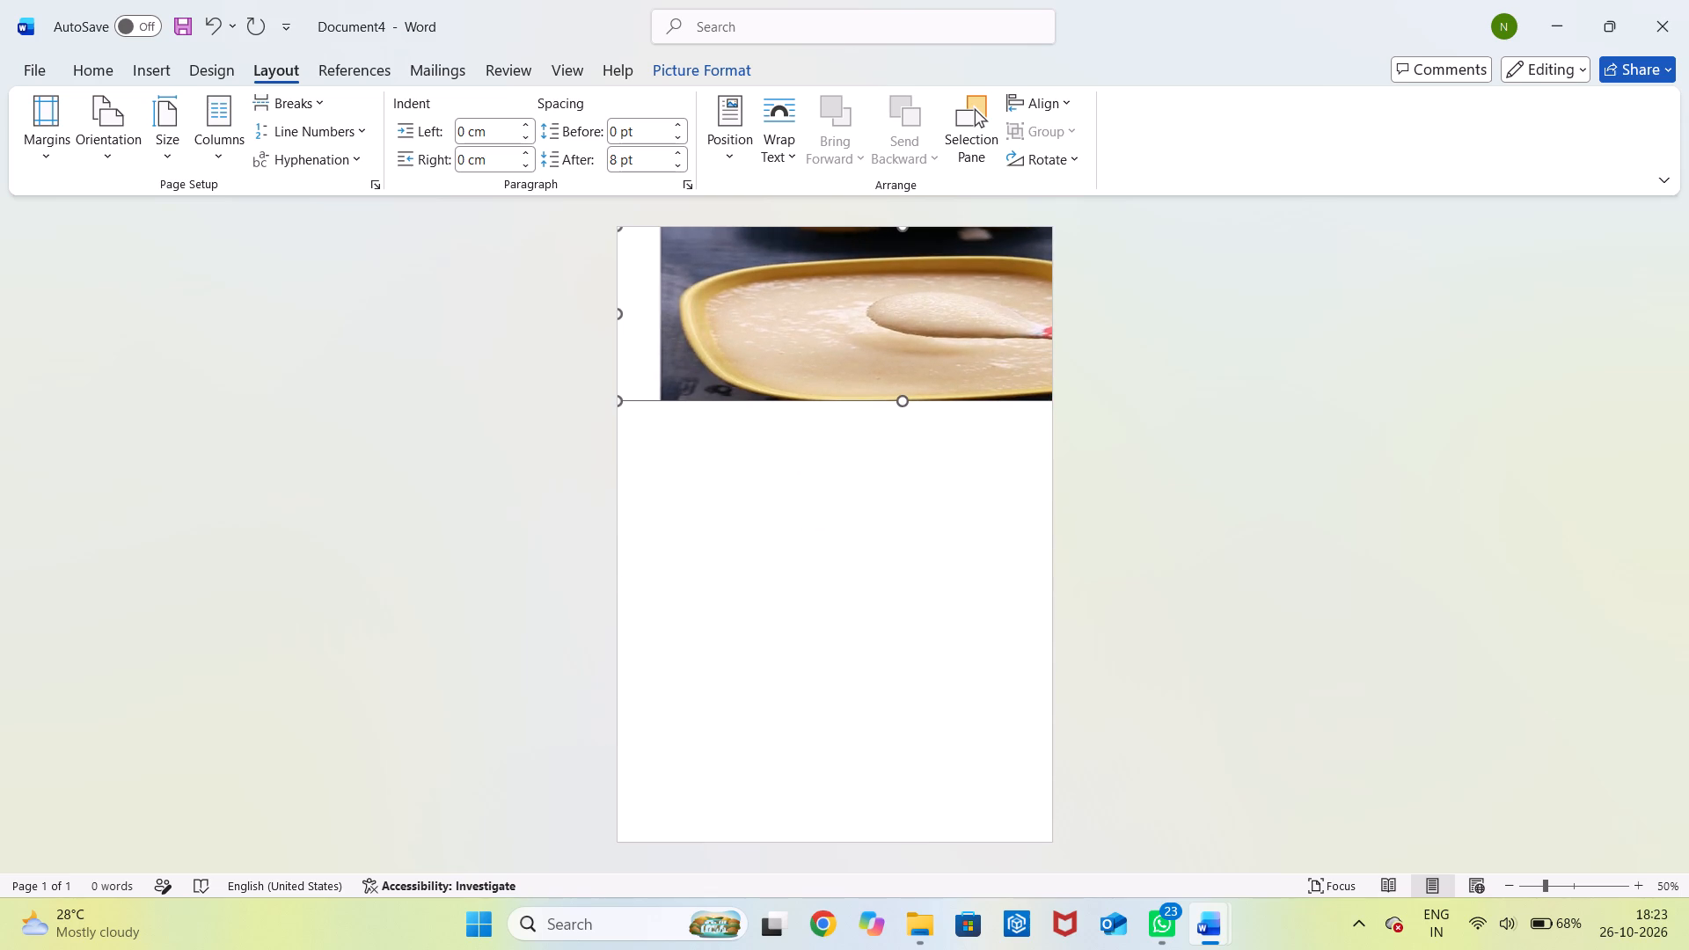
drag(911, 391, 861, 442)
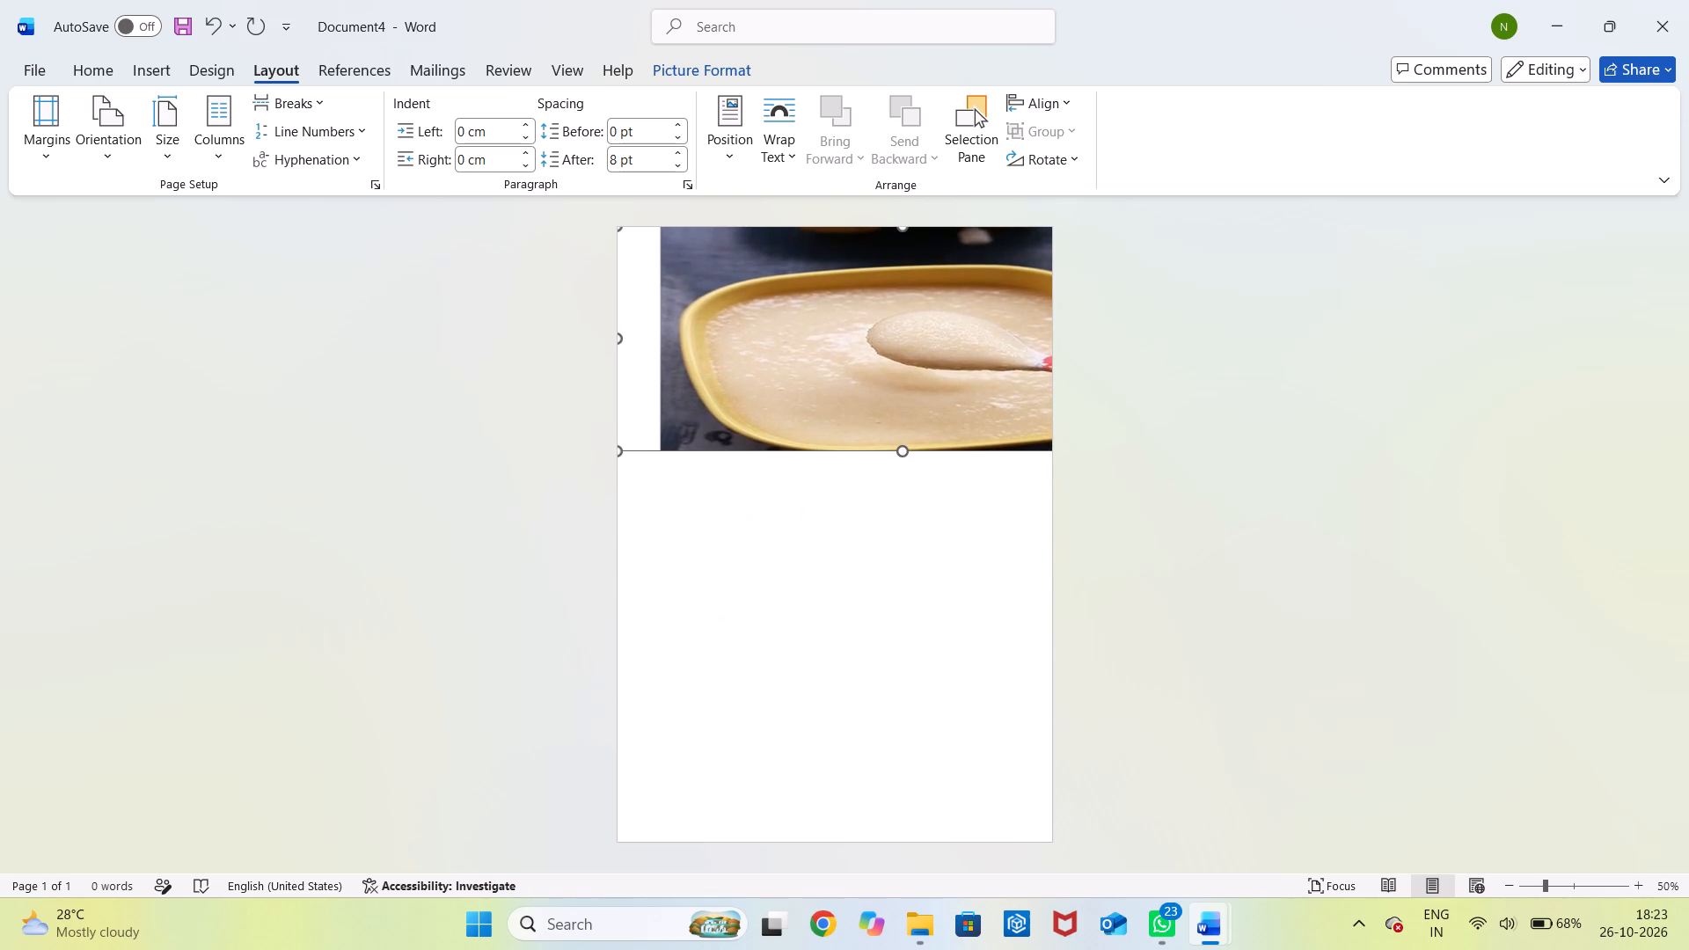
drag(861, 442, 867, 415)
click(867, 415)
drag(937, 257, 1026, 324)
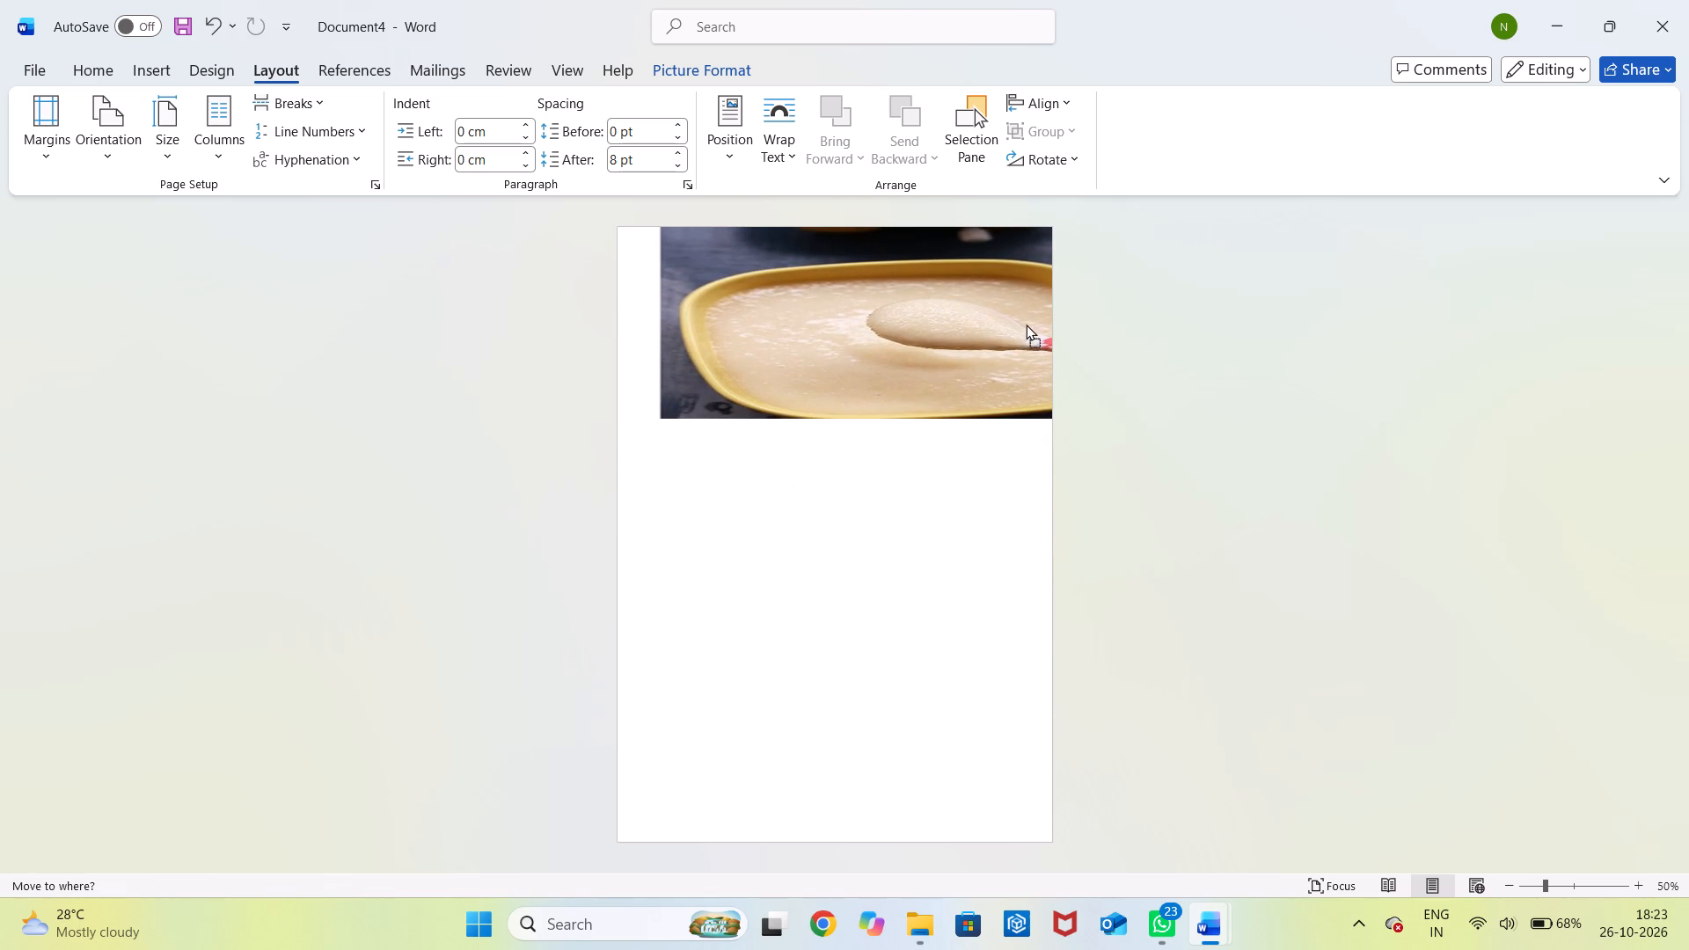
drag(1026, 324, 910, 296)
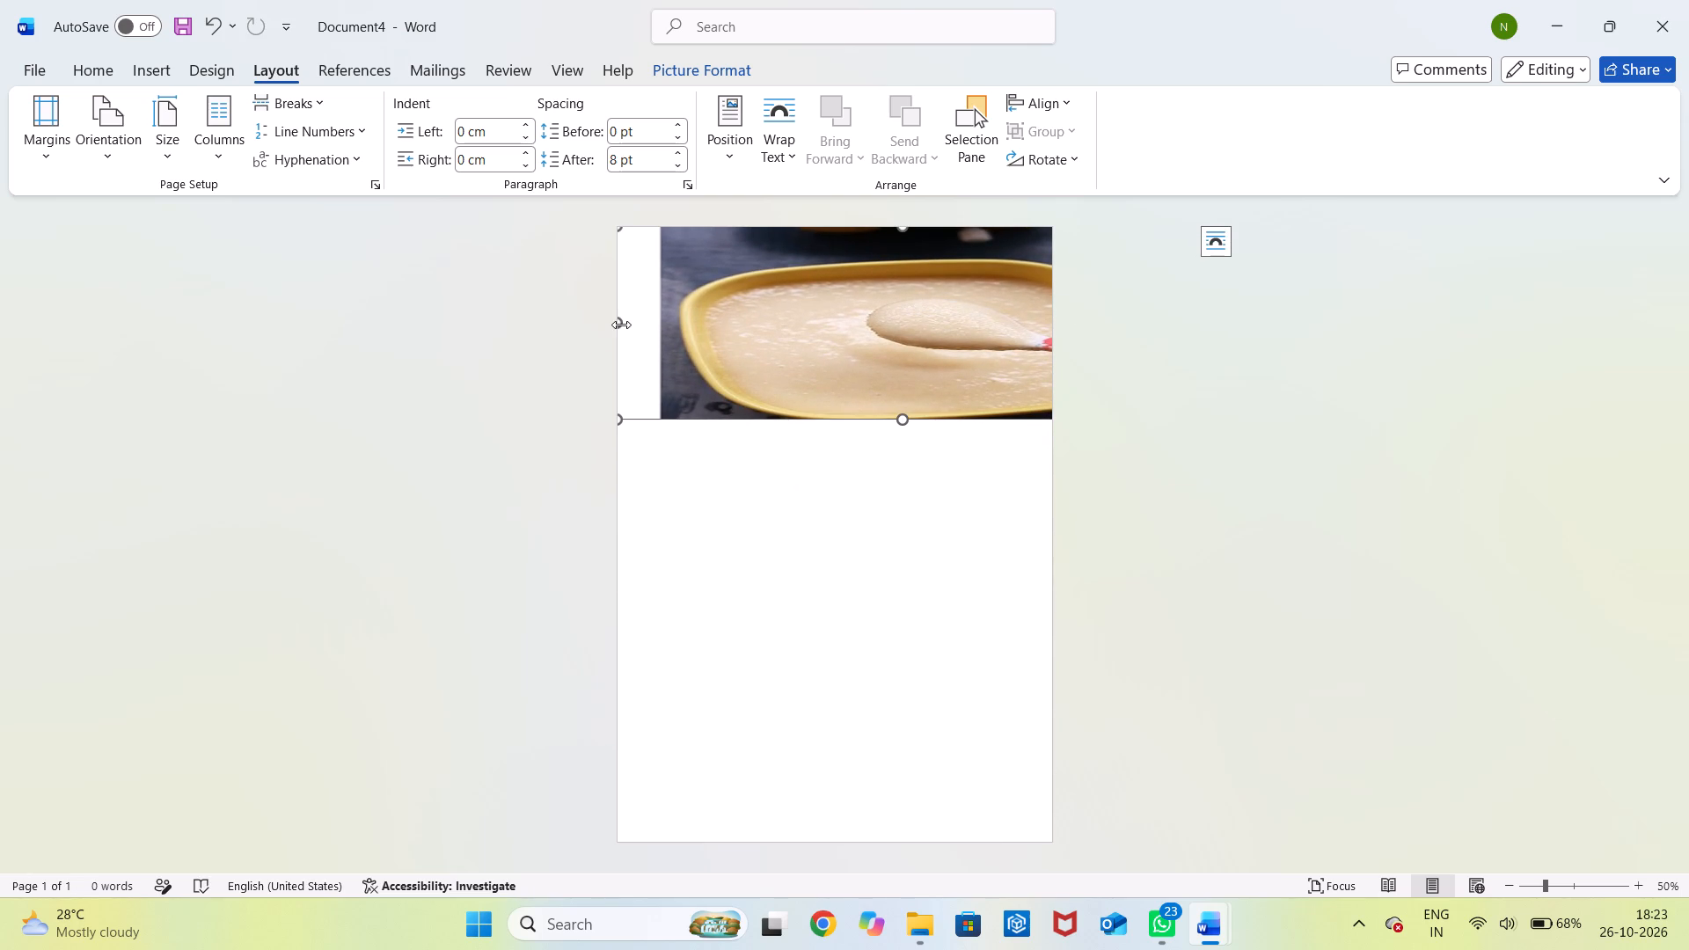
Narrow the photo to about half of the page width, keeping its height.
drag(620, 325, 817, 300)
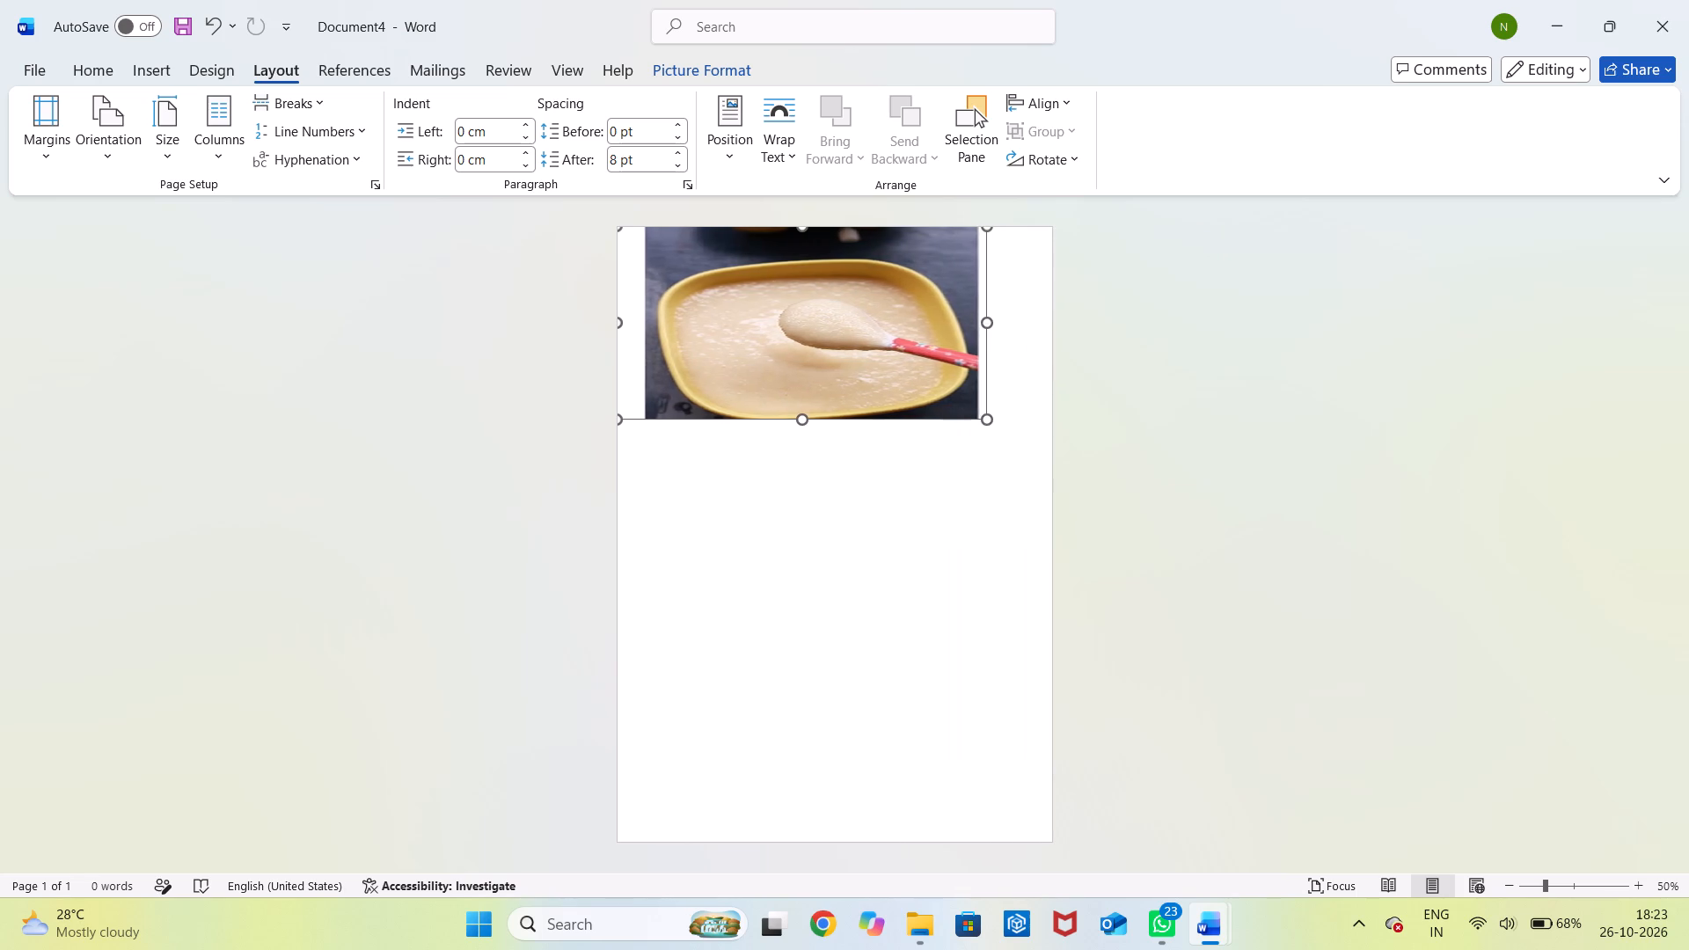
drag(817, 300, 939, 302)
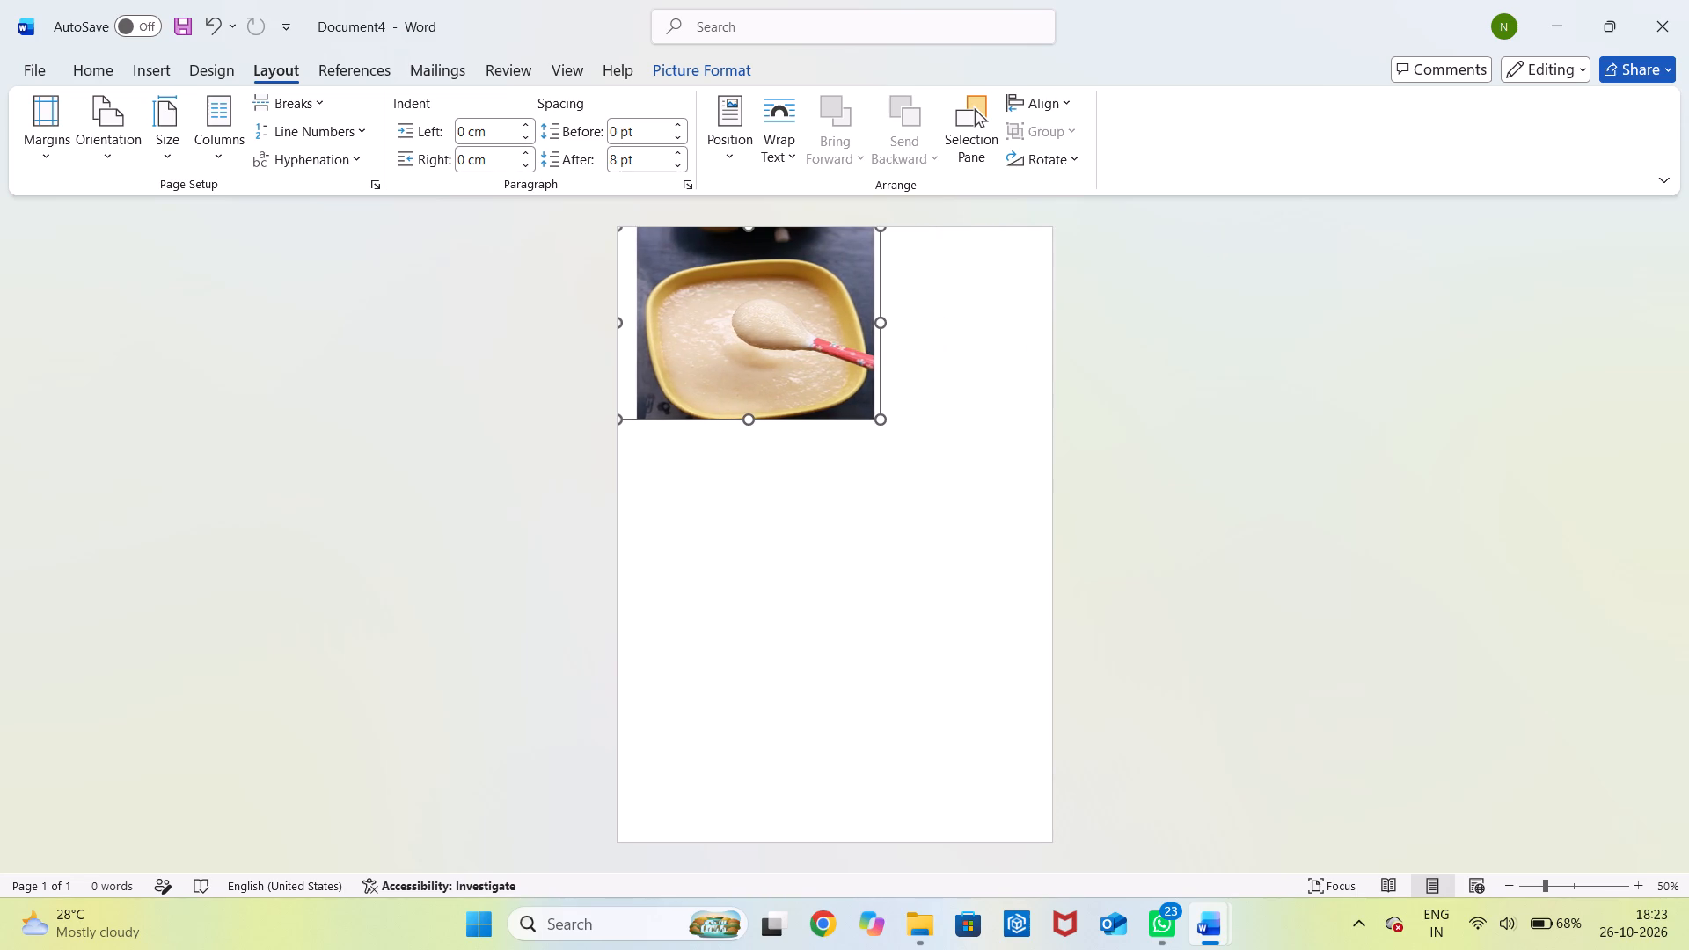
drag(939, 302, 969, 303)
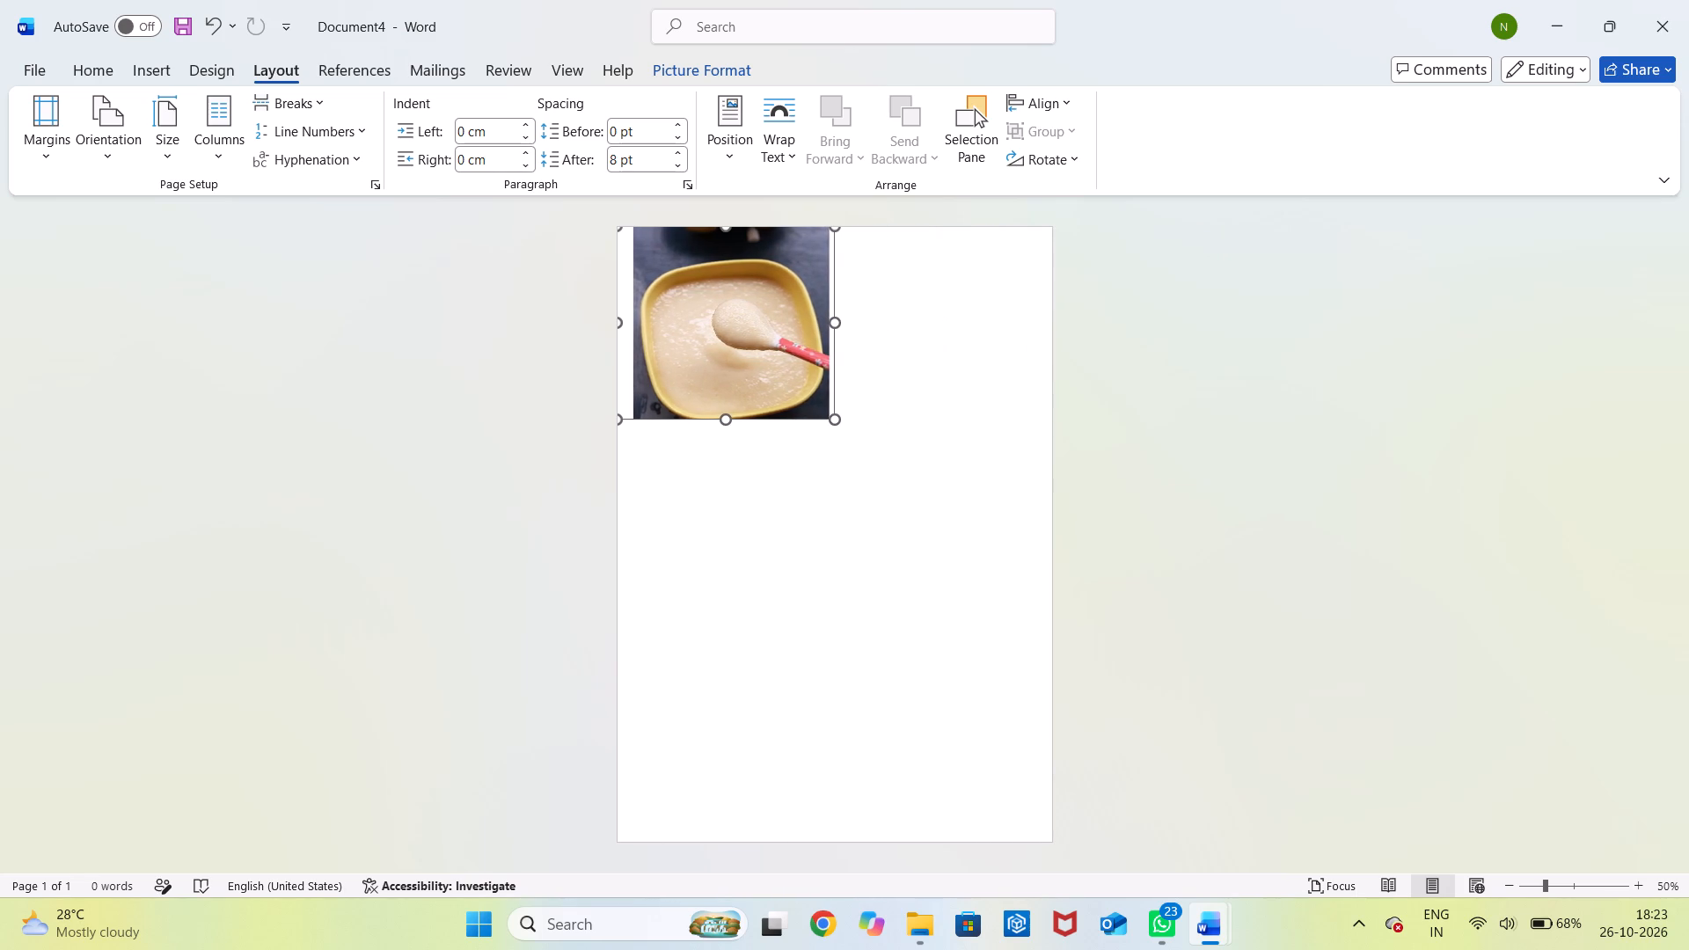
drag(969, 303, 888, 337)
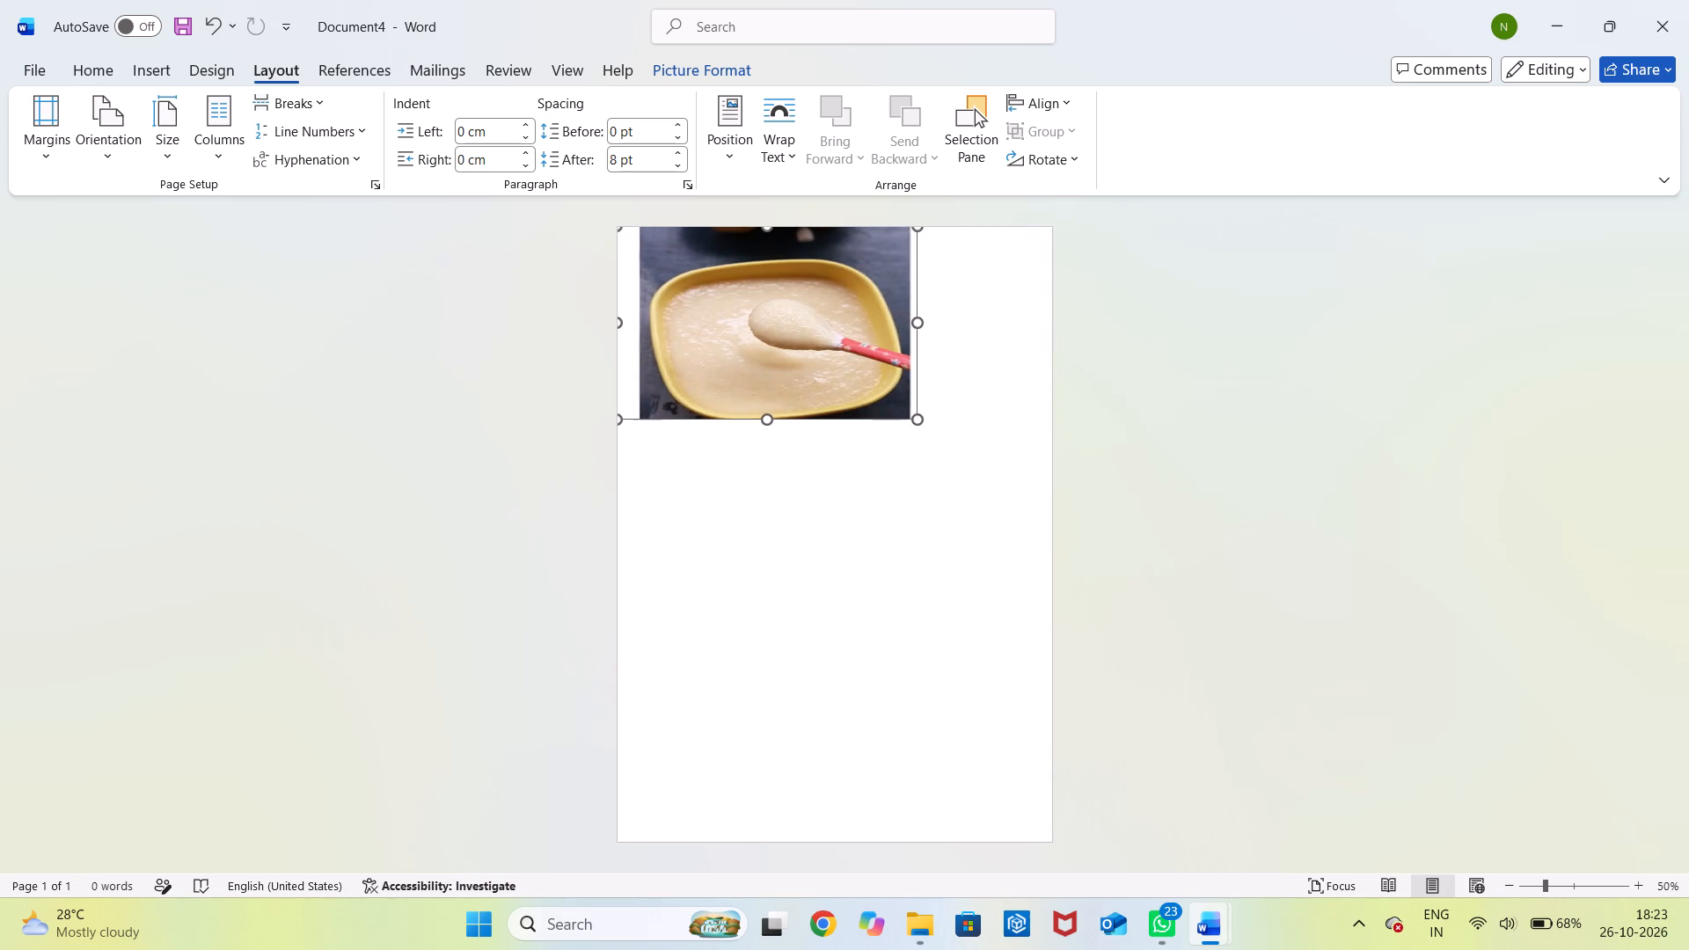
drag(888, 337, 936, 341)
drag(936, 341, 897, 345)
click(776, 307)
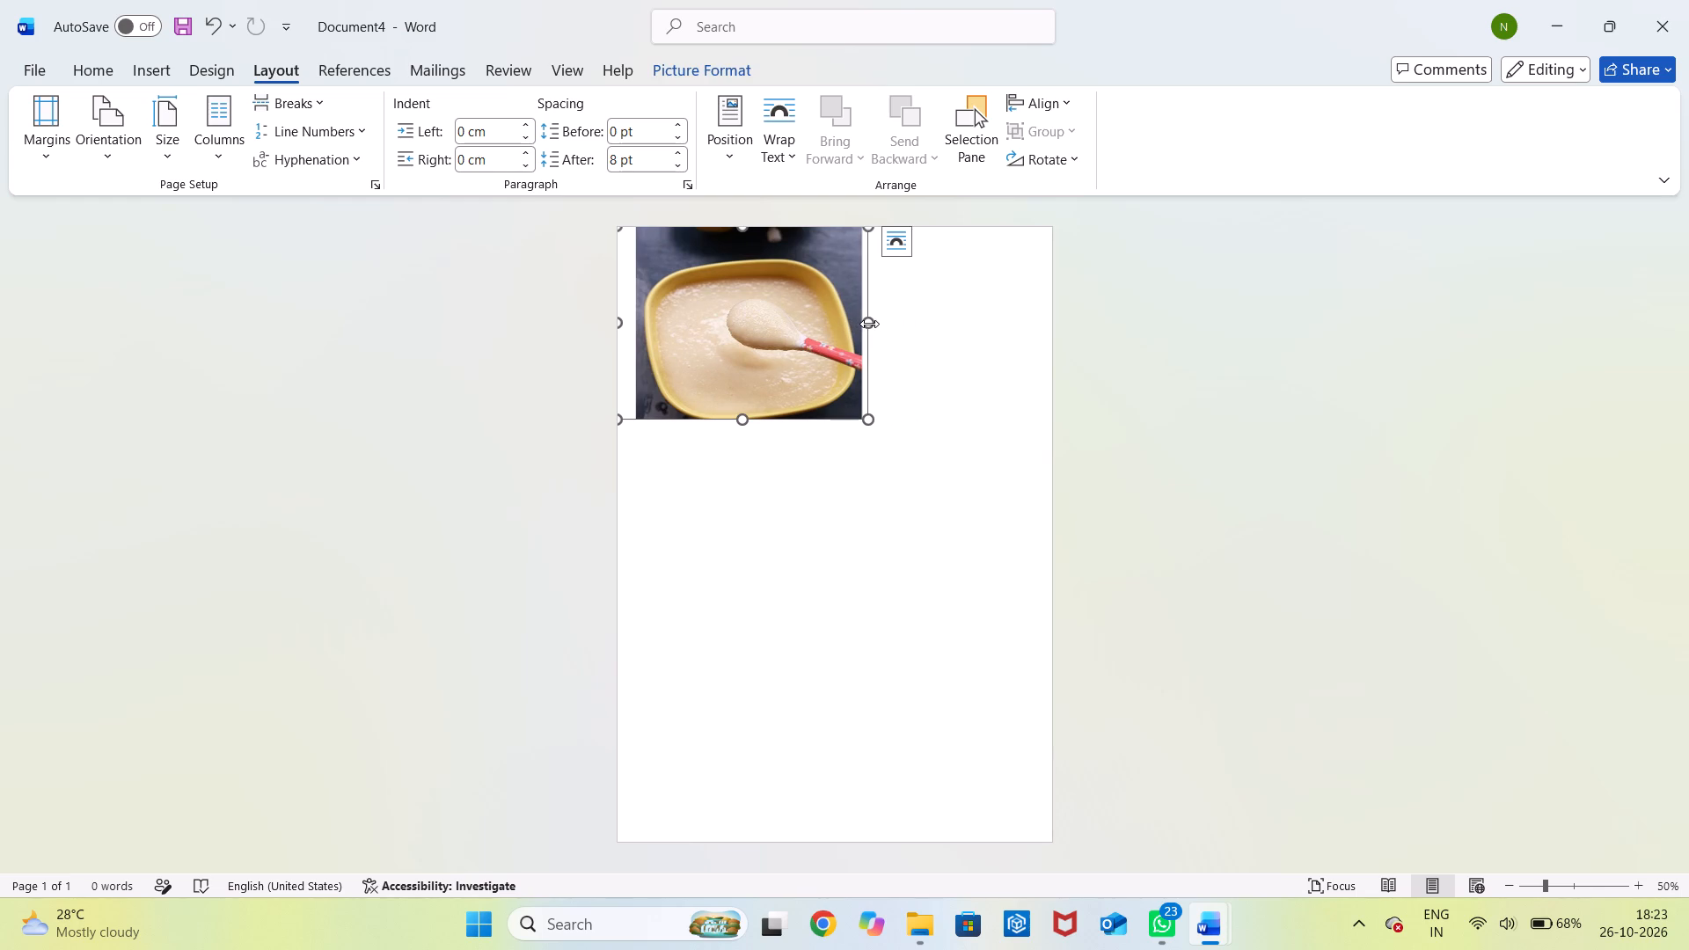
drag(869, 324, 850, 324)
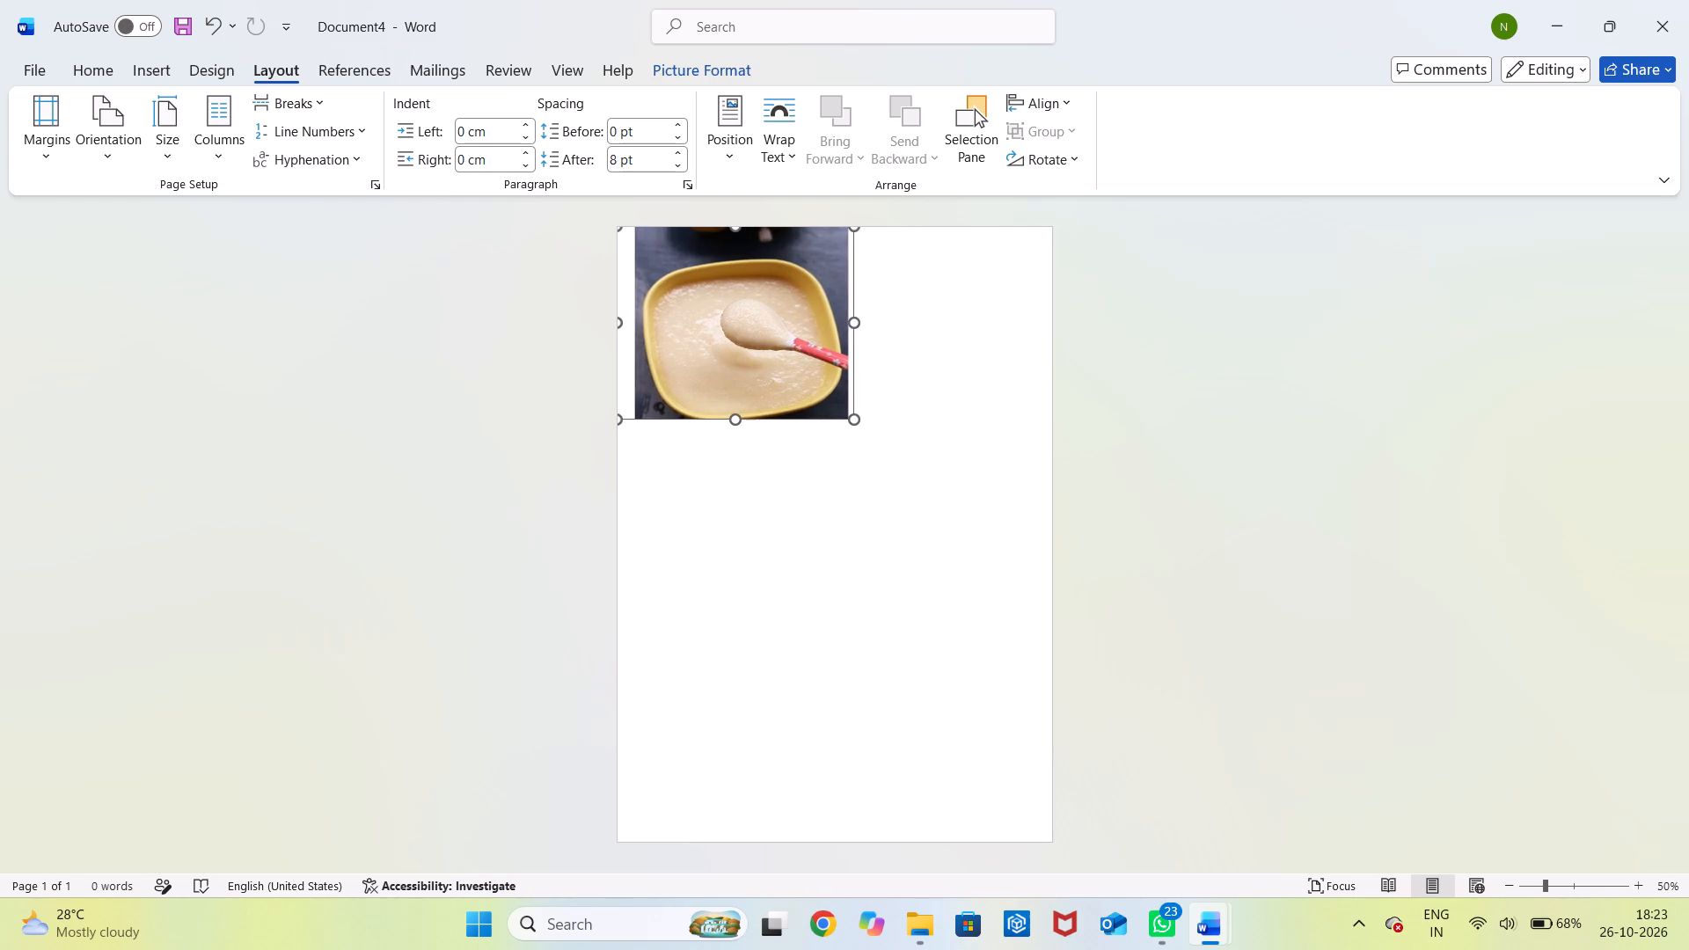
drag(850, 324, 837, 323)
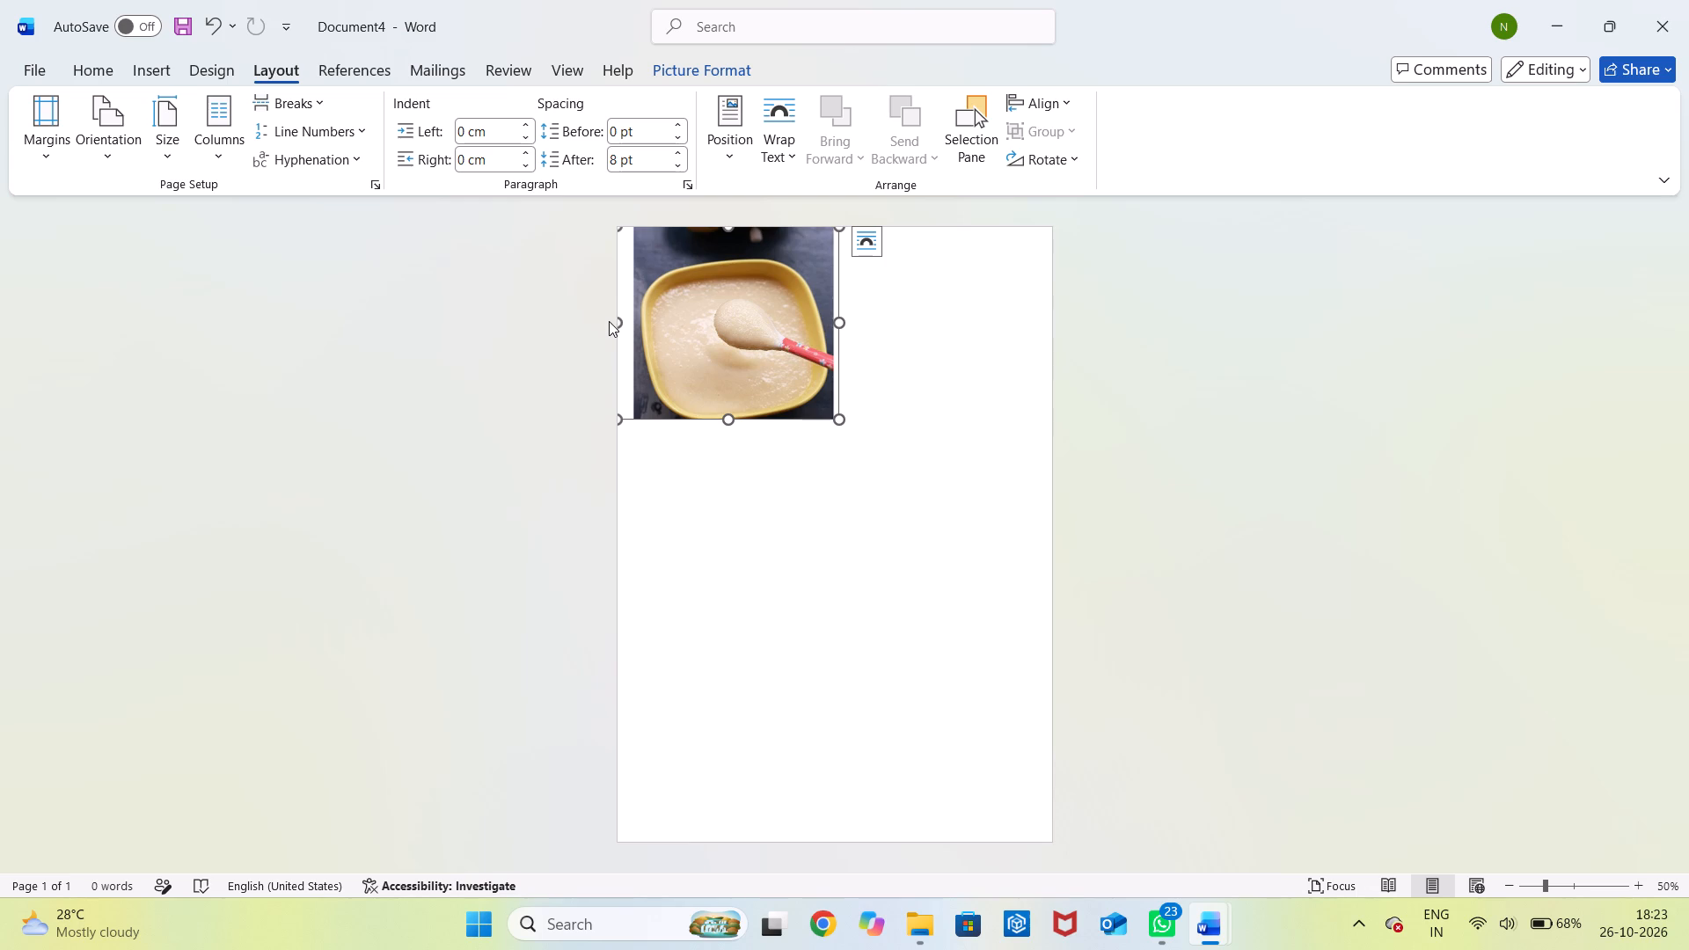
Crop the blank white strip off the photo's left edge and apply the crop.
click(689, 329)
right_click(689, 329)
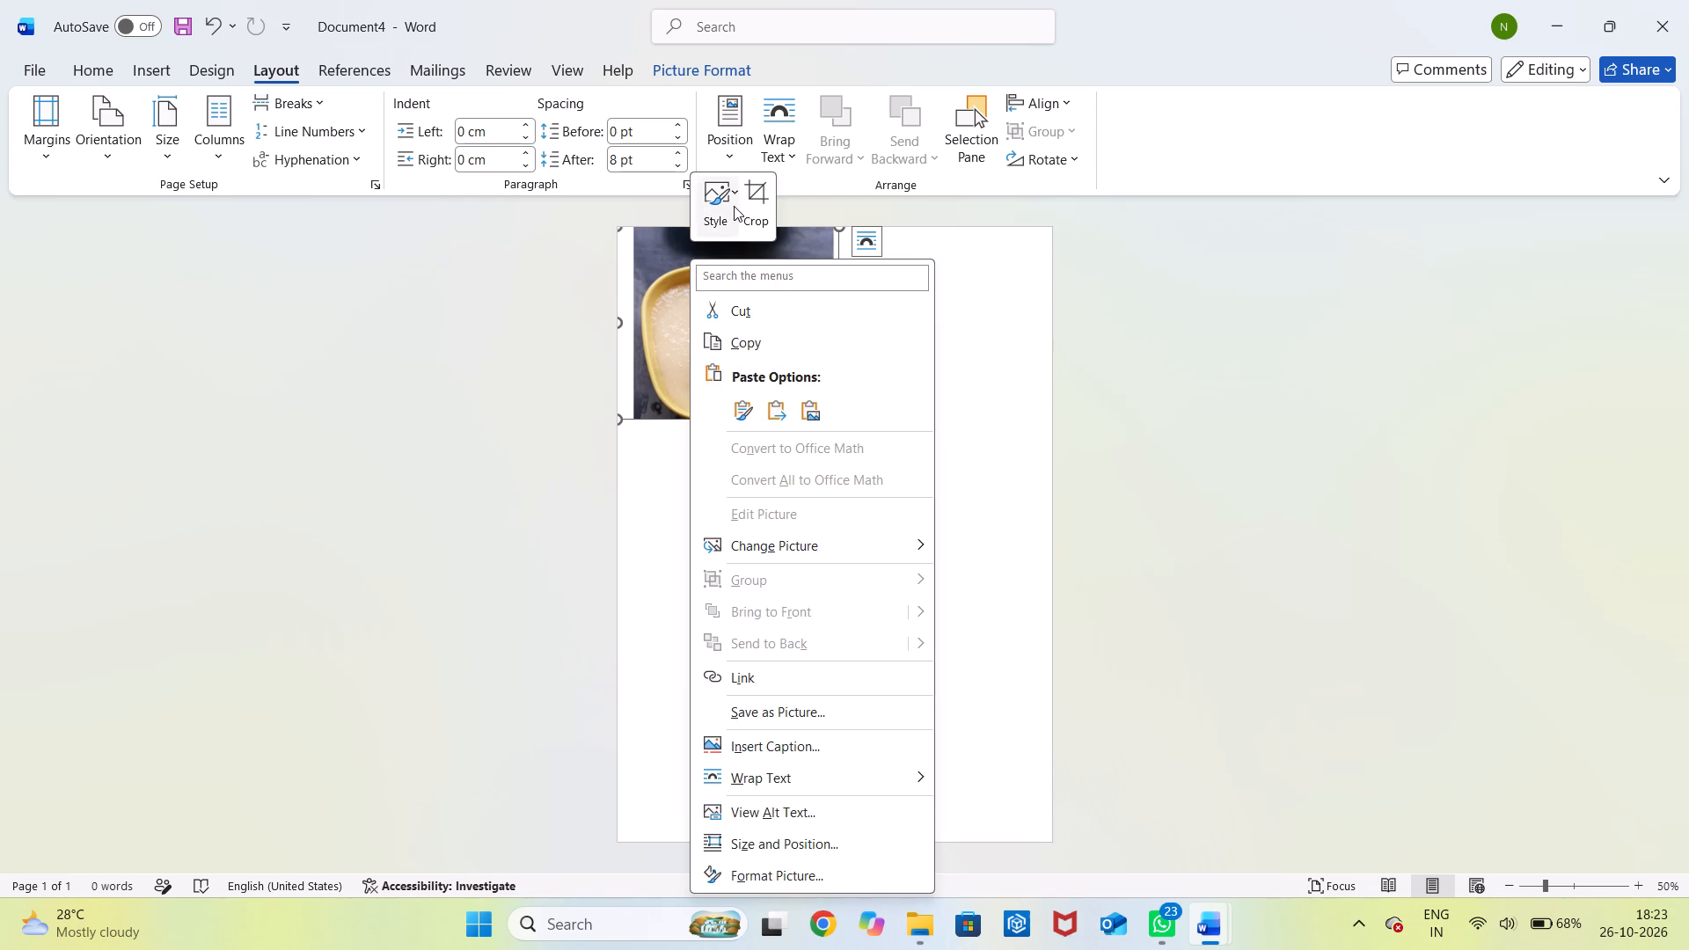
click(756, 201)
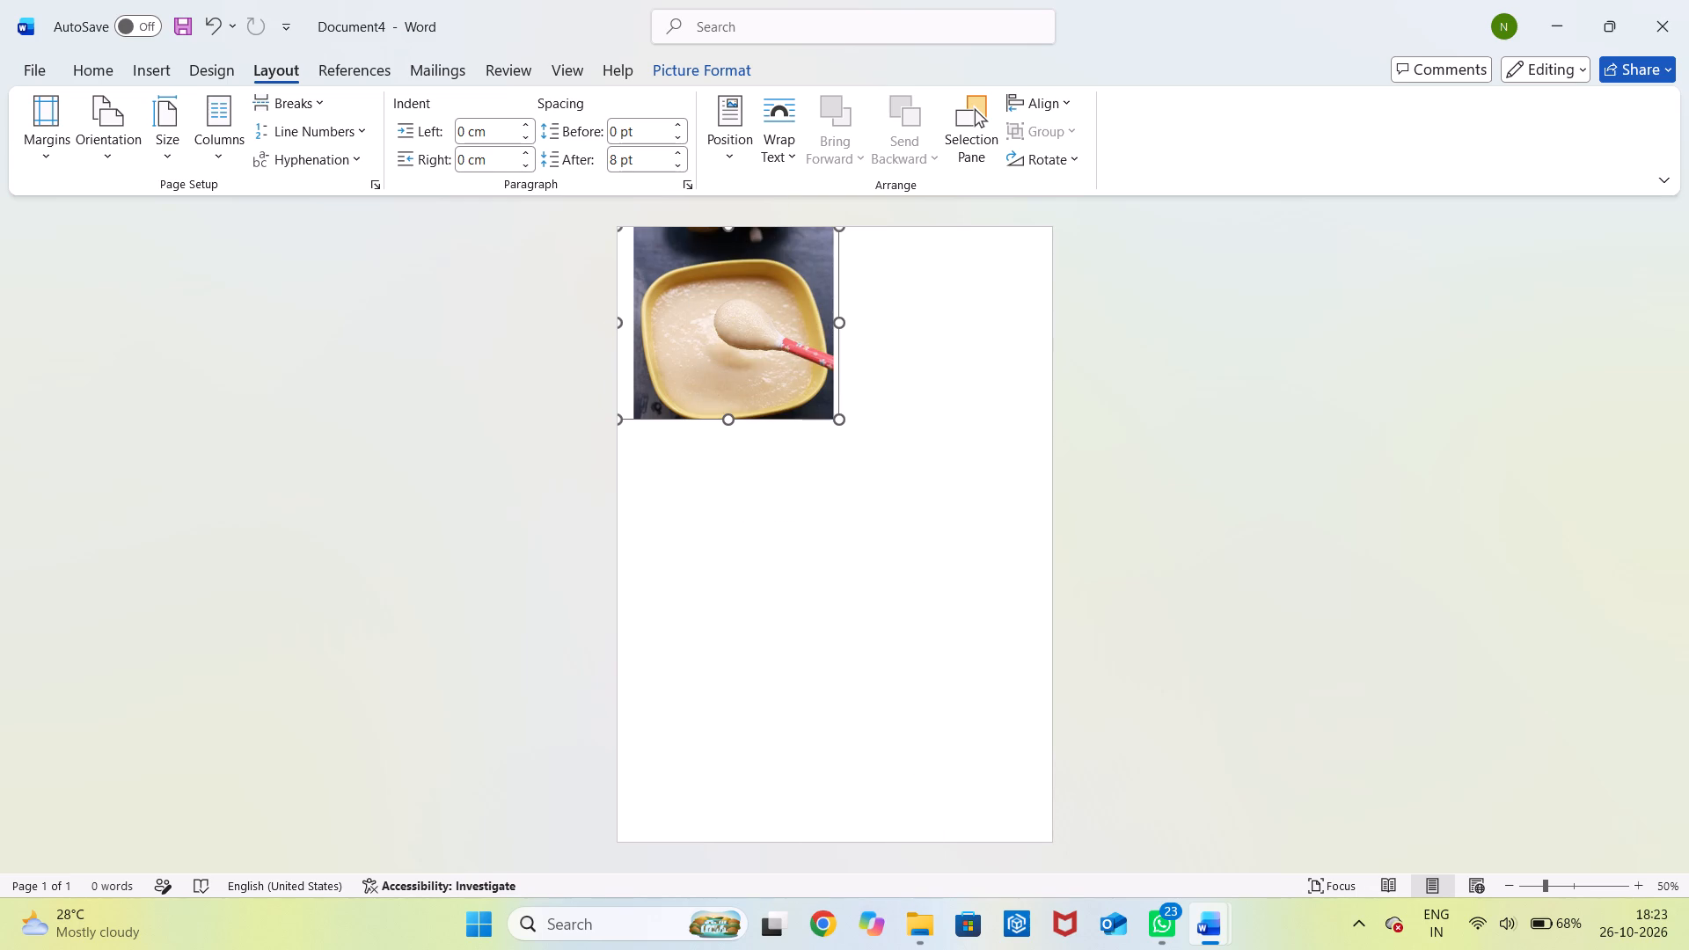
drag(621, 413, 633, 415)
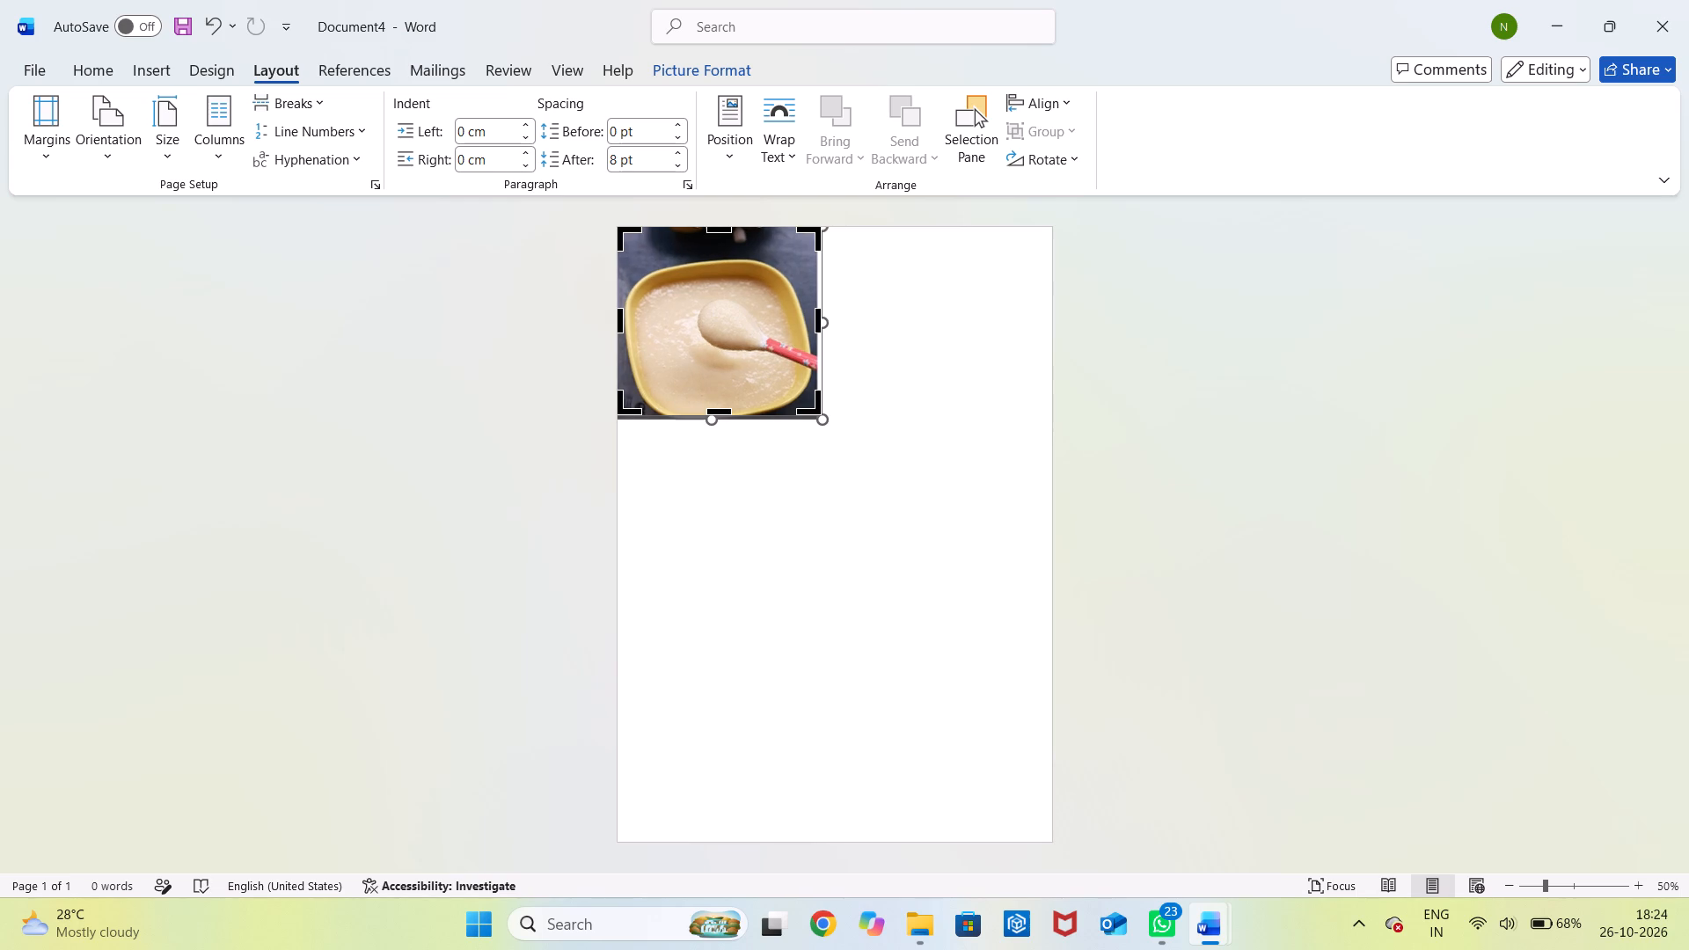
click(866, 332)
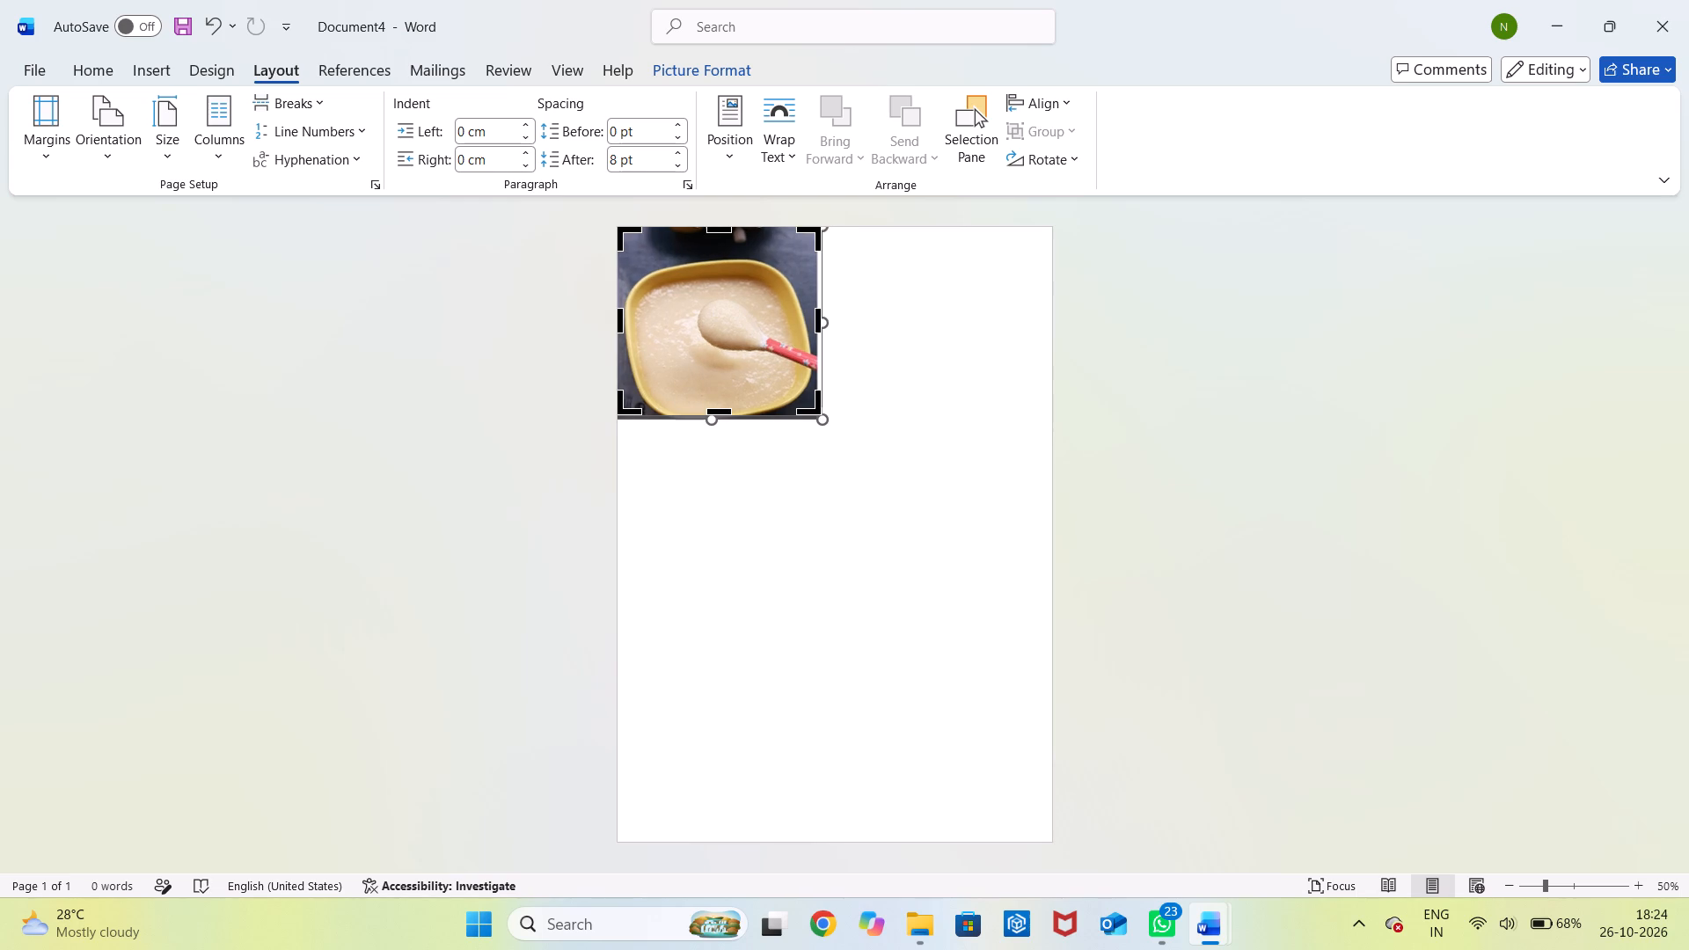
click(789, 334)
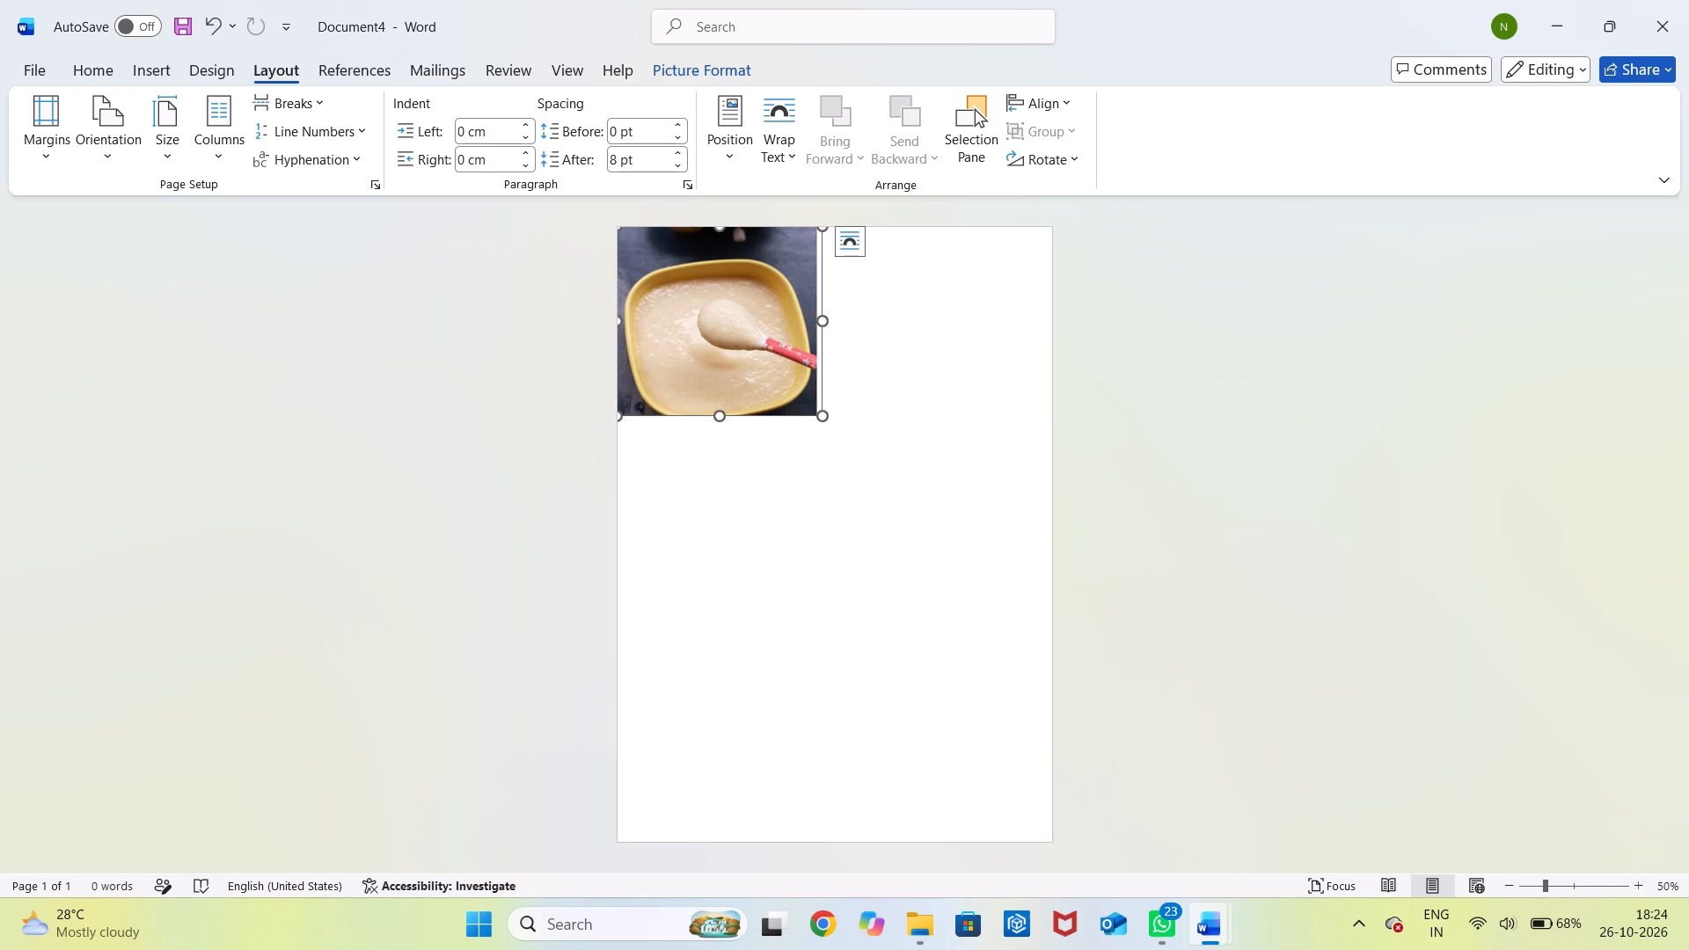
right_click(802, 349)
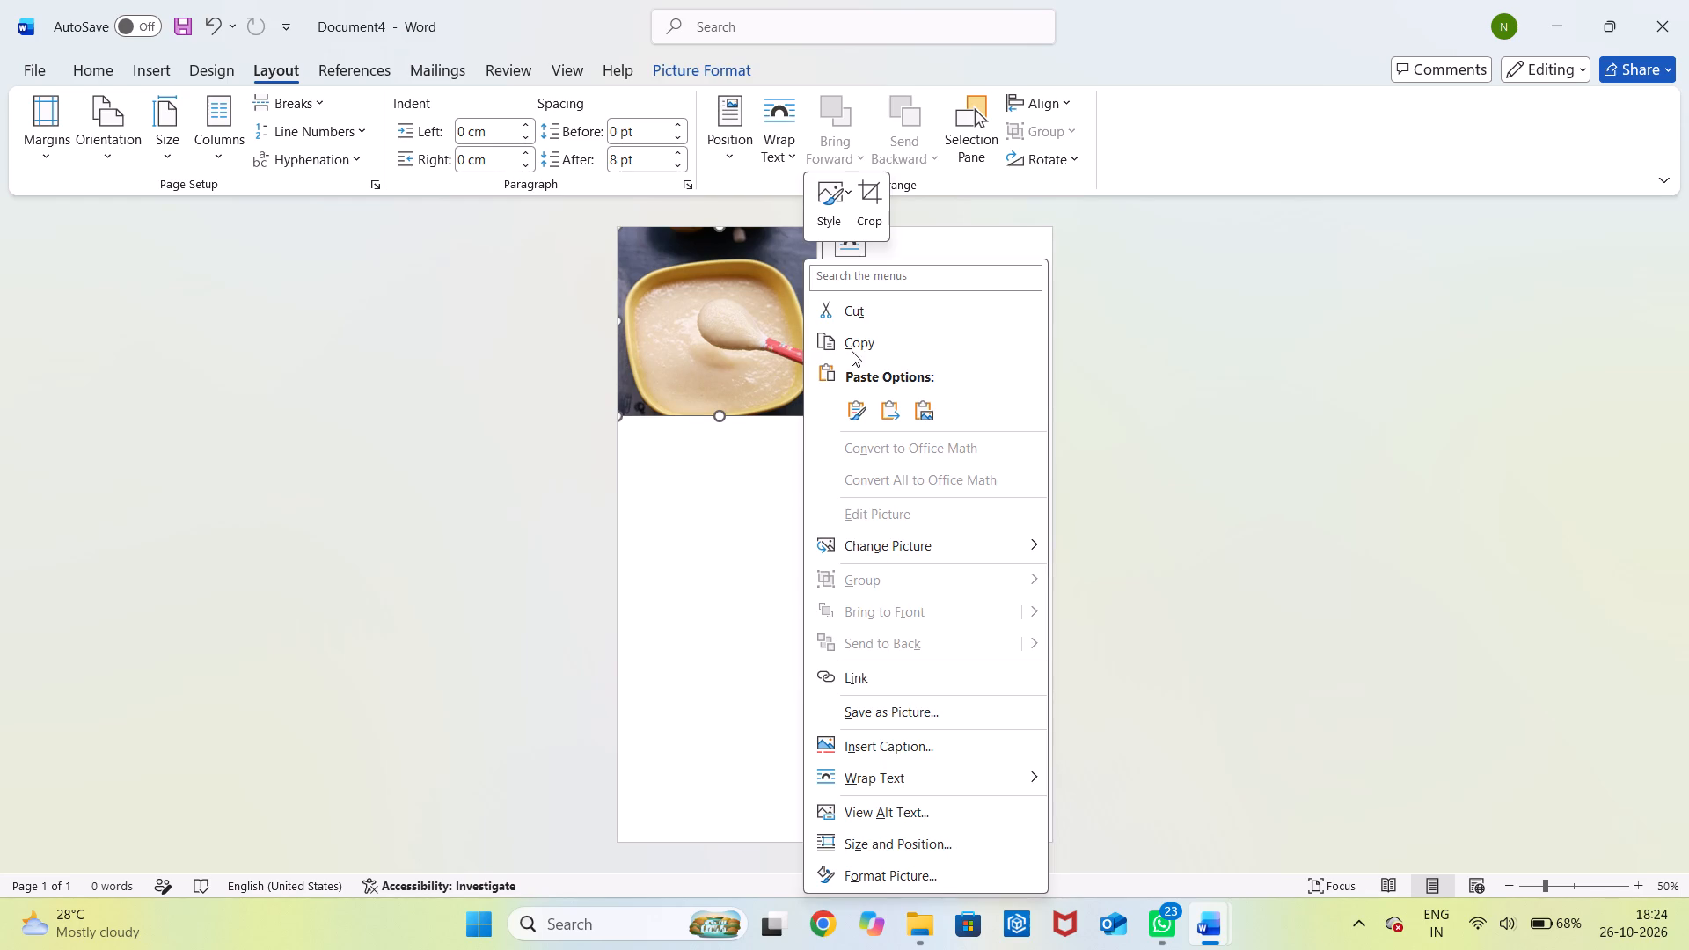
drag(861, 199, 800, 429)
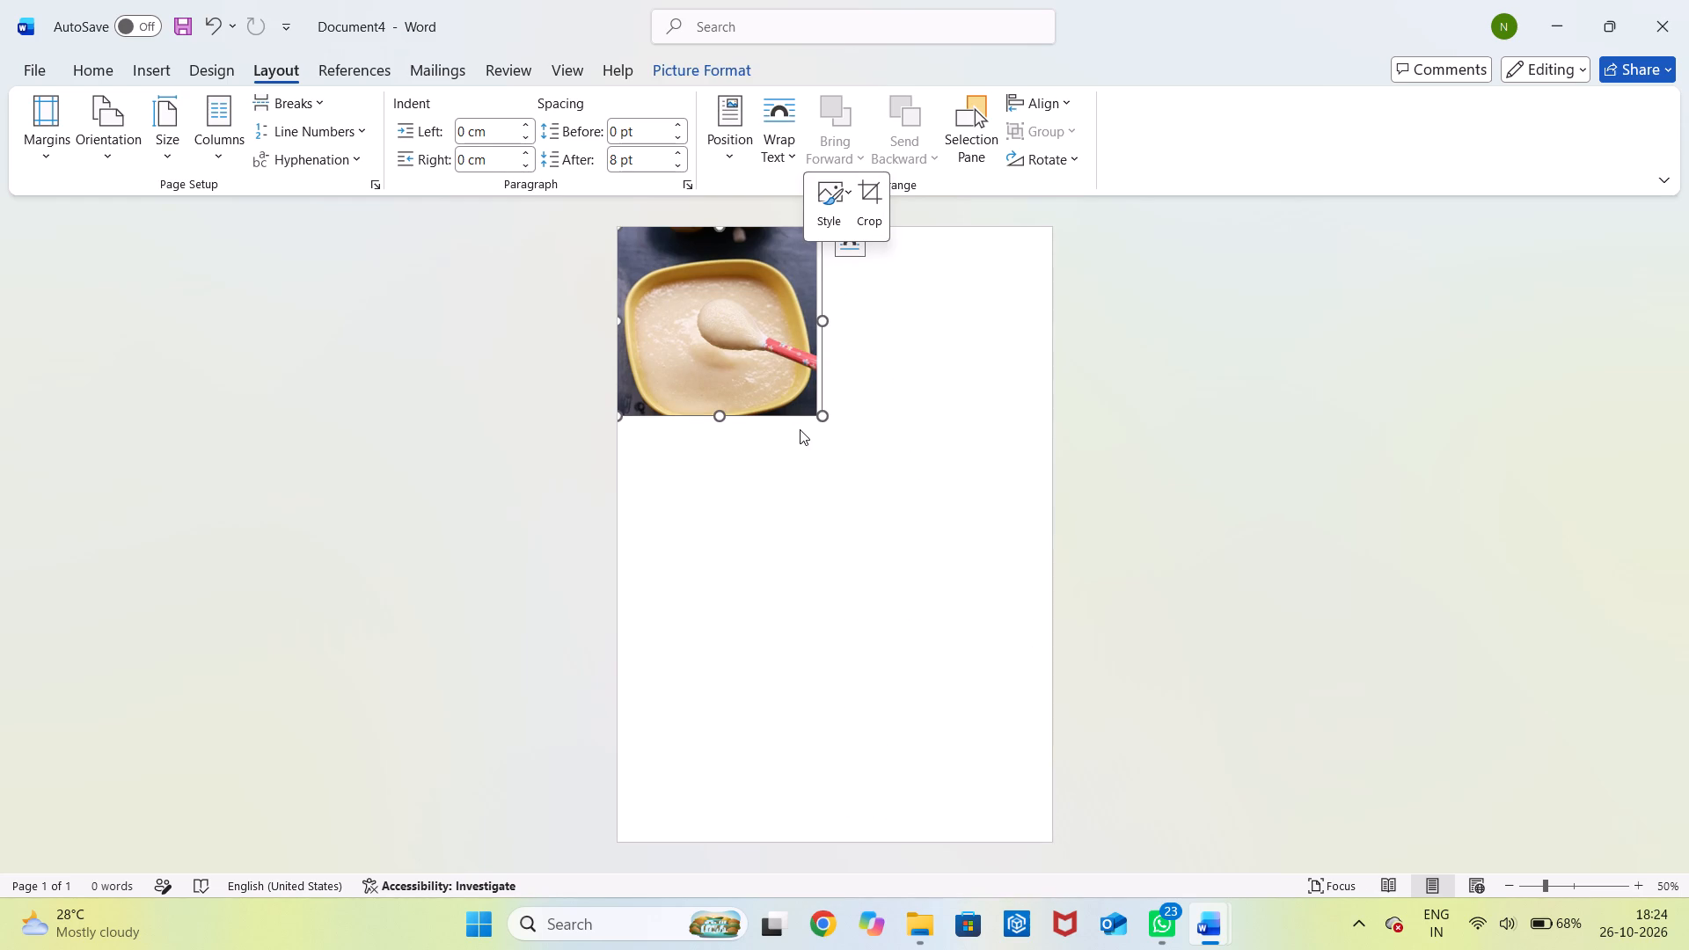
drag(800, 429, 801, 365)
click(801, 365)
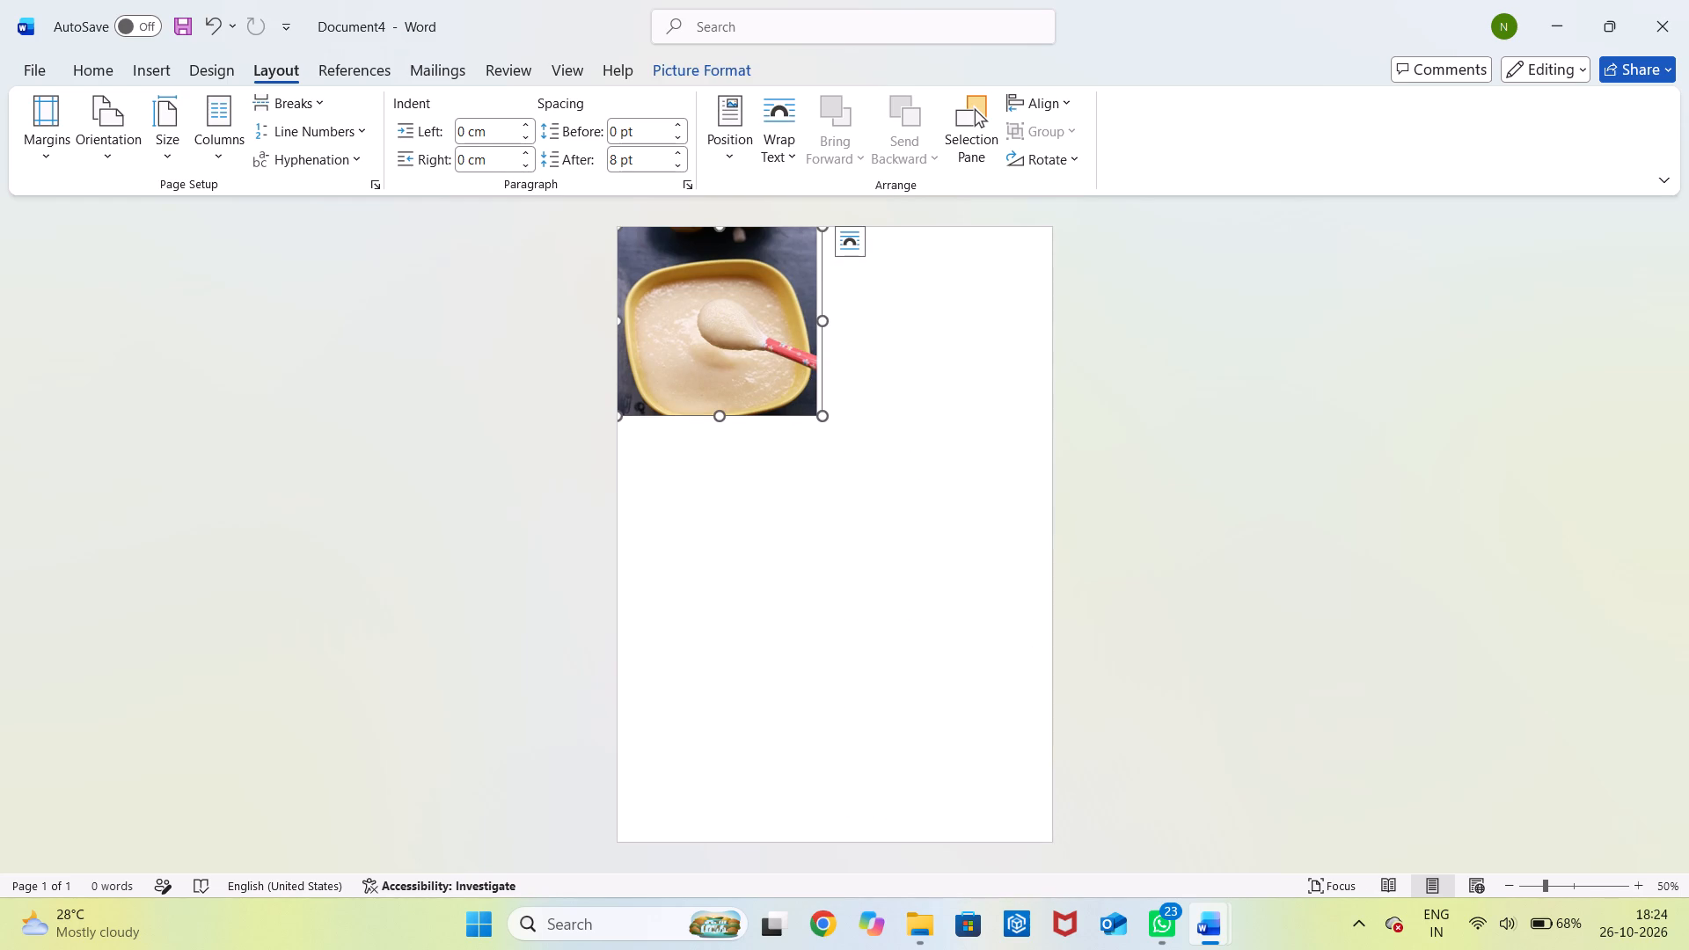
Crop the thin white strip off the photo's right edge by adjusting the picture within the crop frame.
click(811, 289)
right_click(780, 267)
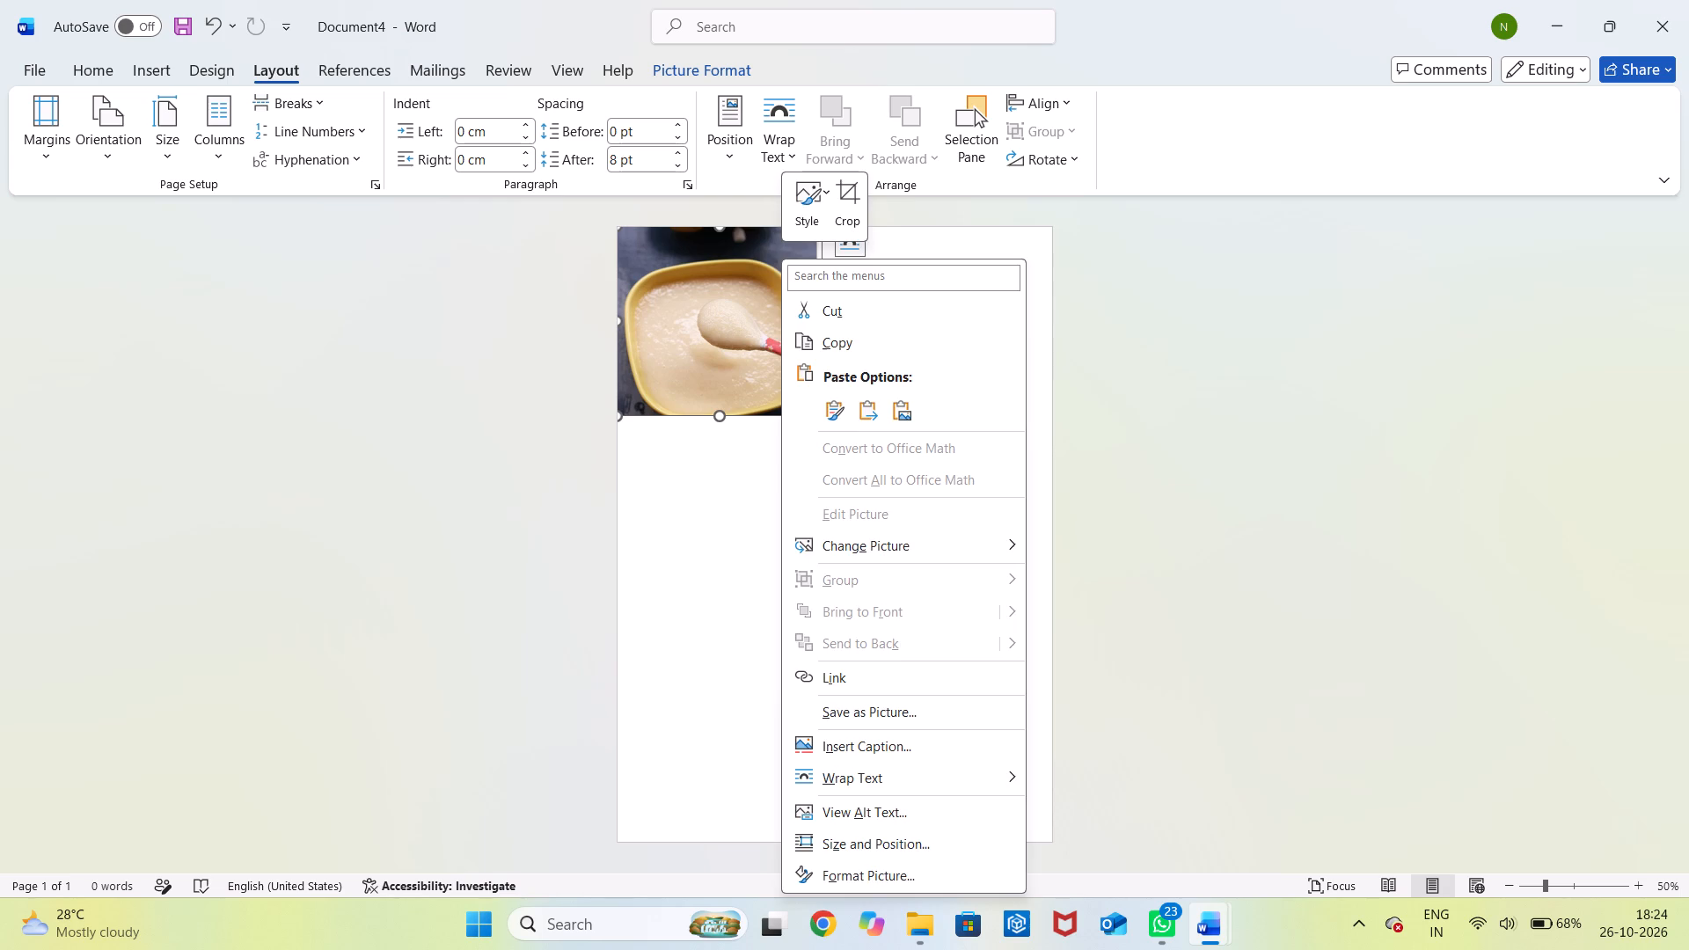
click(857, 201)
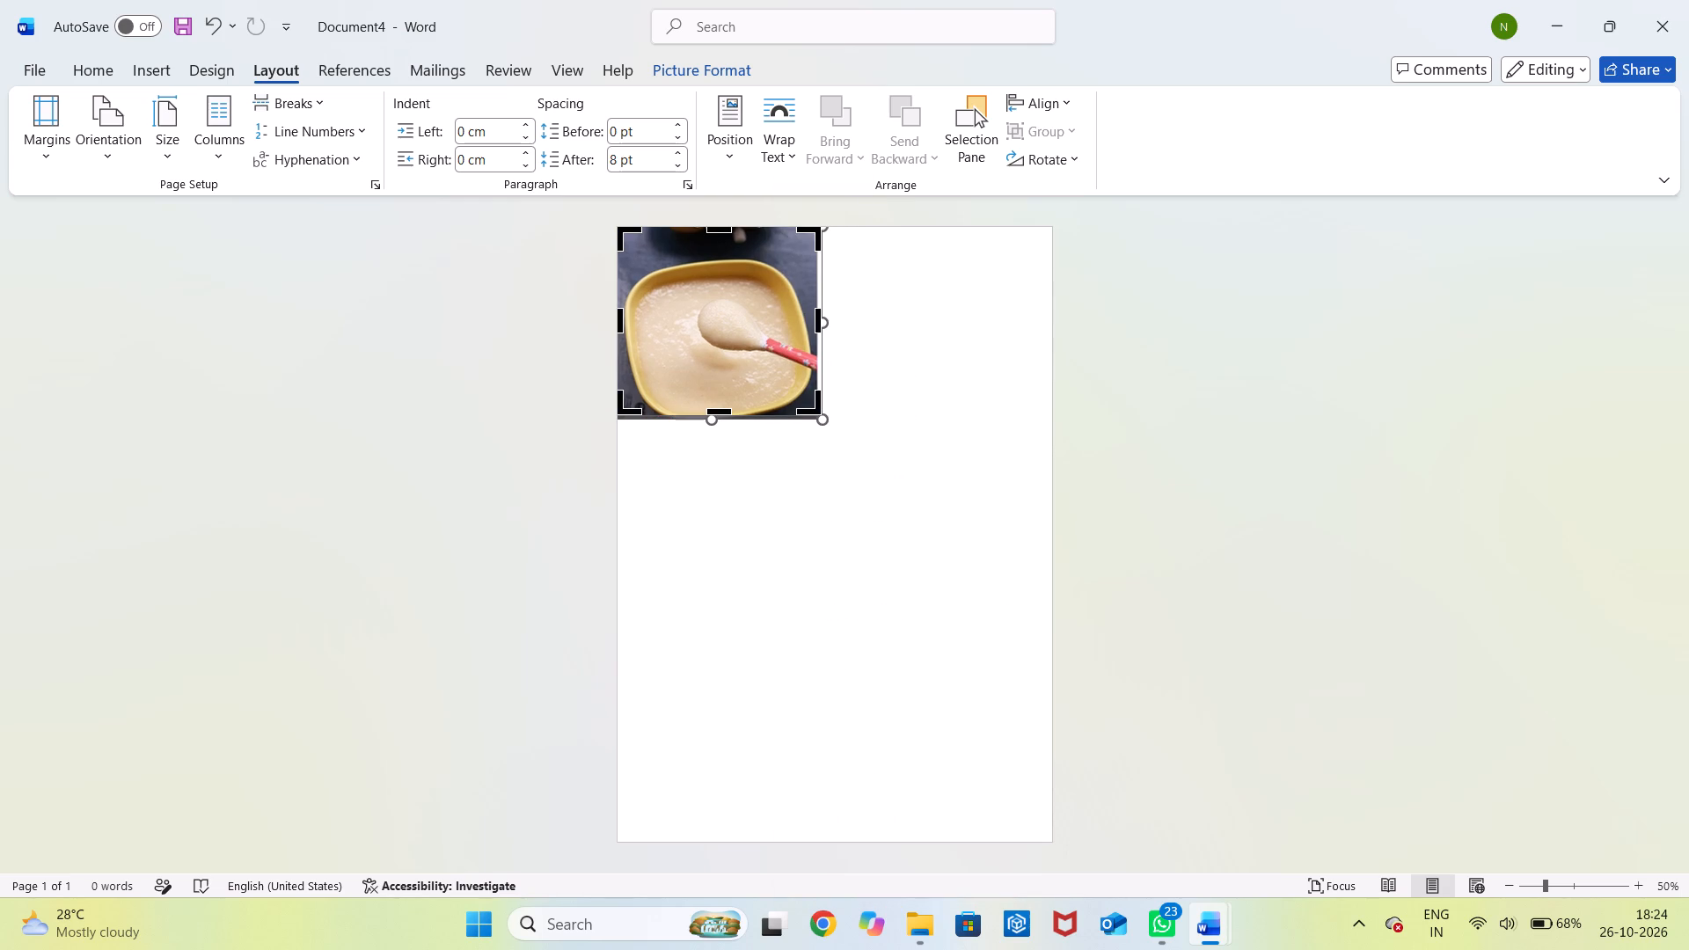
drag(822, 416, 816, 420)
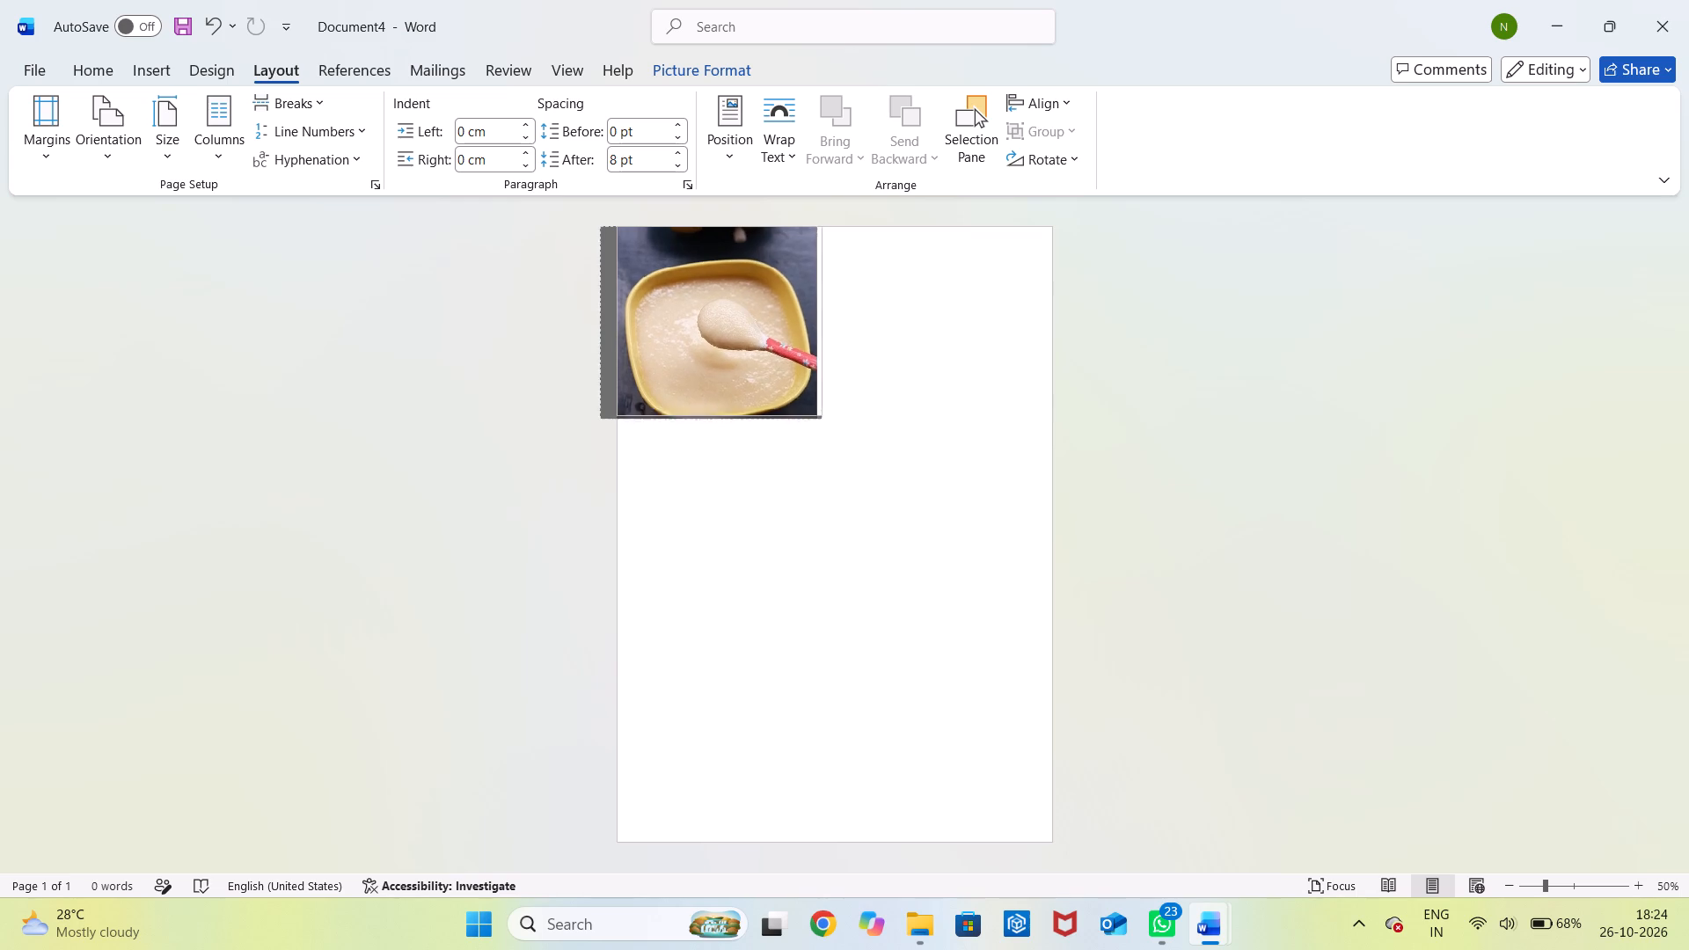
drag(816, 420, 809, 421)
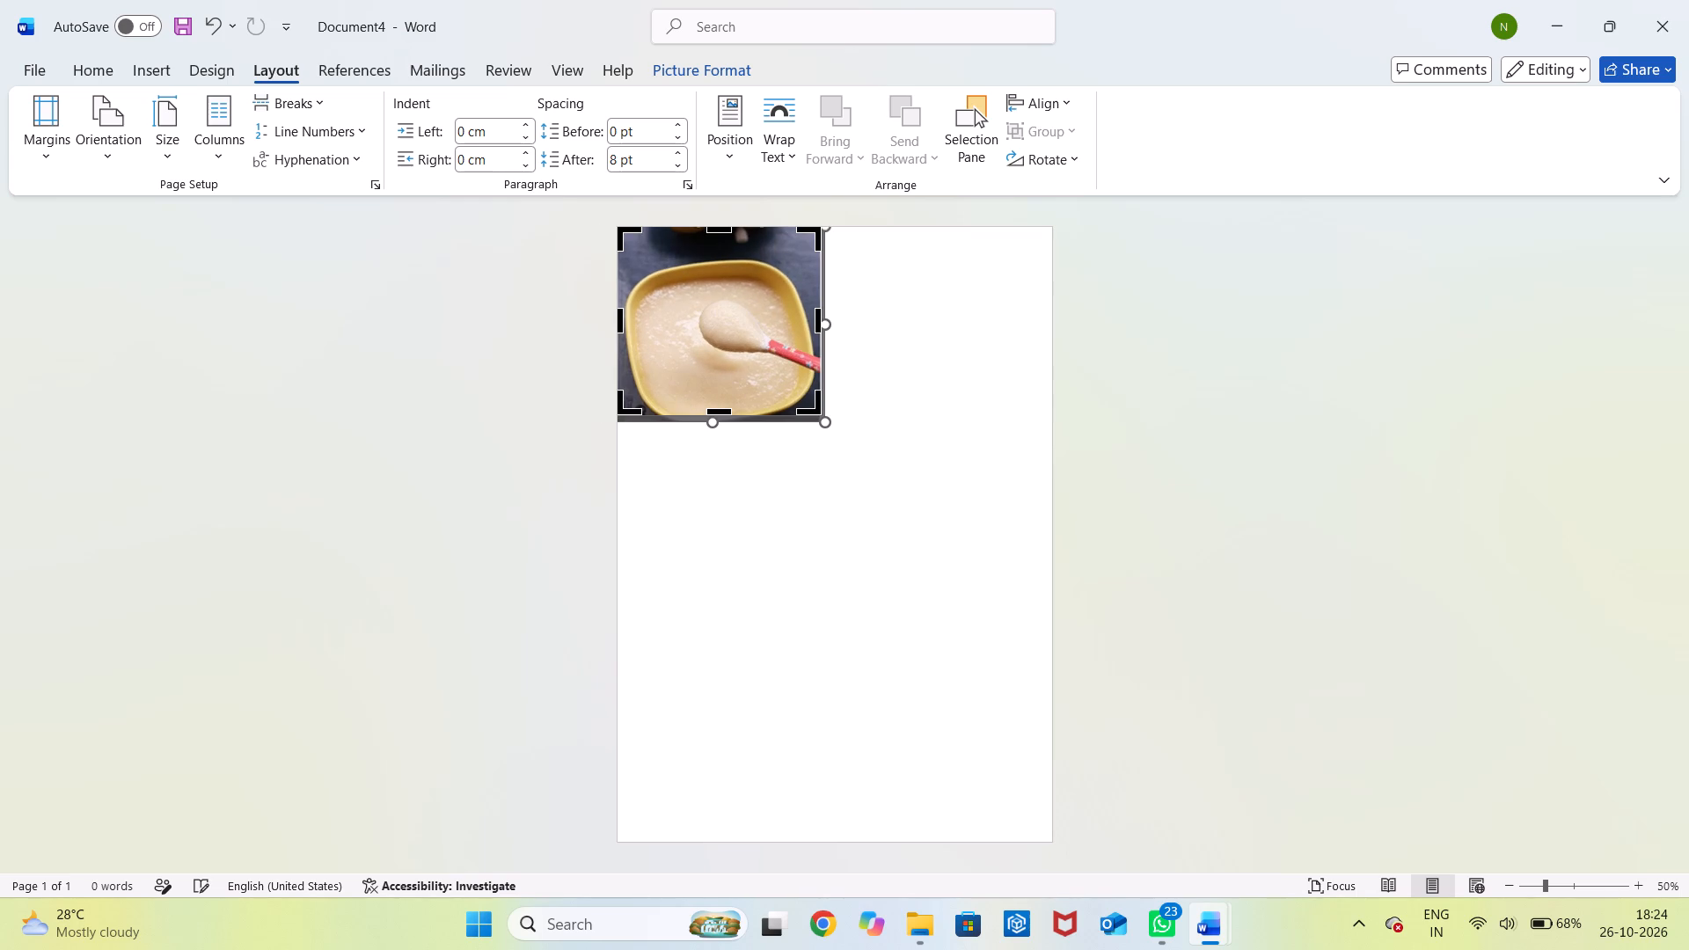
Apply the crop to the photo of the yellow bowl.
click(779, 457)
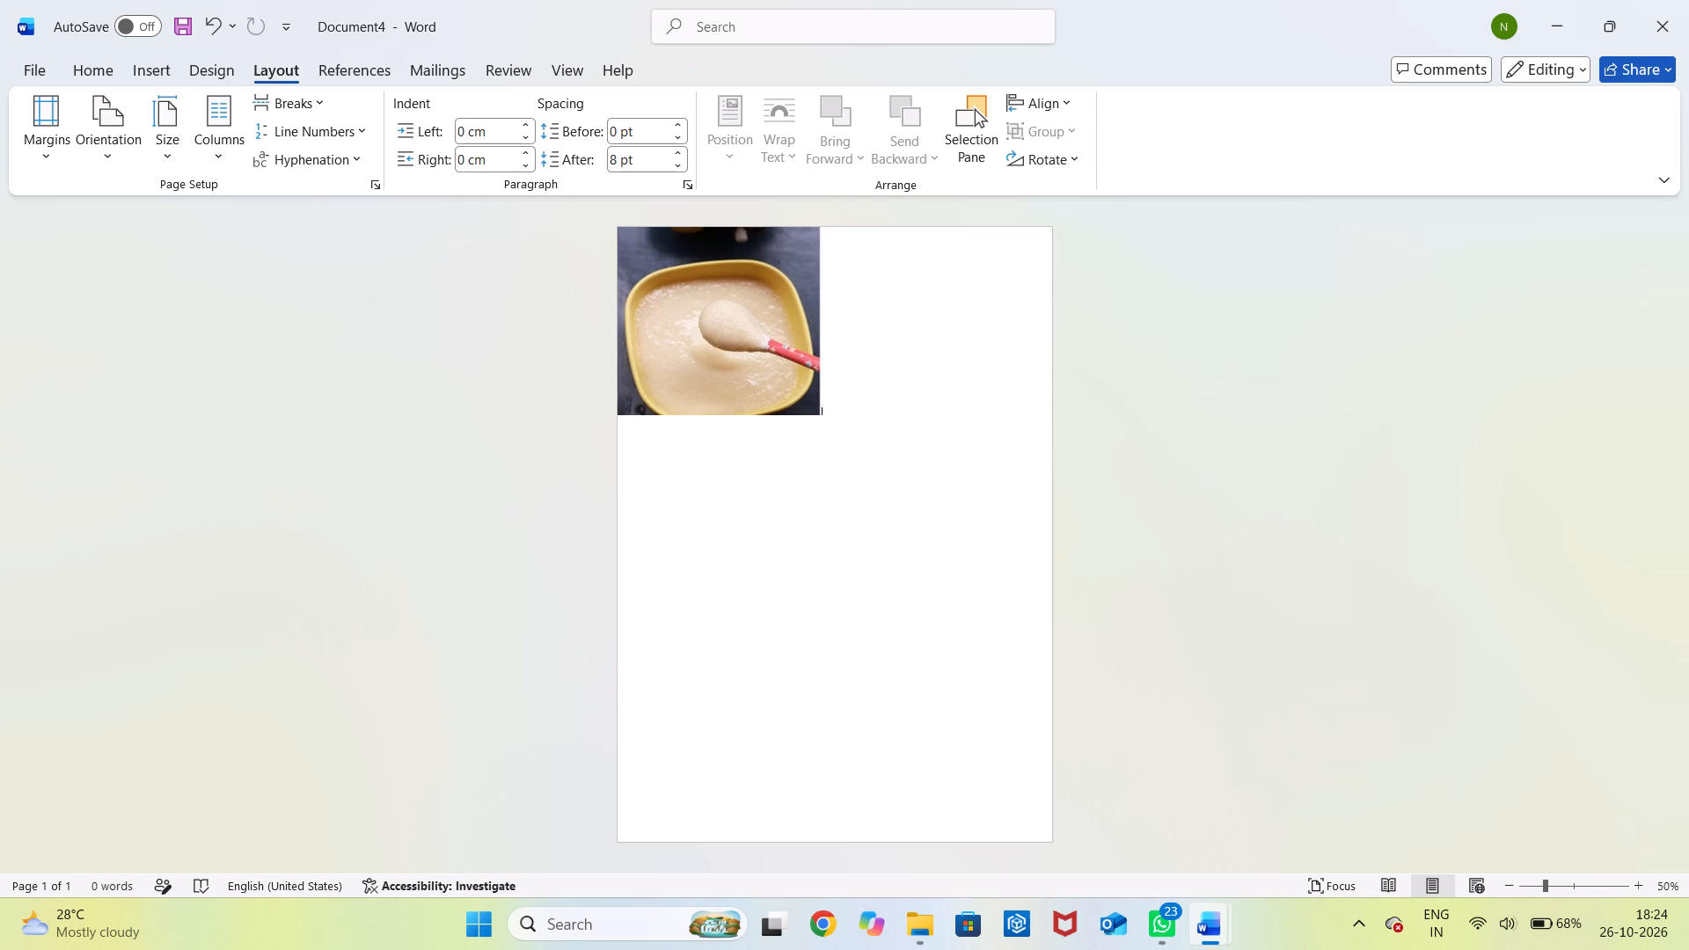
Resize the cropped photo to about half of the page width and slightly under one third of the page height.
drag(747, 300, 710, 262)
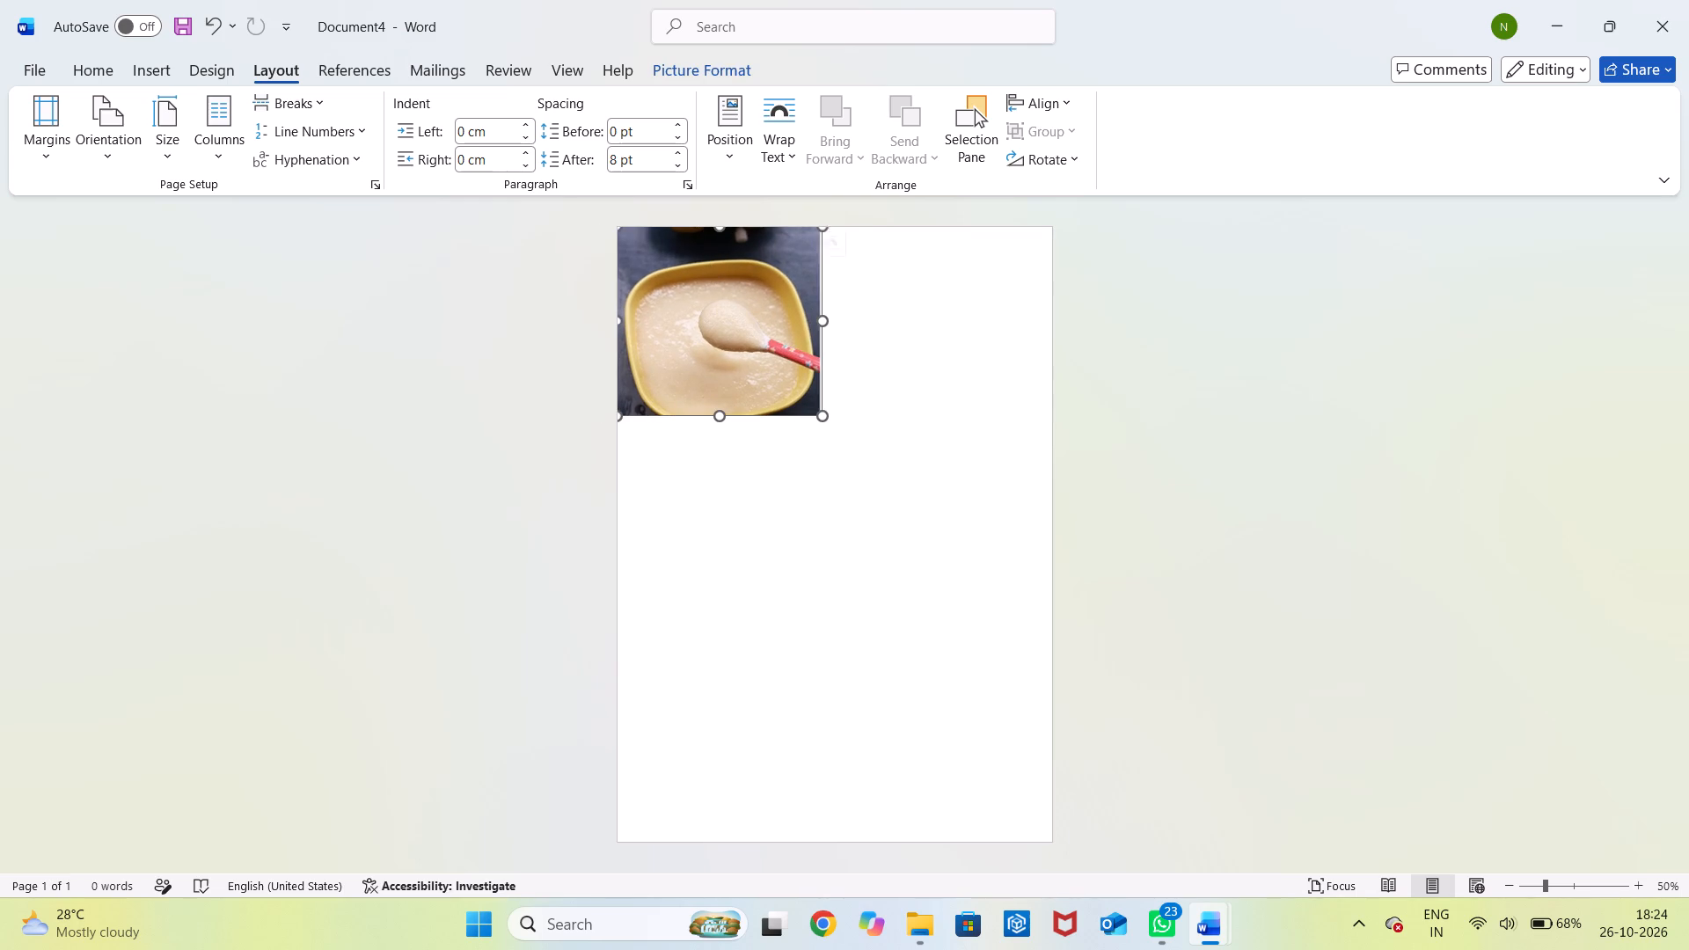
click(710, 262)
drag(777, 443, 794, 443)
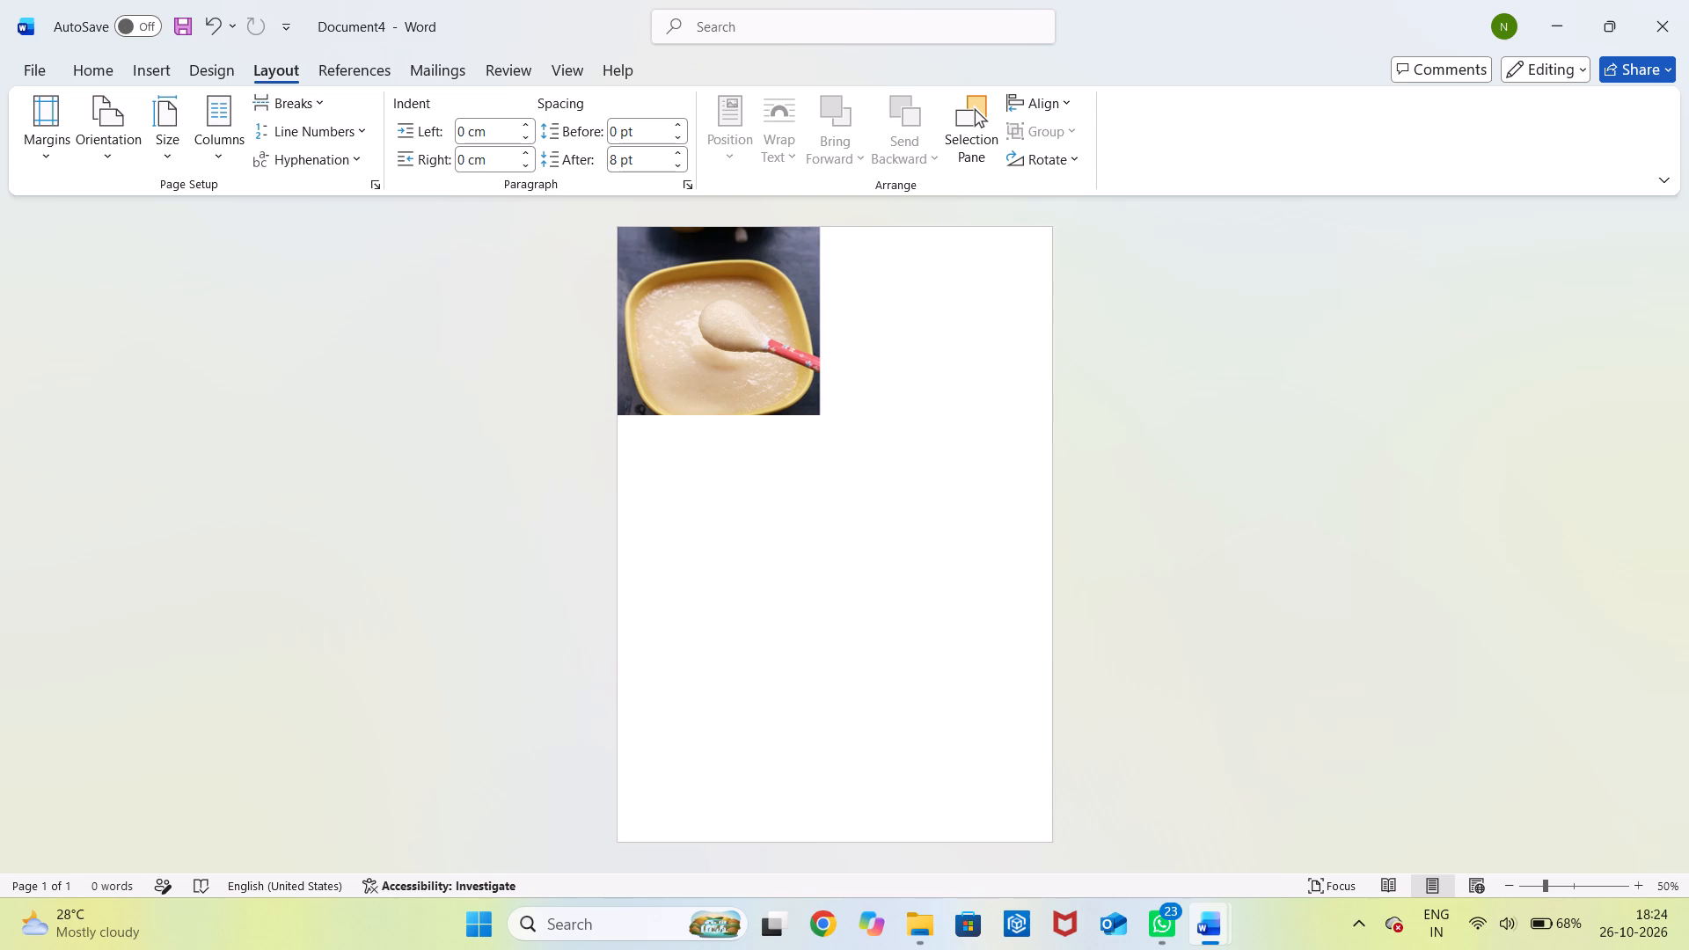
click(793, 380)
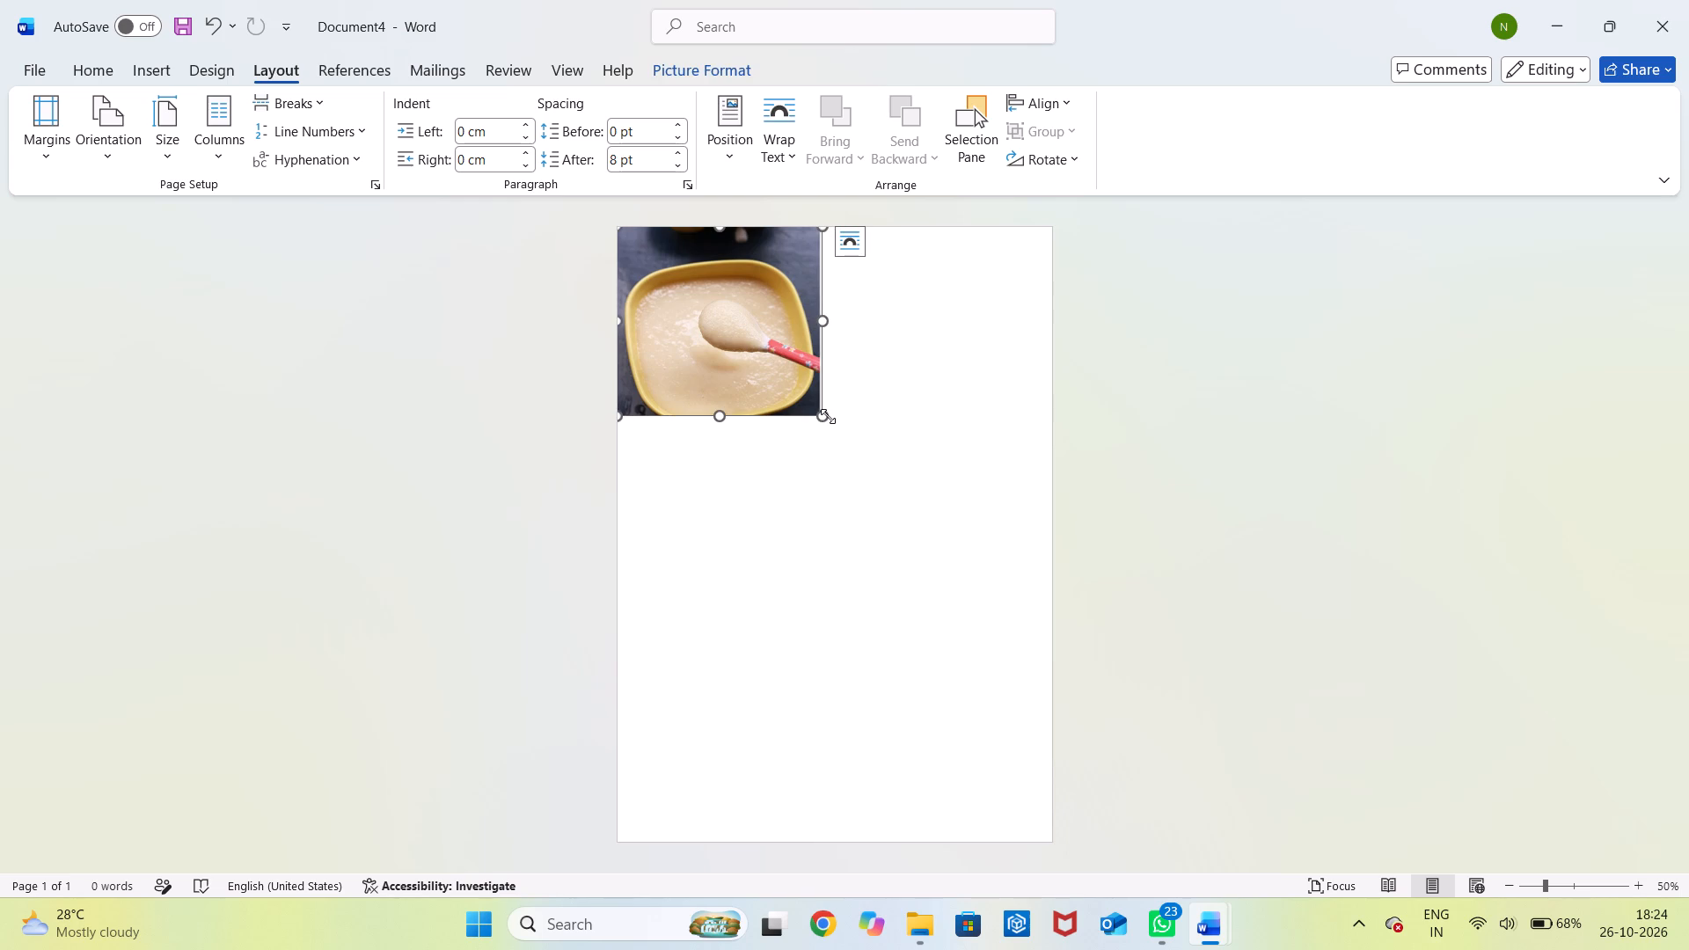
click(828, 416)
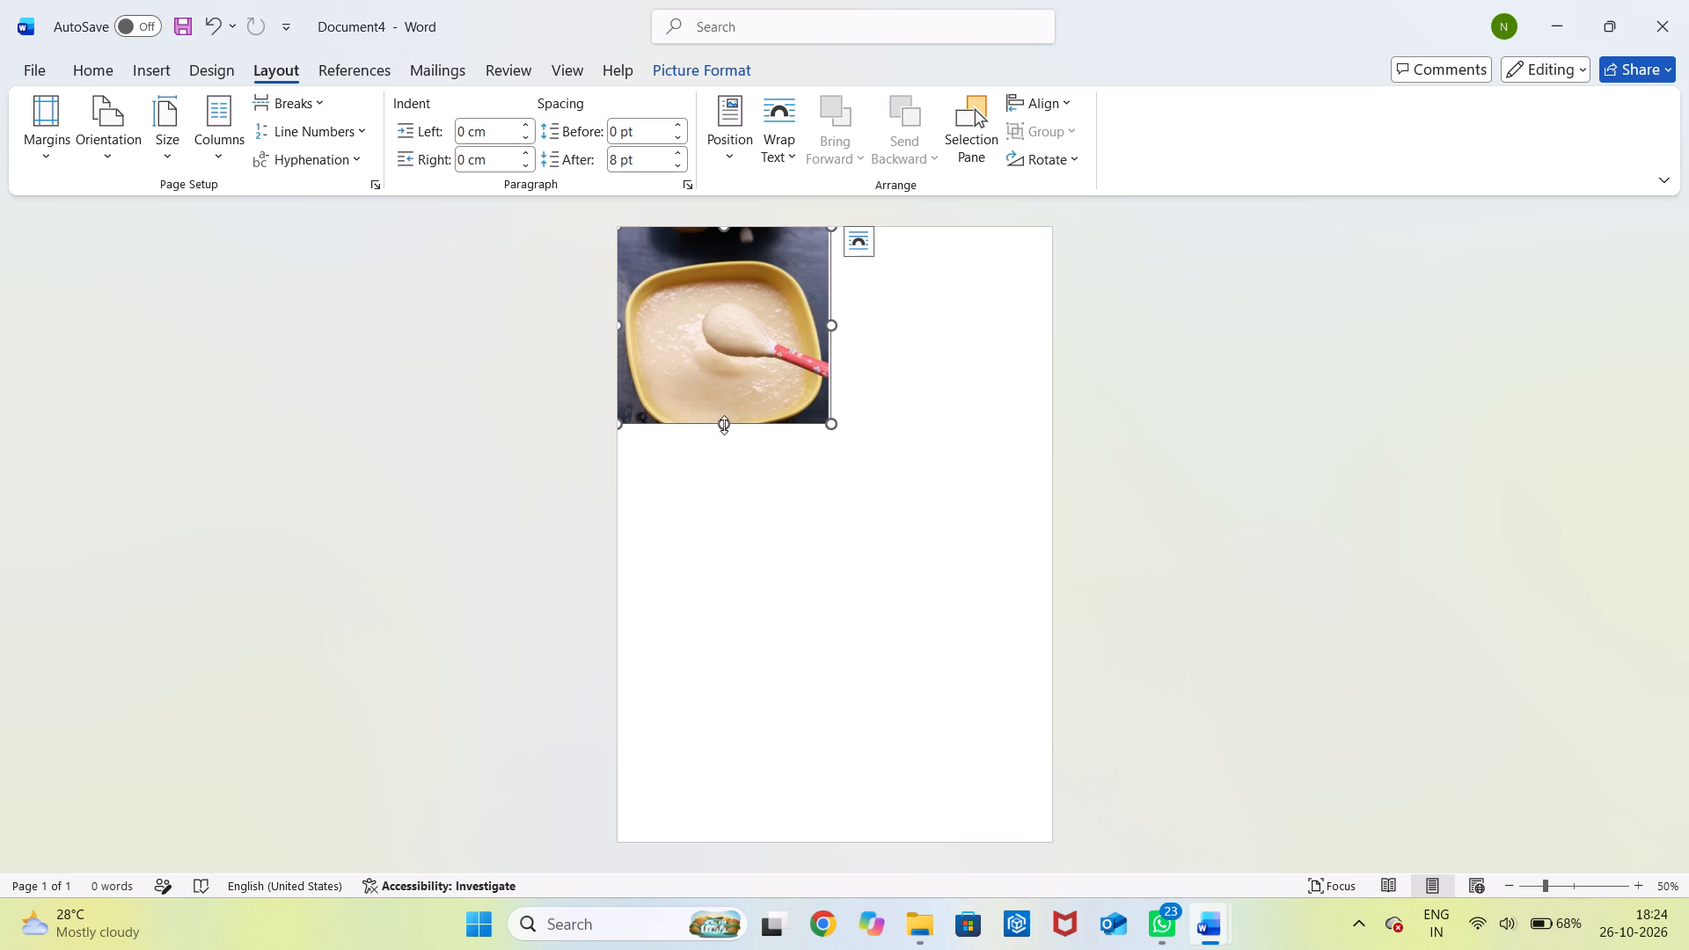
drag(722, 429, 726, 420)
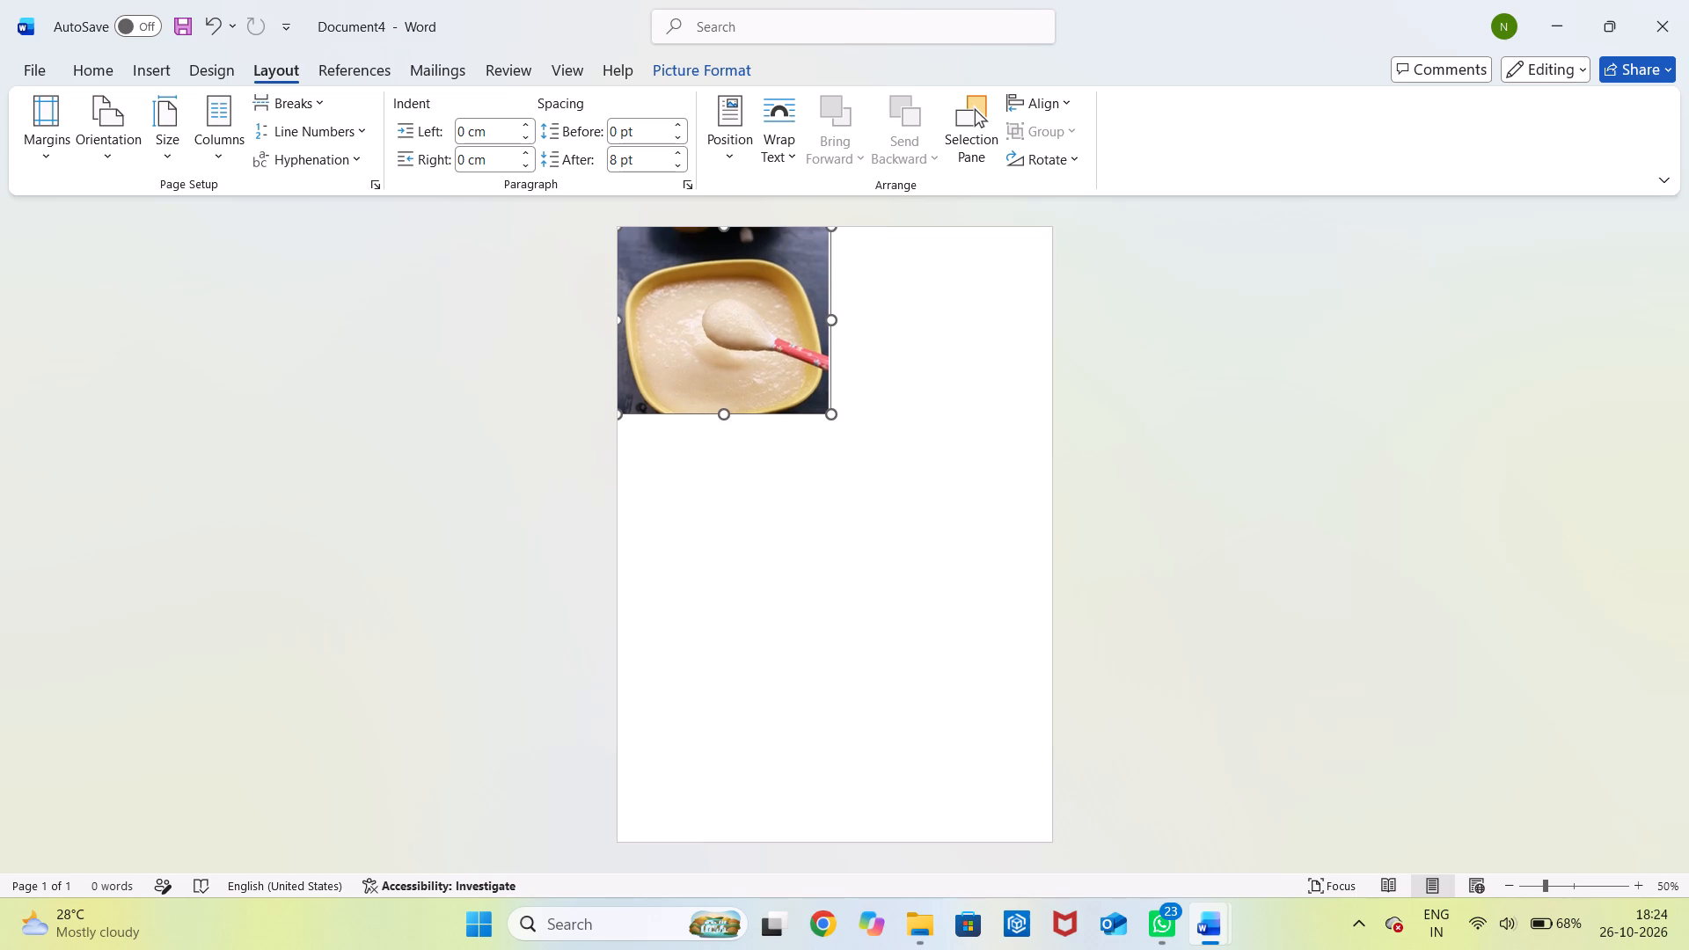
drag(726, 420, 727, 414)
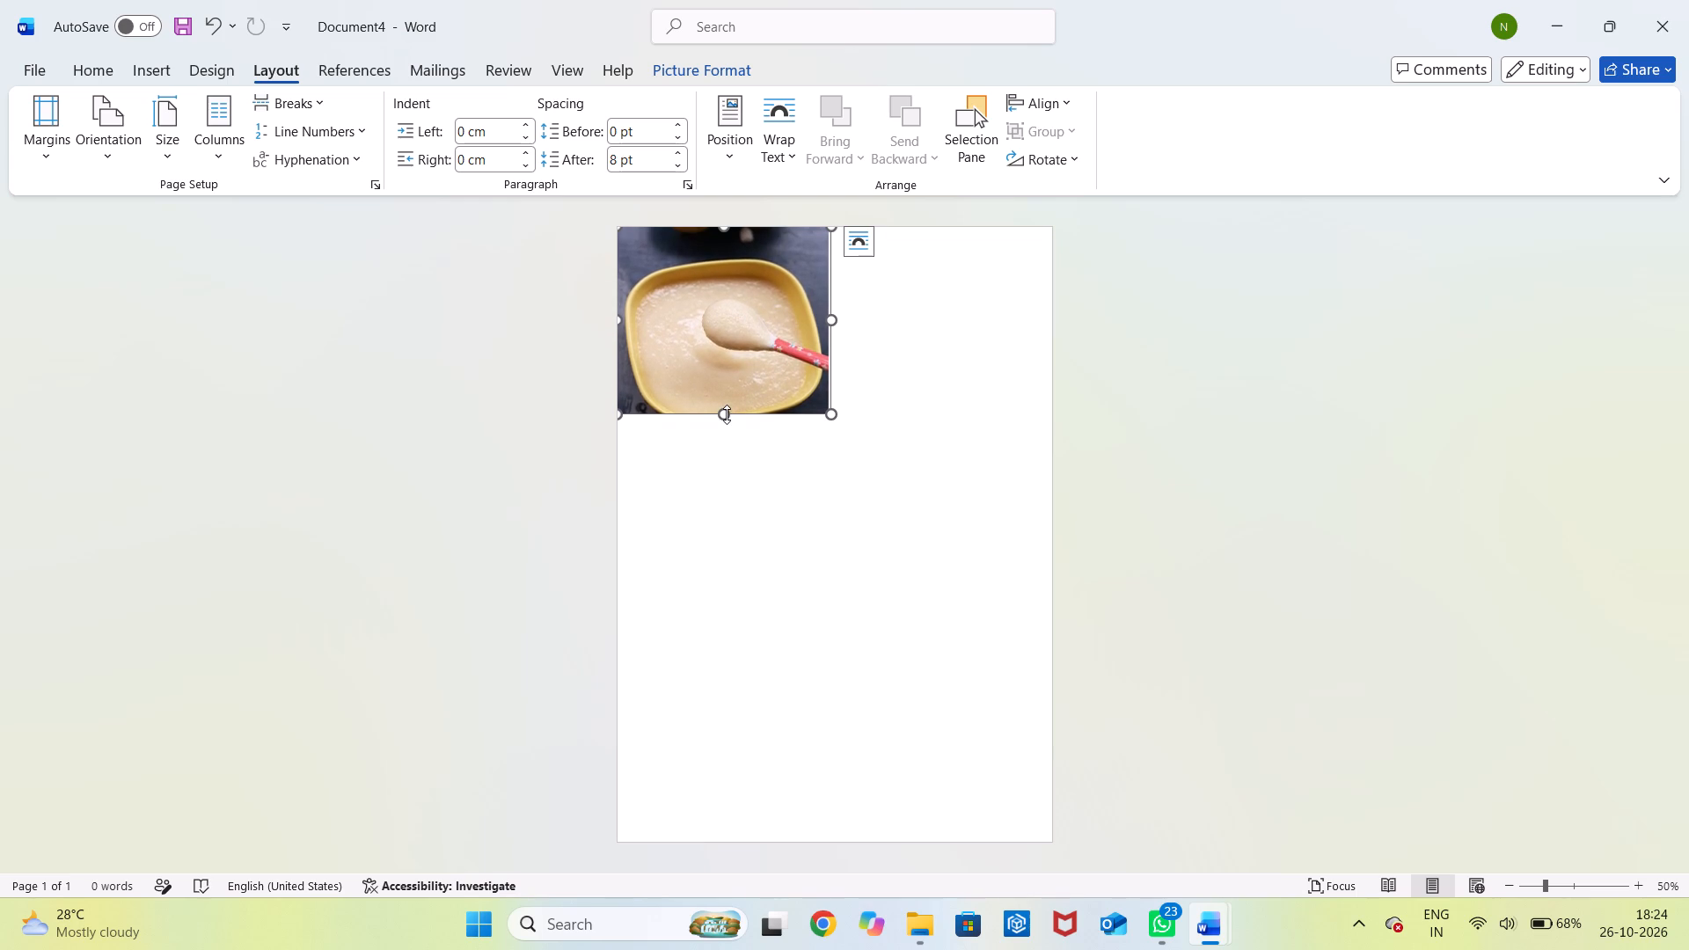
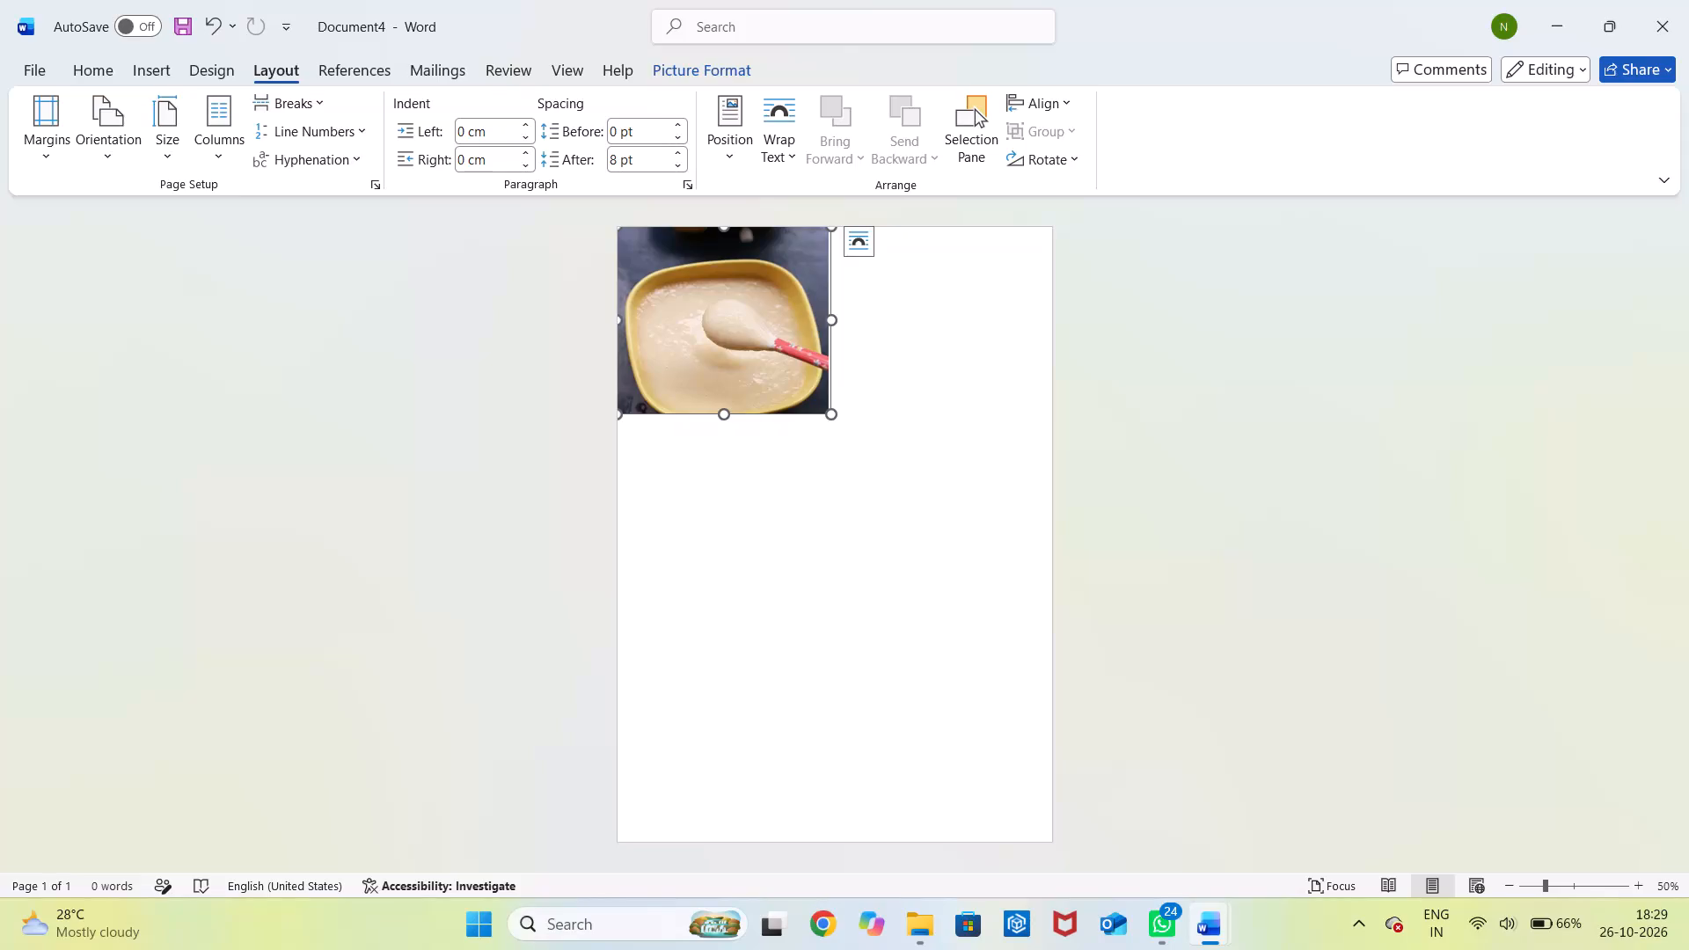
Paste the copied milk bottle photo after the cropped food photo, using the paste options to insert it as a picture.
click(869, 316)
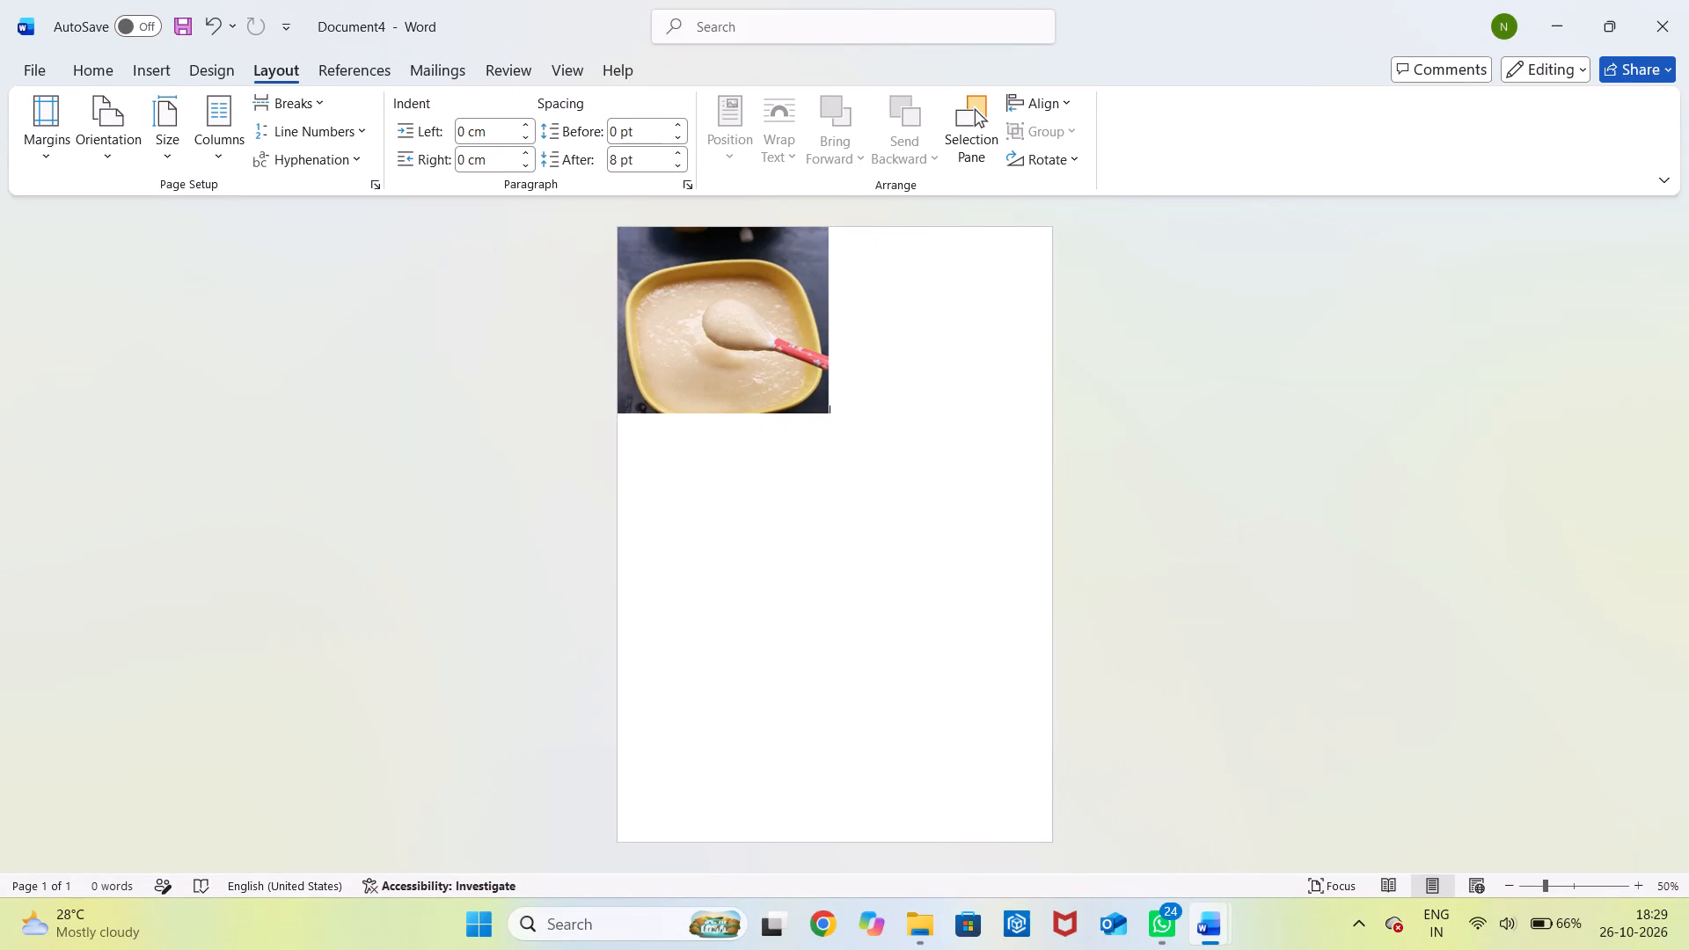
key(ctrl+v)
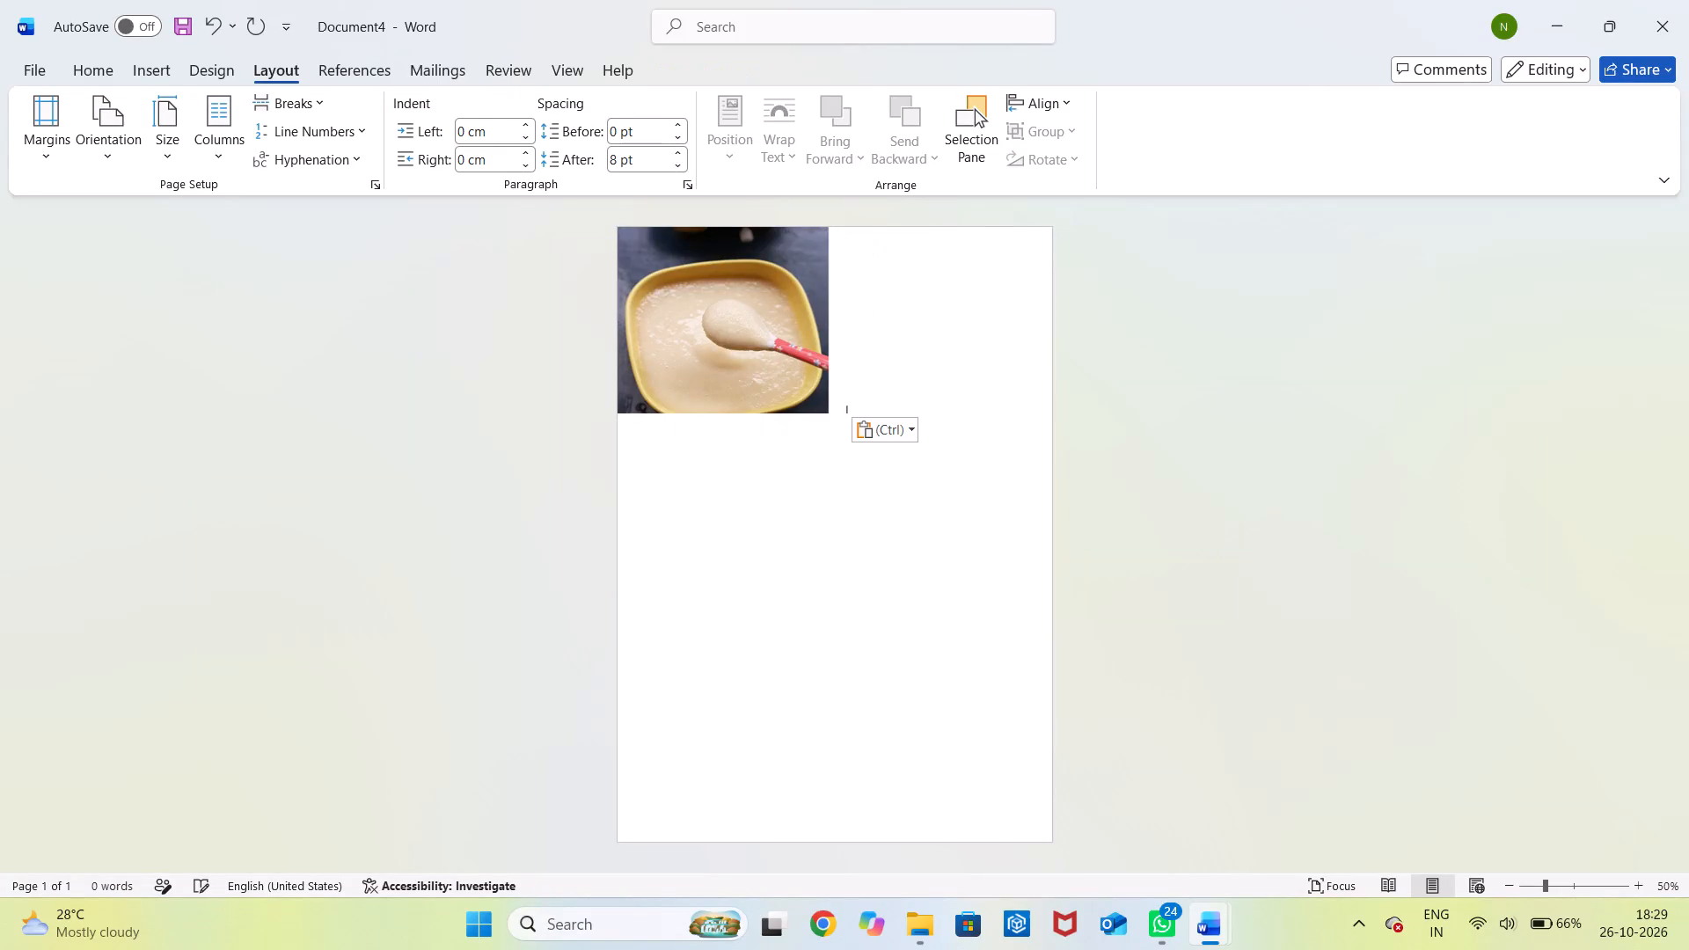
click(880, 436)
click(929, 491)
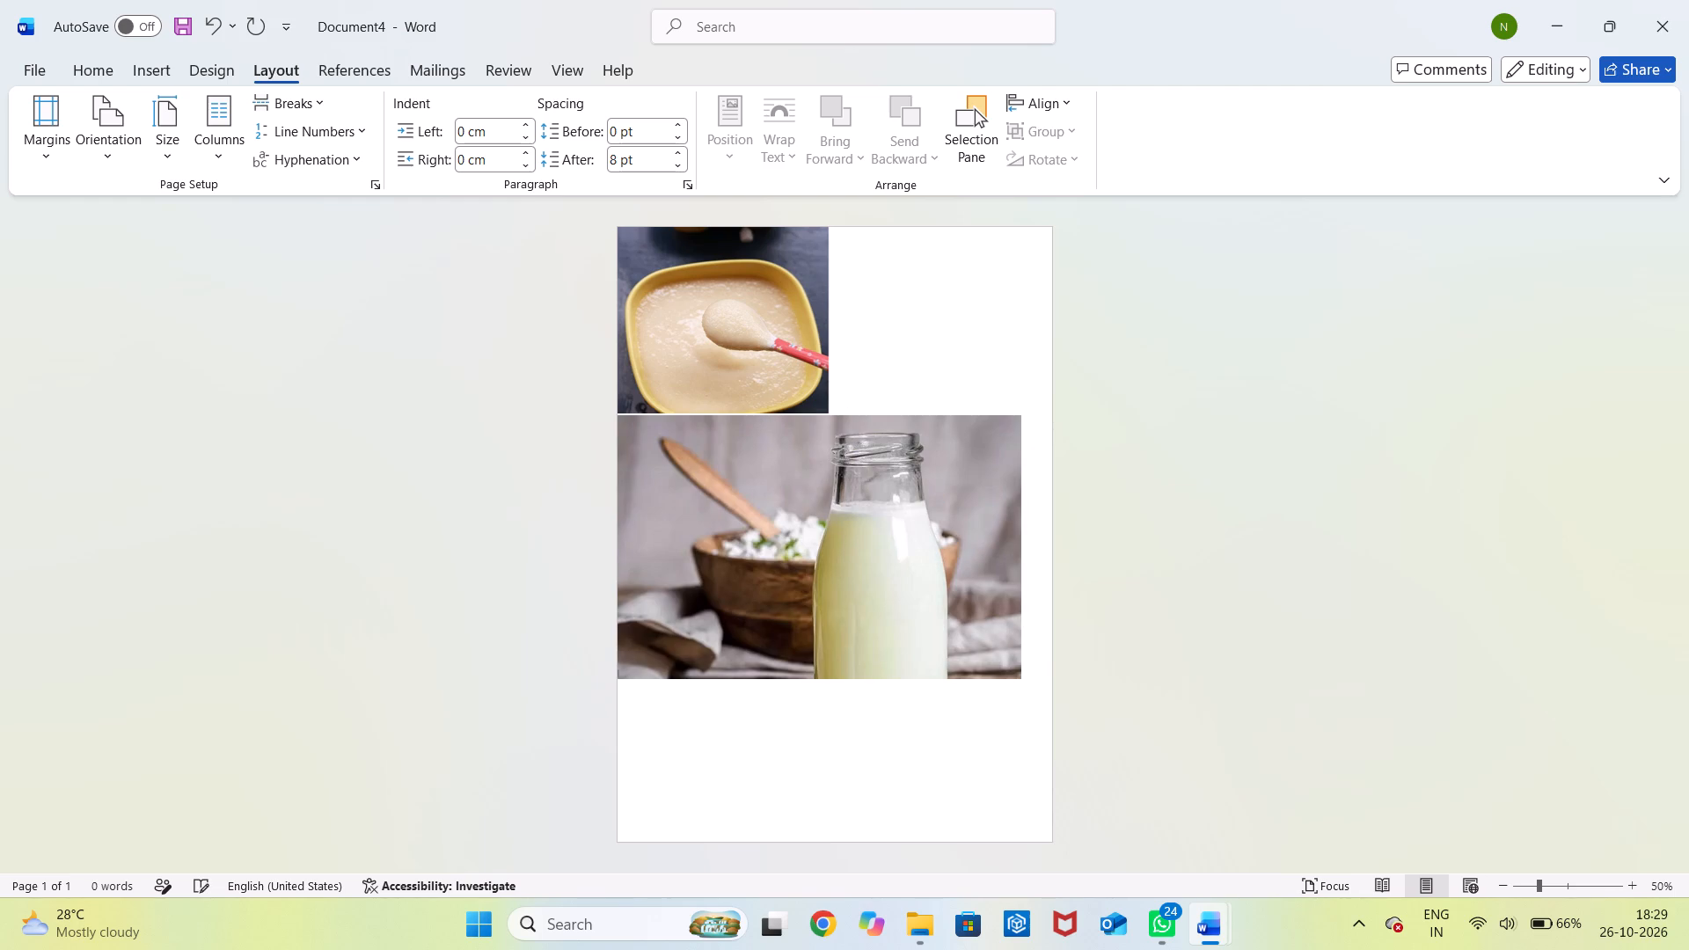
Scale the milk bottle photo down proportionally to about the same height as the porridge photo above it.
click(908, 555)
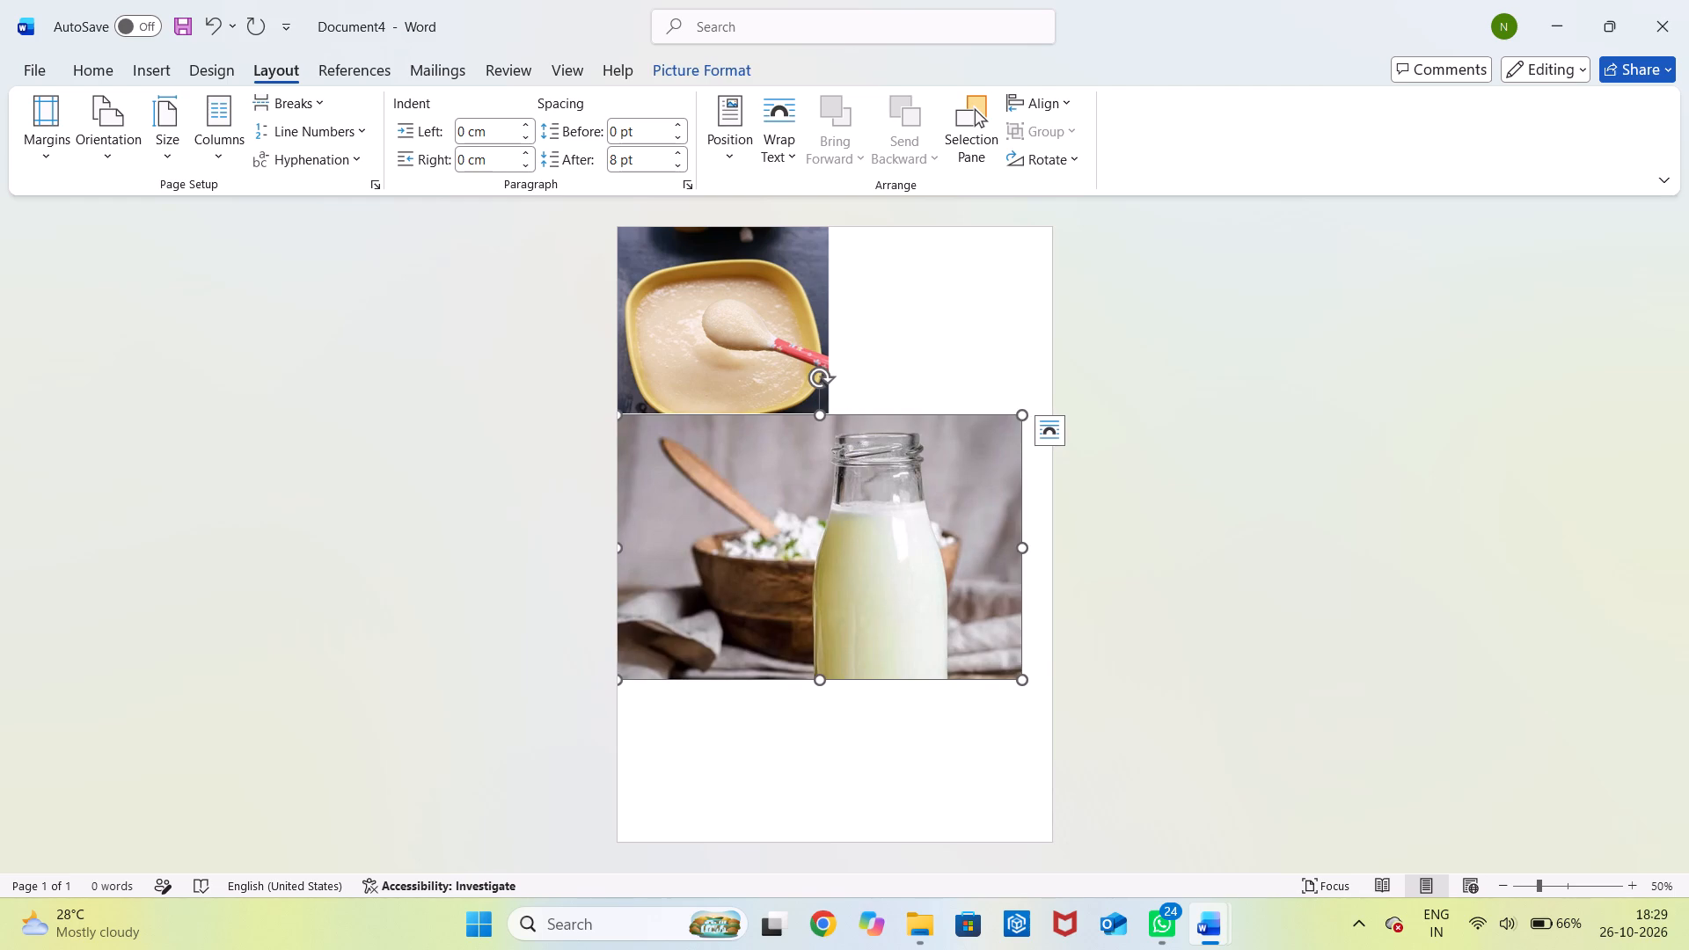
click(1031, 683)
click(935, 626)
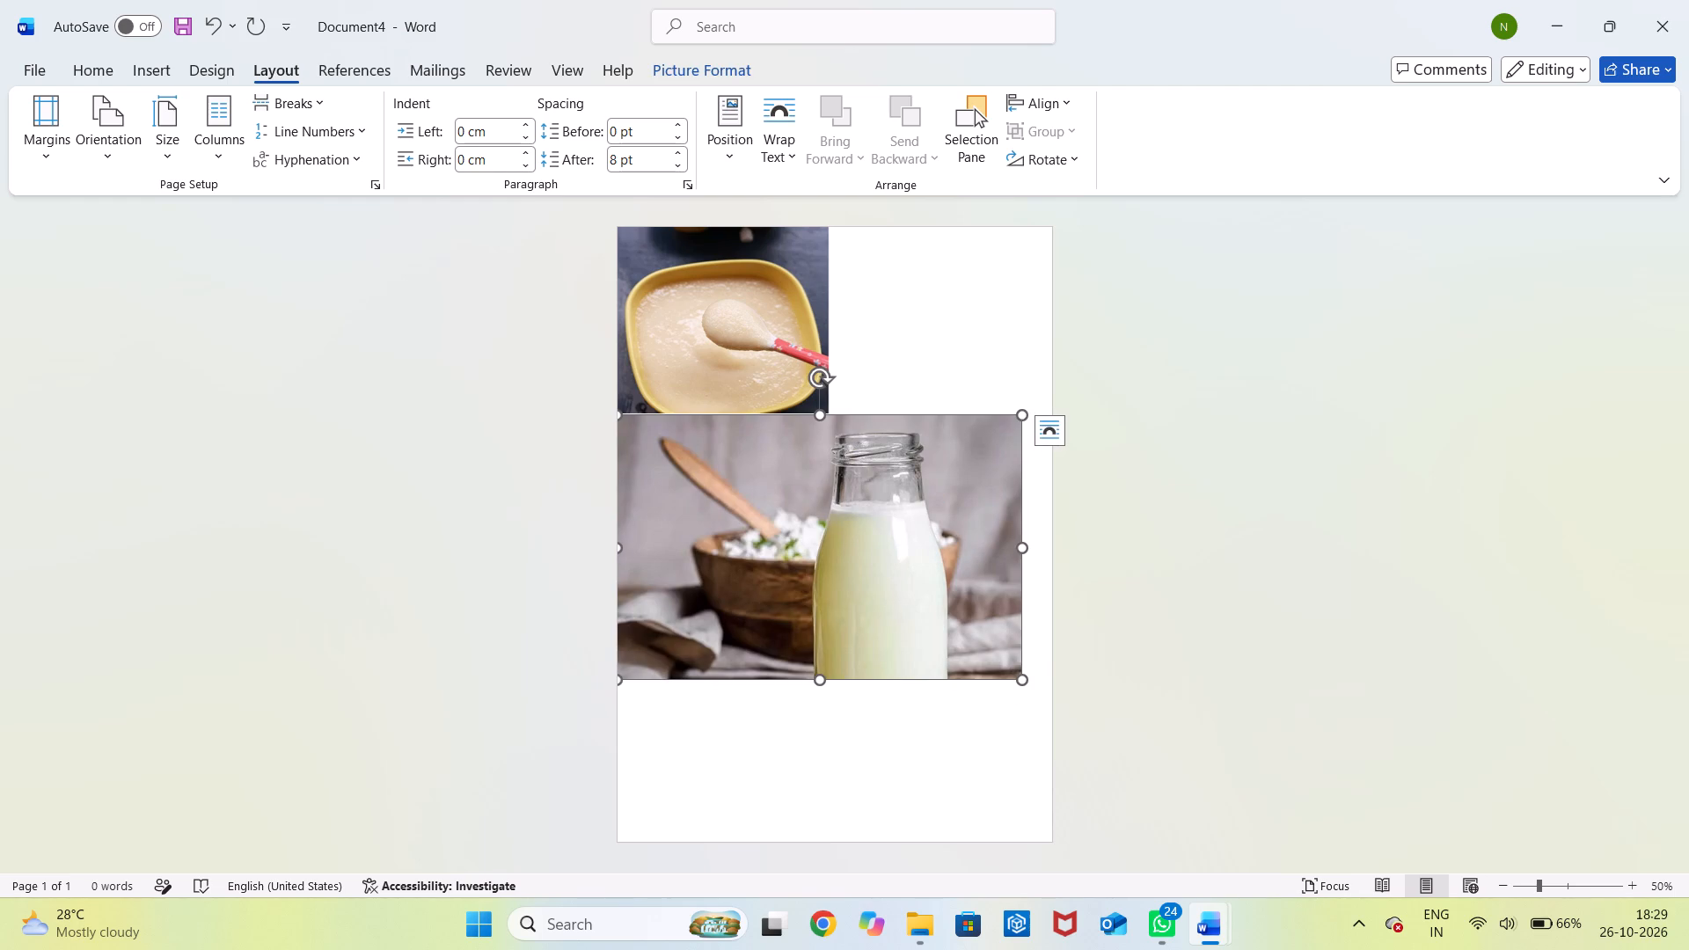
drag(1021, 683, 875, 623)
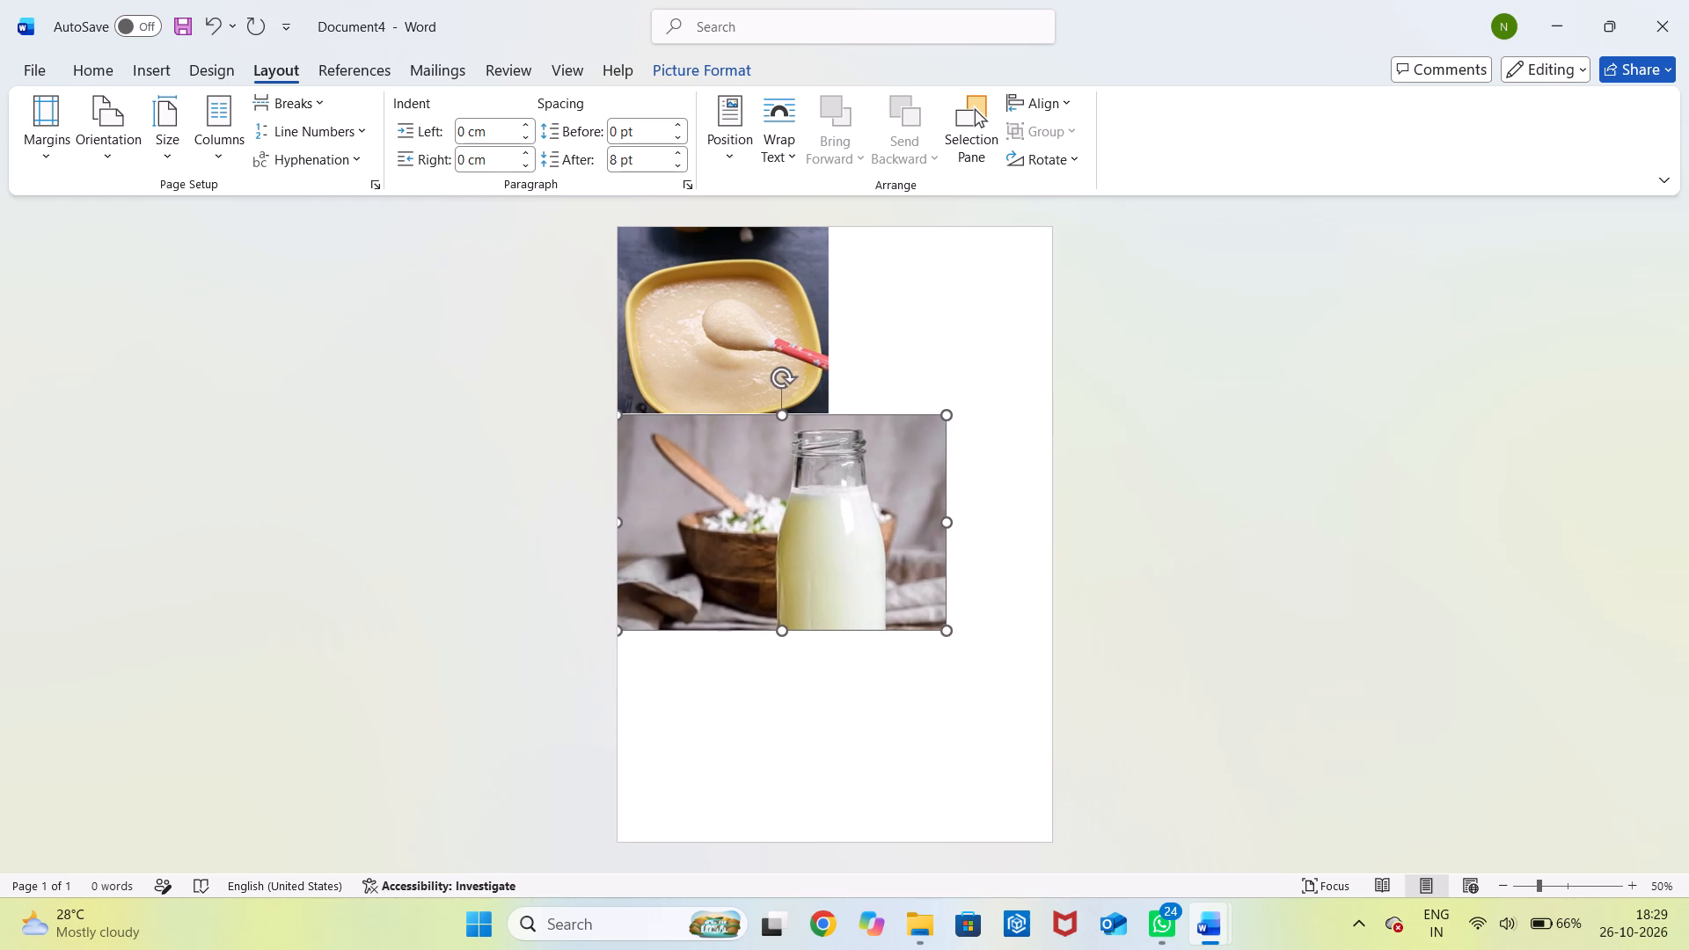
drag(875, 623, 791, 615)
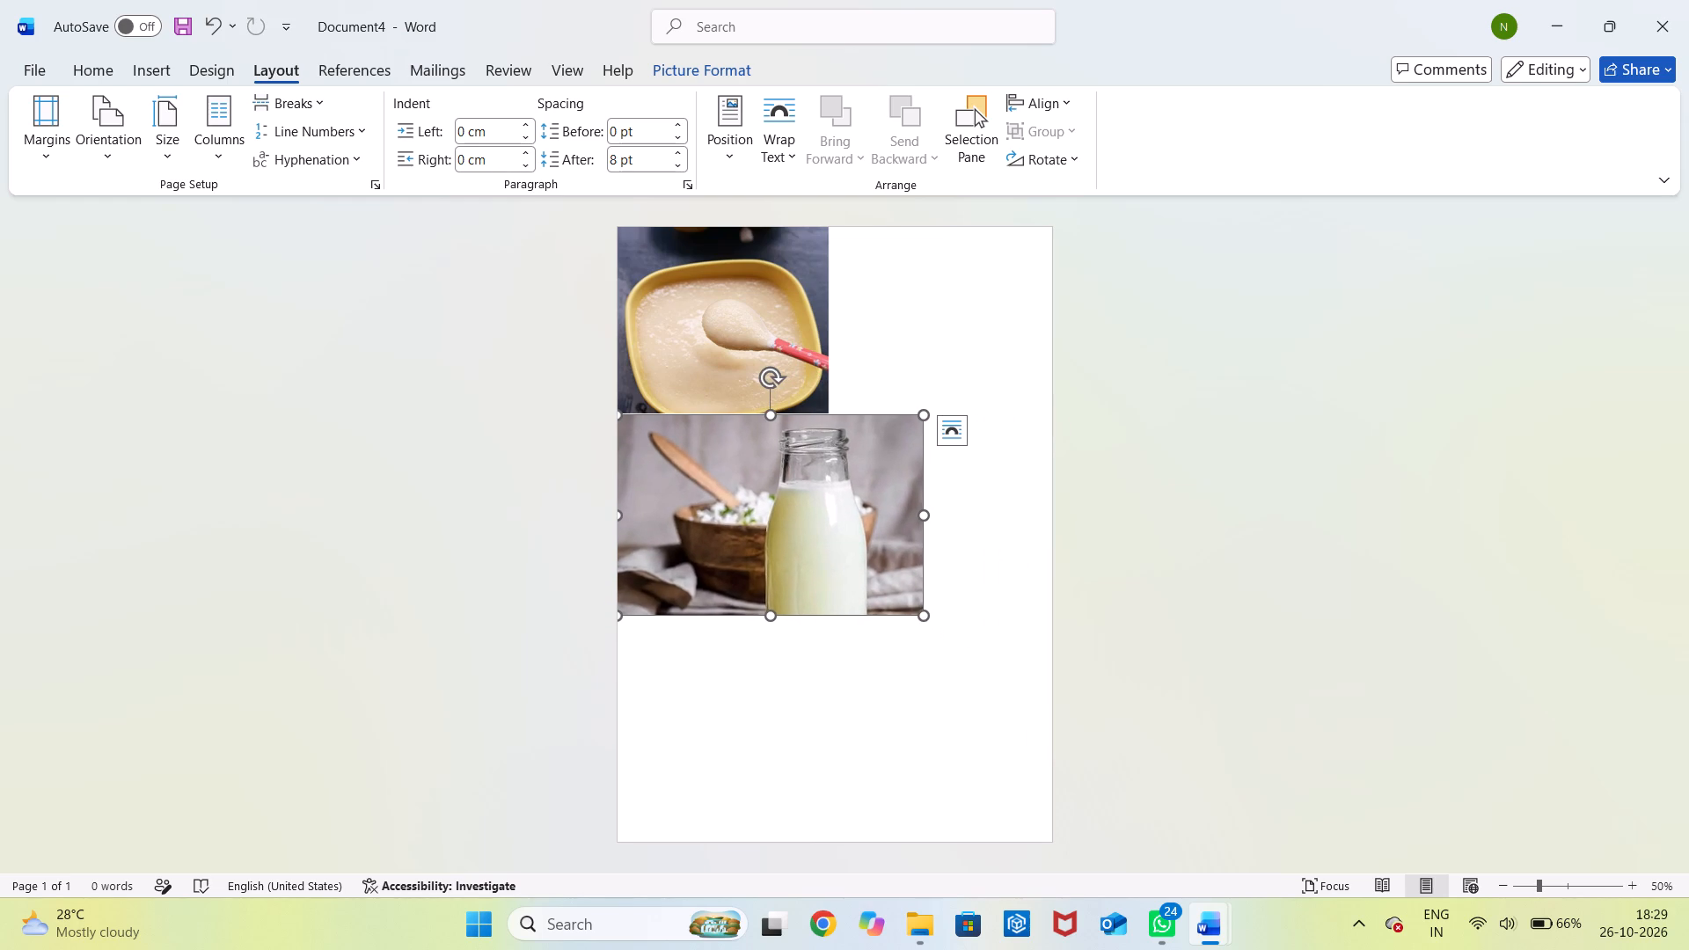
drag(924, 614, 851, 599)
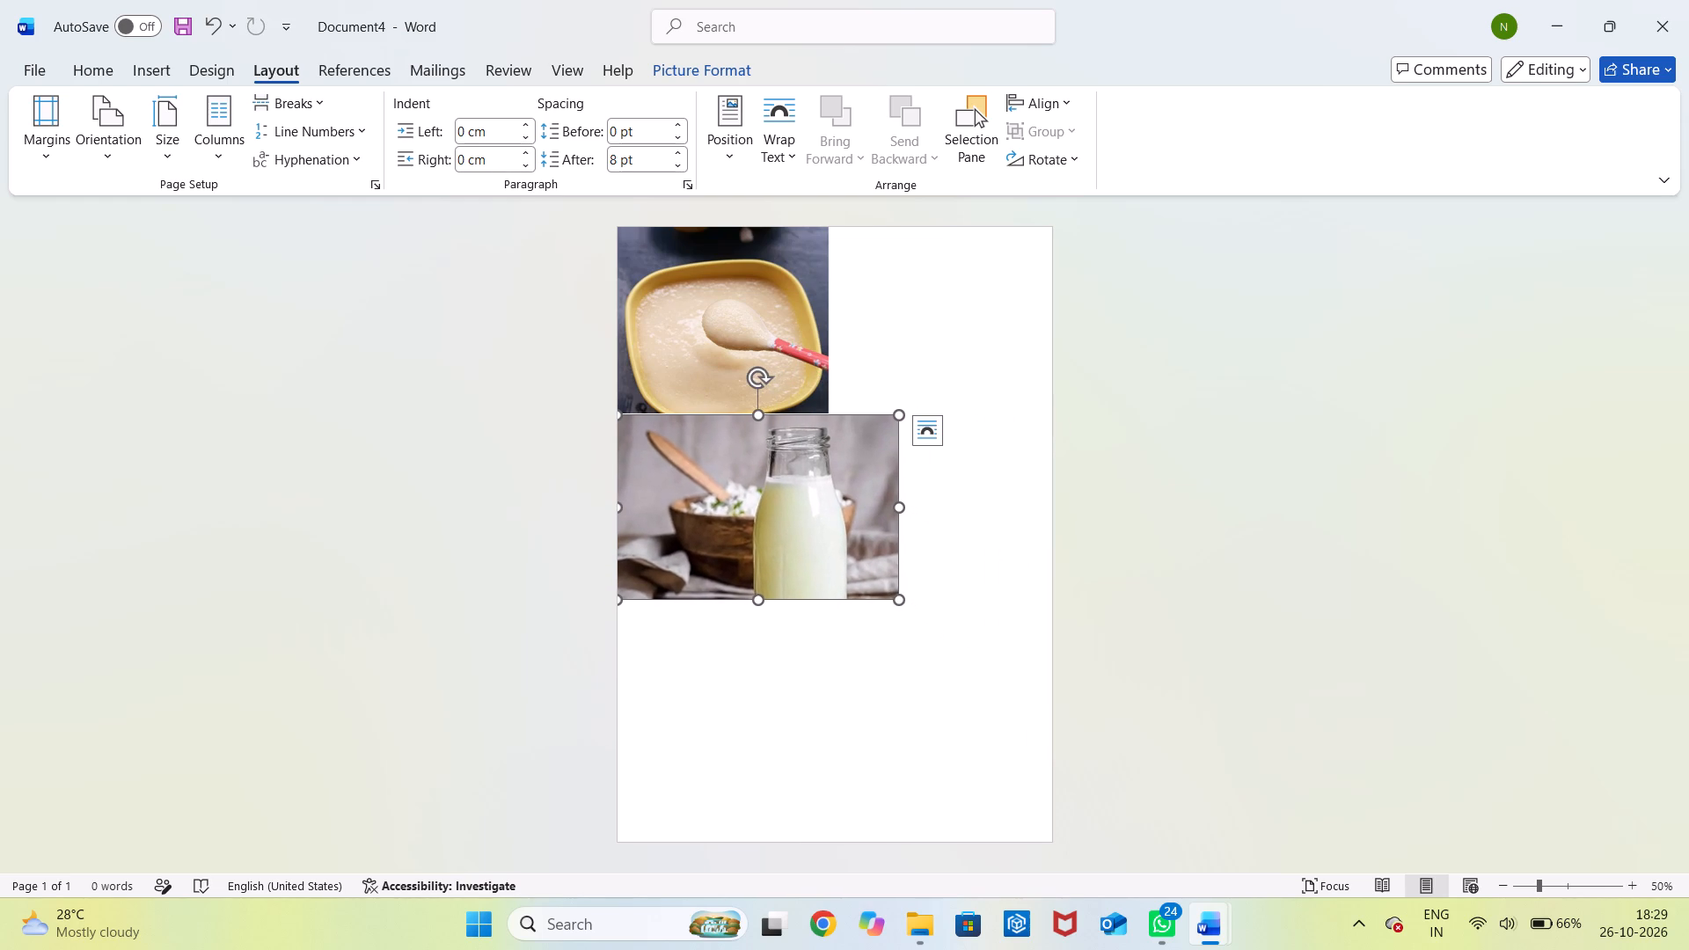
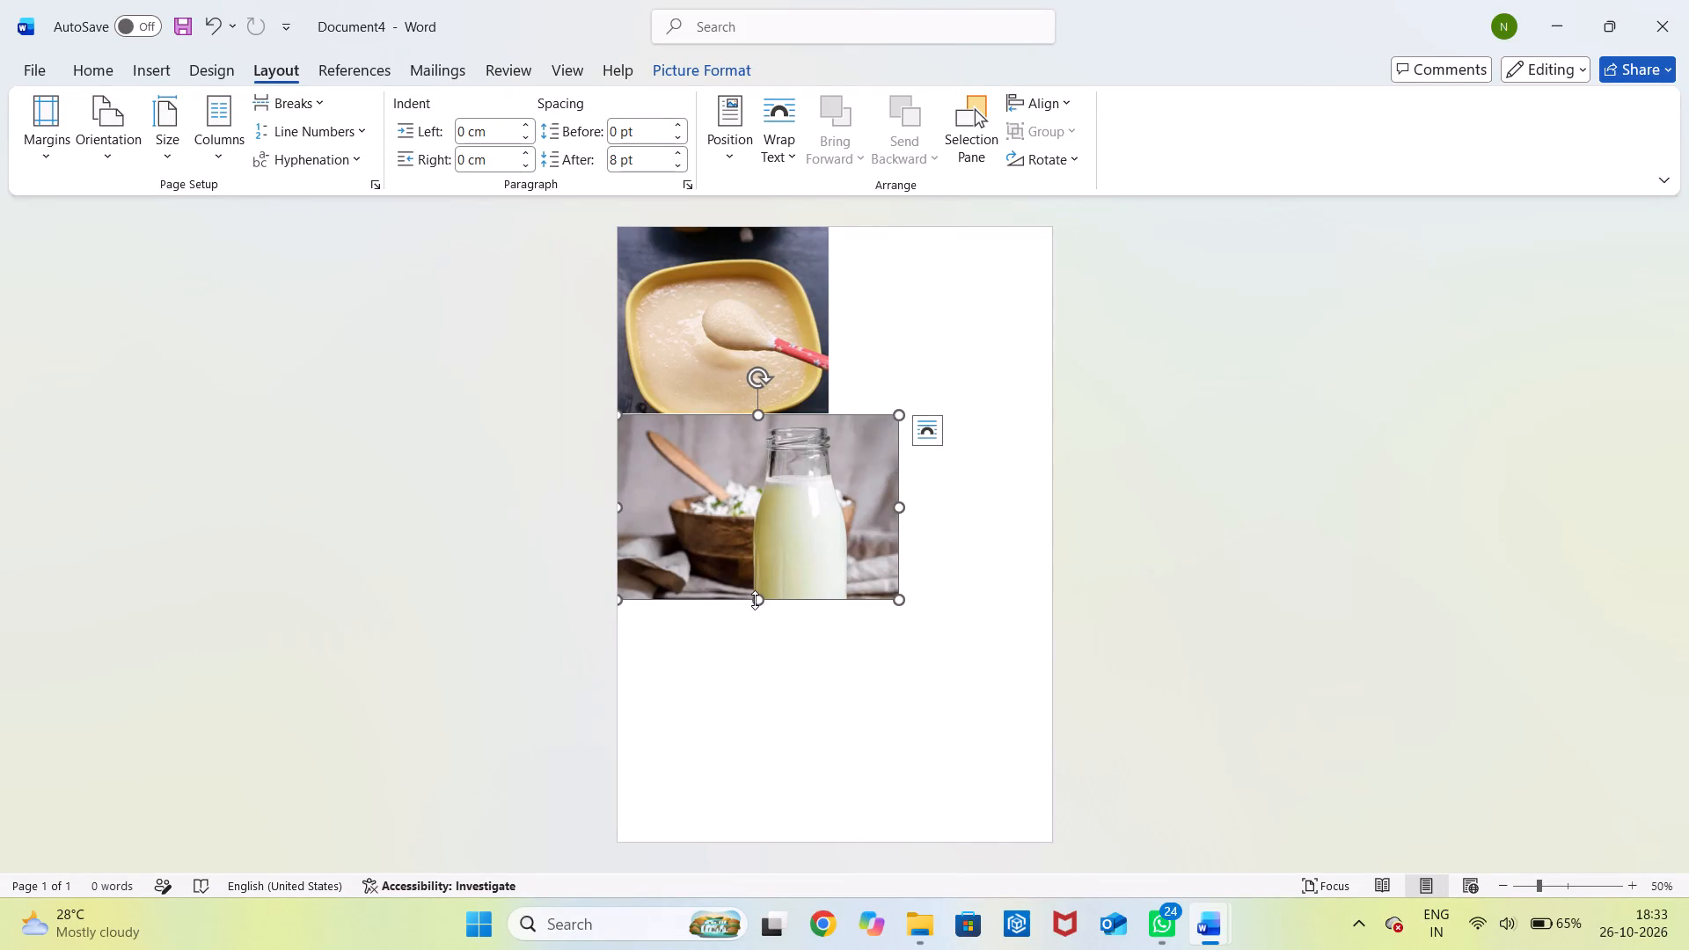
Resize the milk bottle photo to about the porridge photo's height and half the page width, so it fits beside it in the top row.
drag(755, 600, 708, 572)
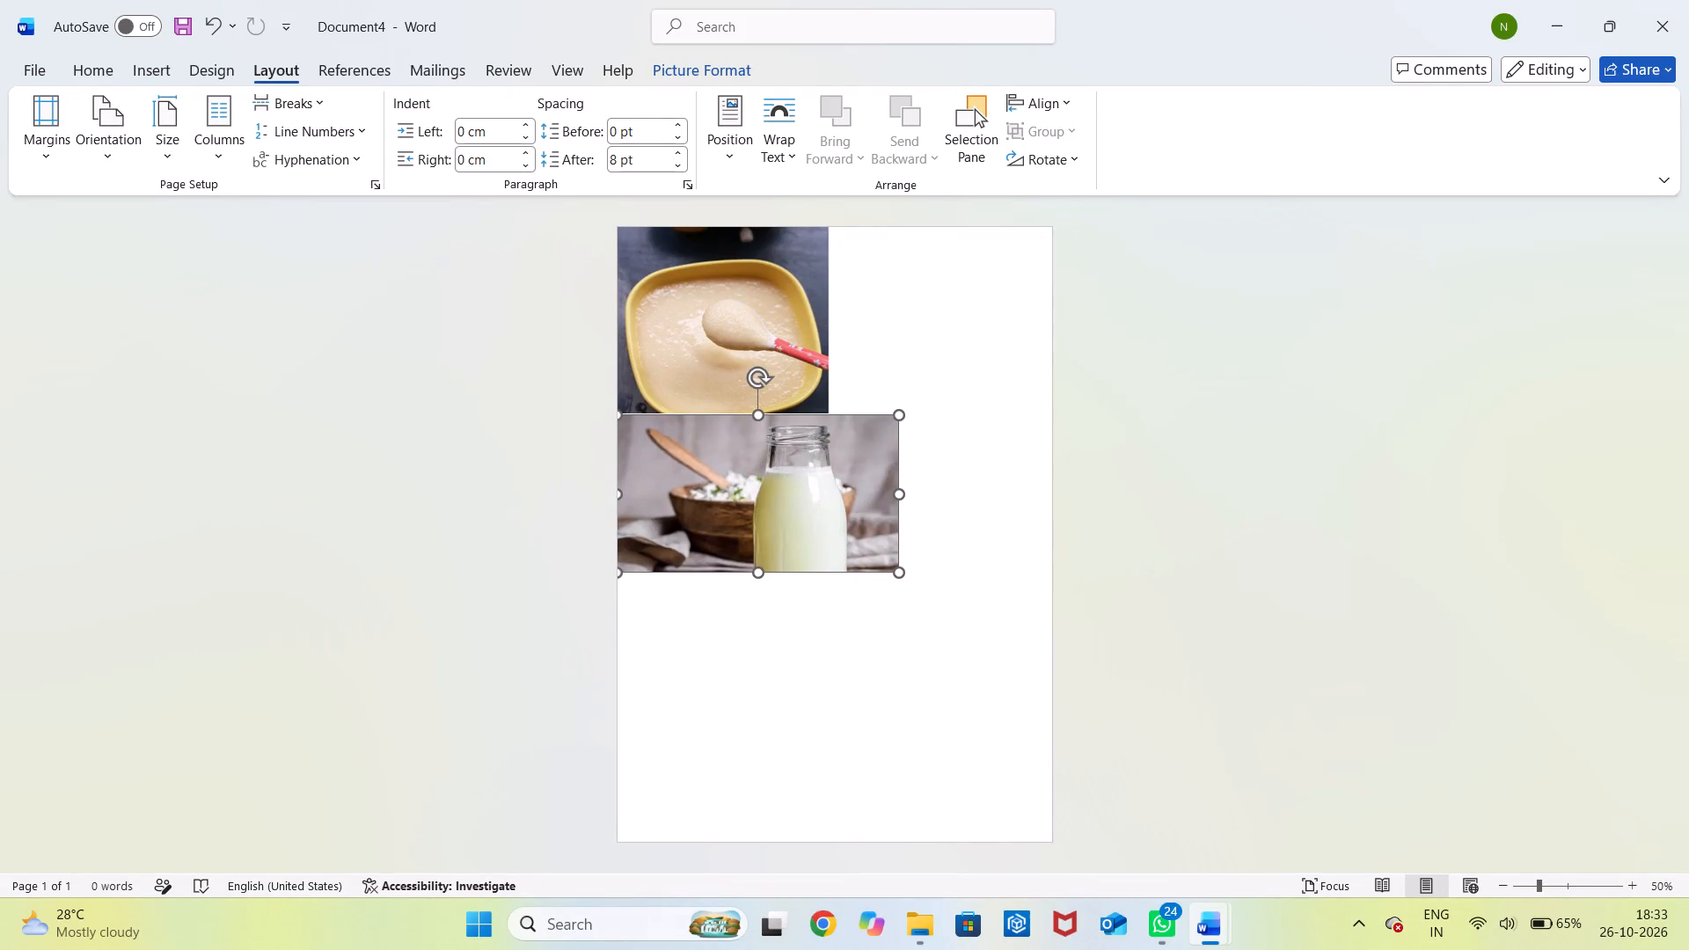
drag(708, 572, 713, 603)
click(713, 603)
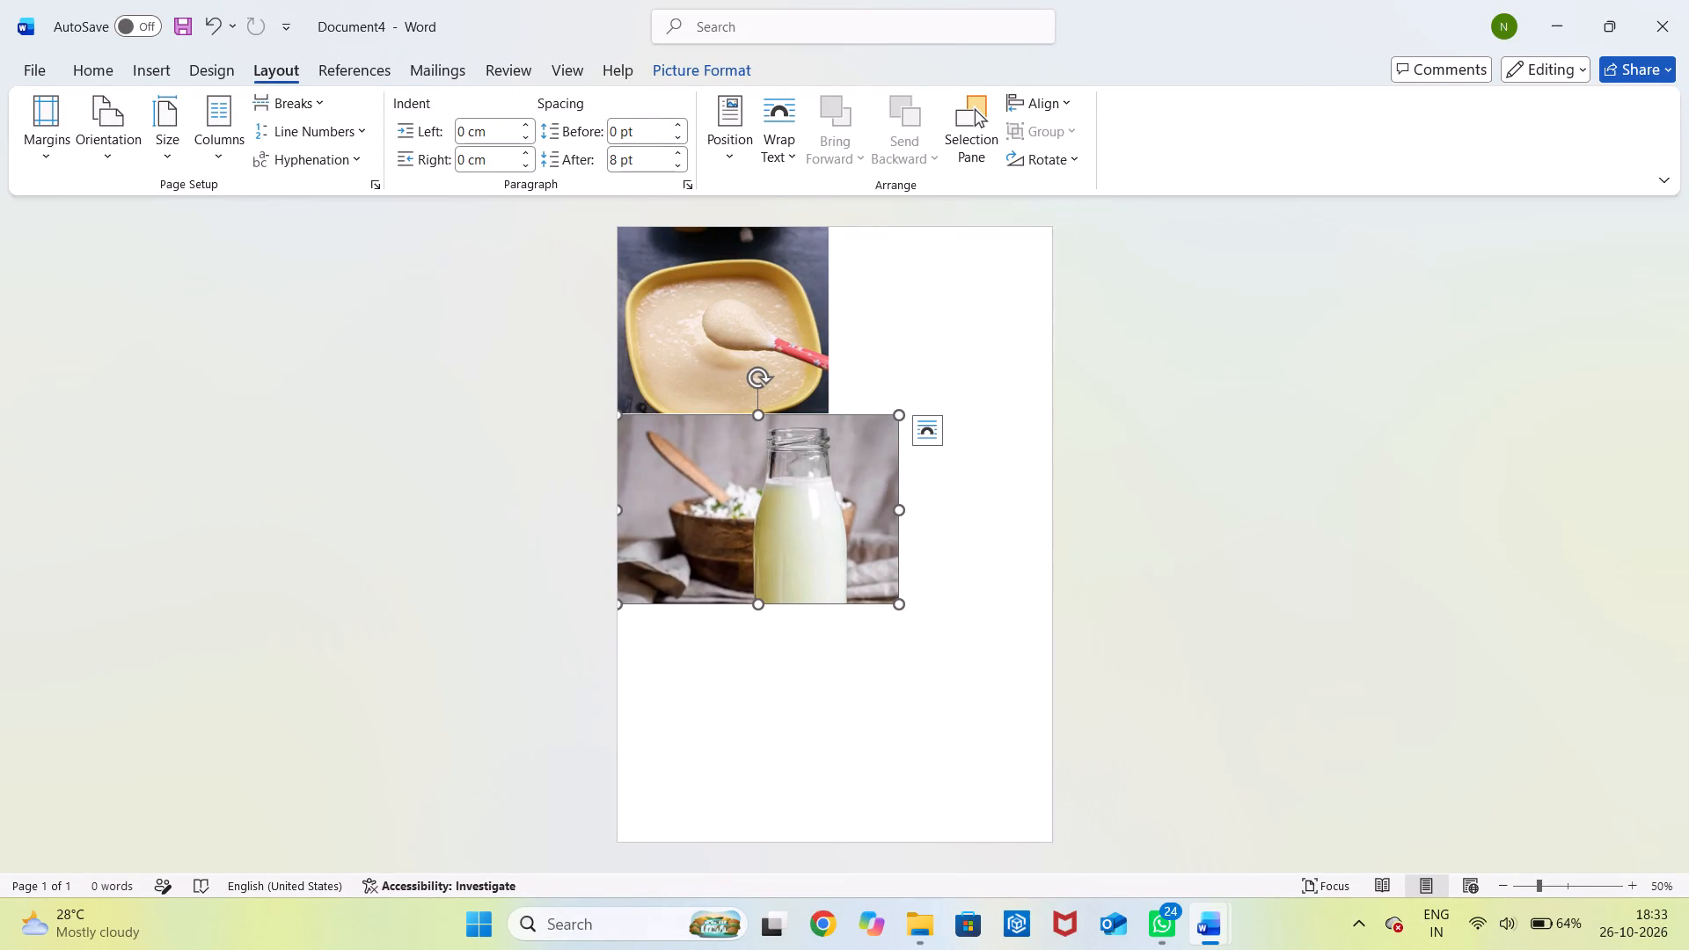
drag(903, 512, 832, 500)
click(832, 500)
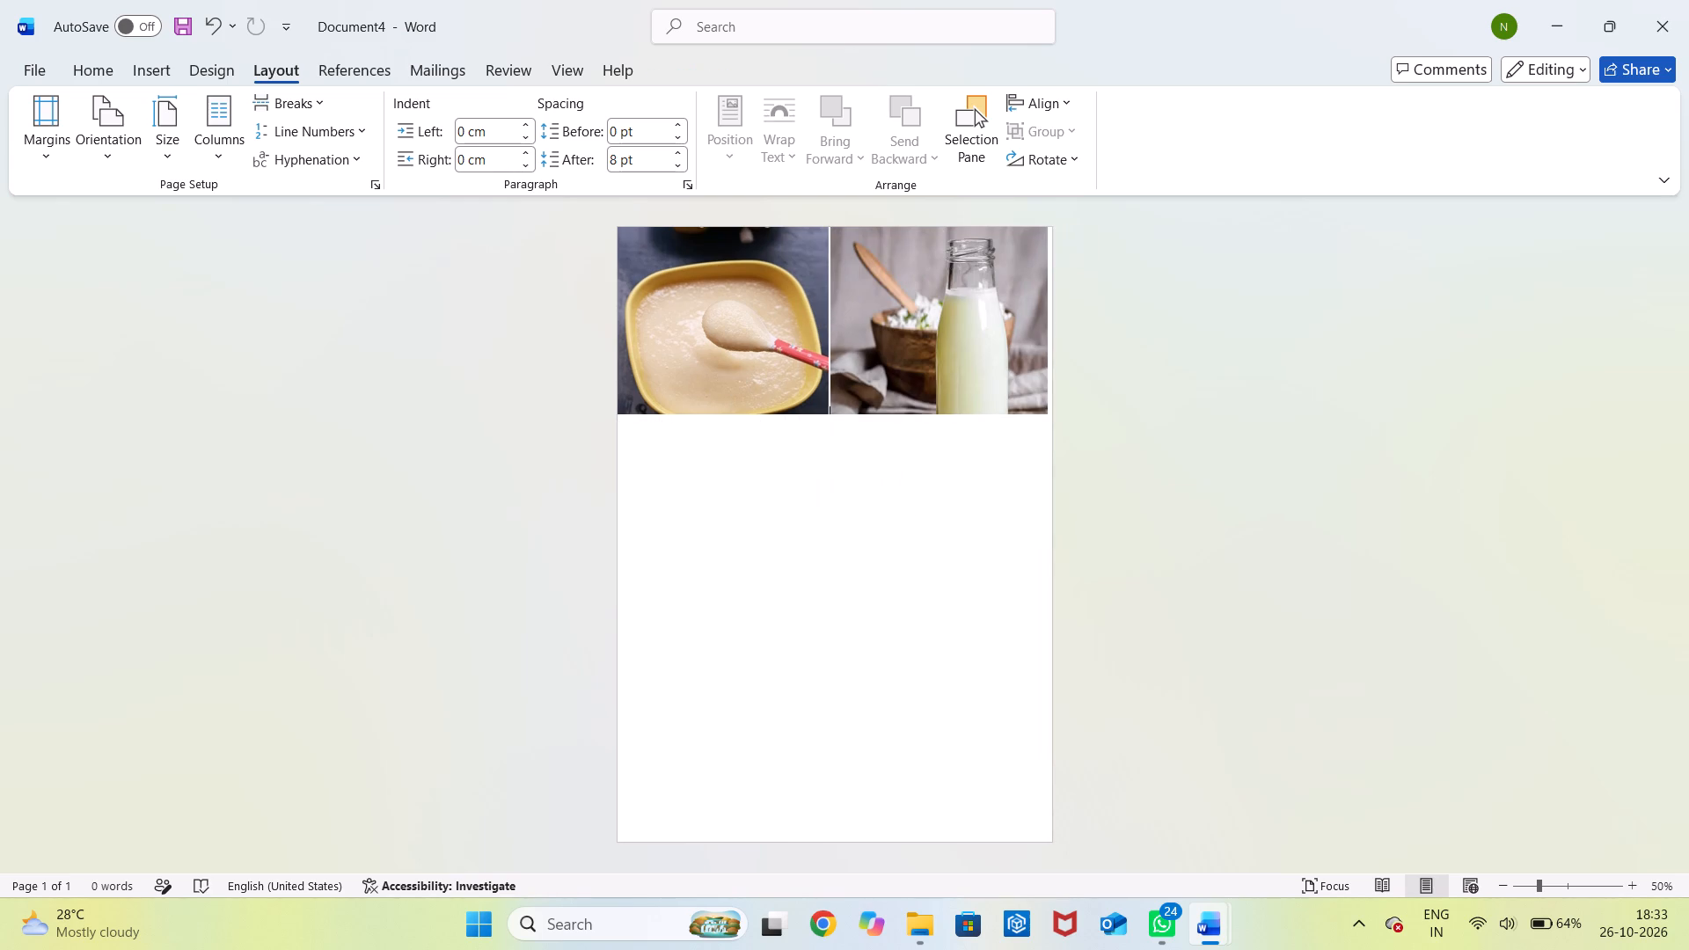
click(832, 500)
Select the milk bottle photo beside the porridge photo.
click(903, 286)
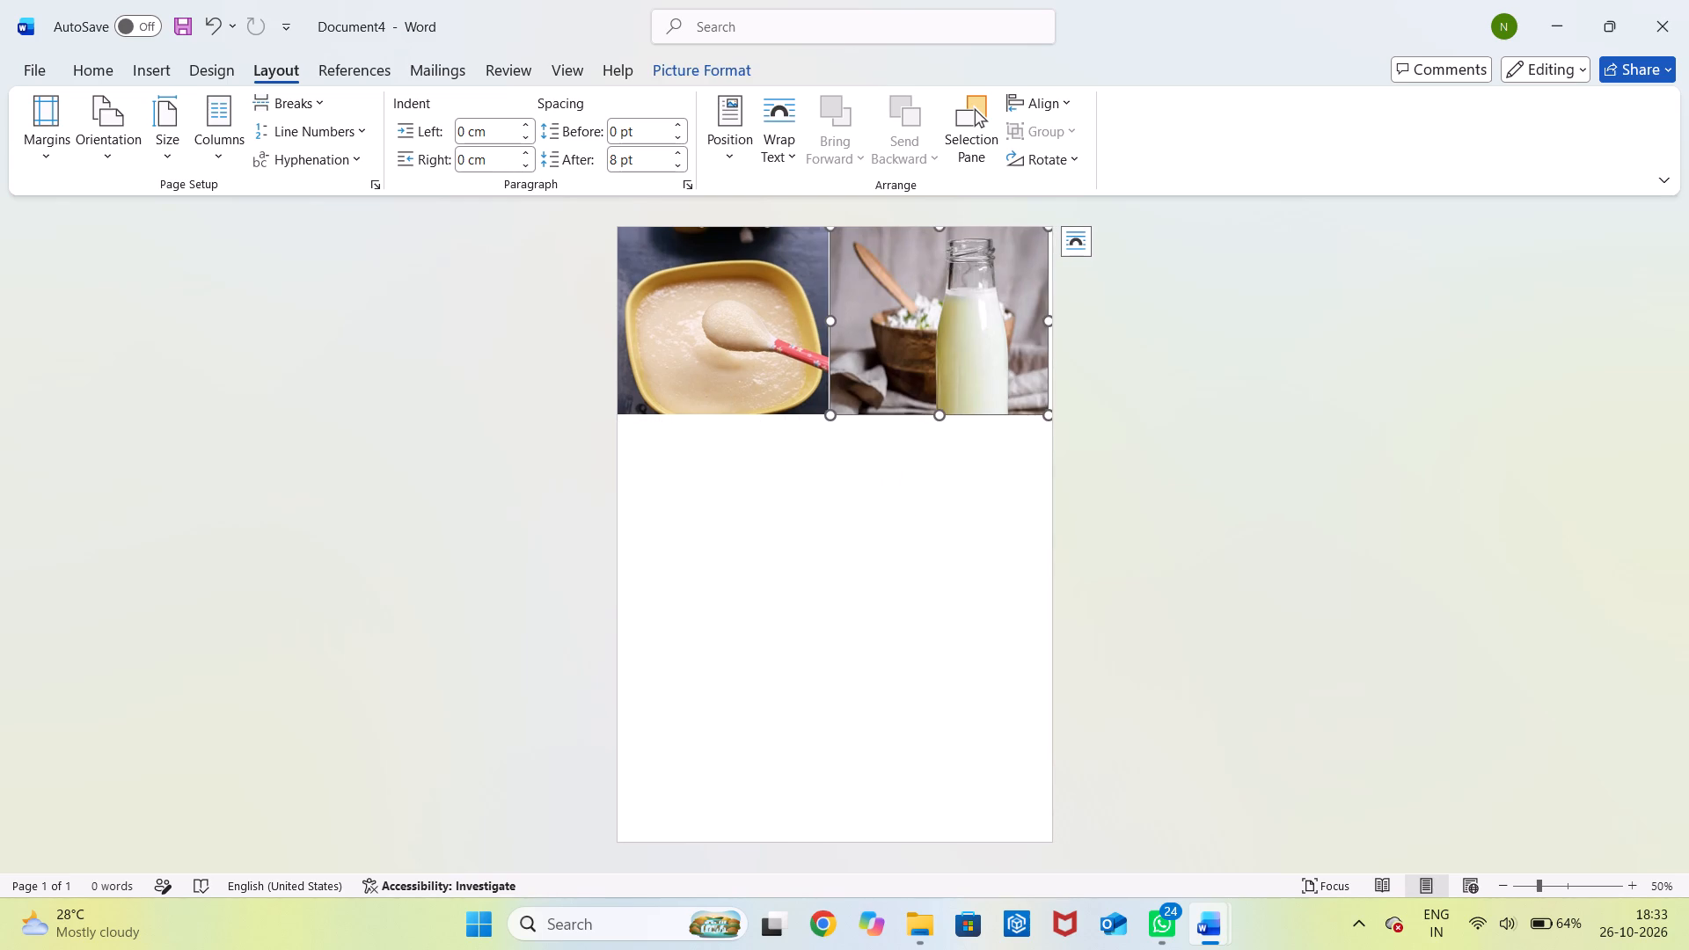
Crop the milk bottle photo to remove a strip along its left edge and a thin sliver at its bottom.
right_click(963, 269)
click(1027, 189)
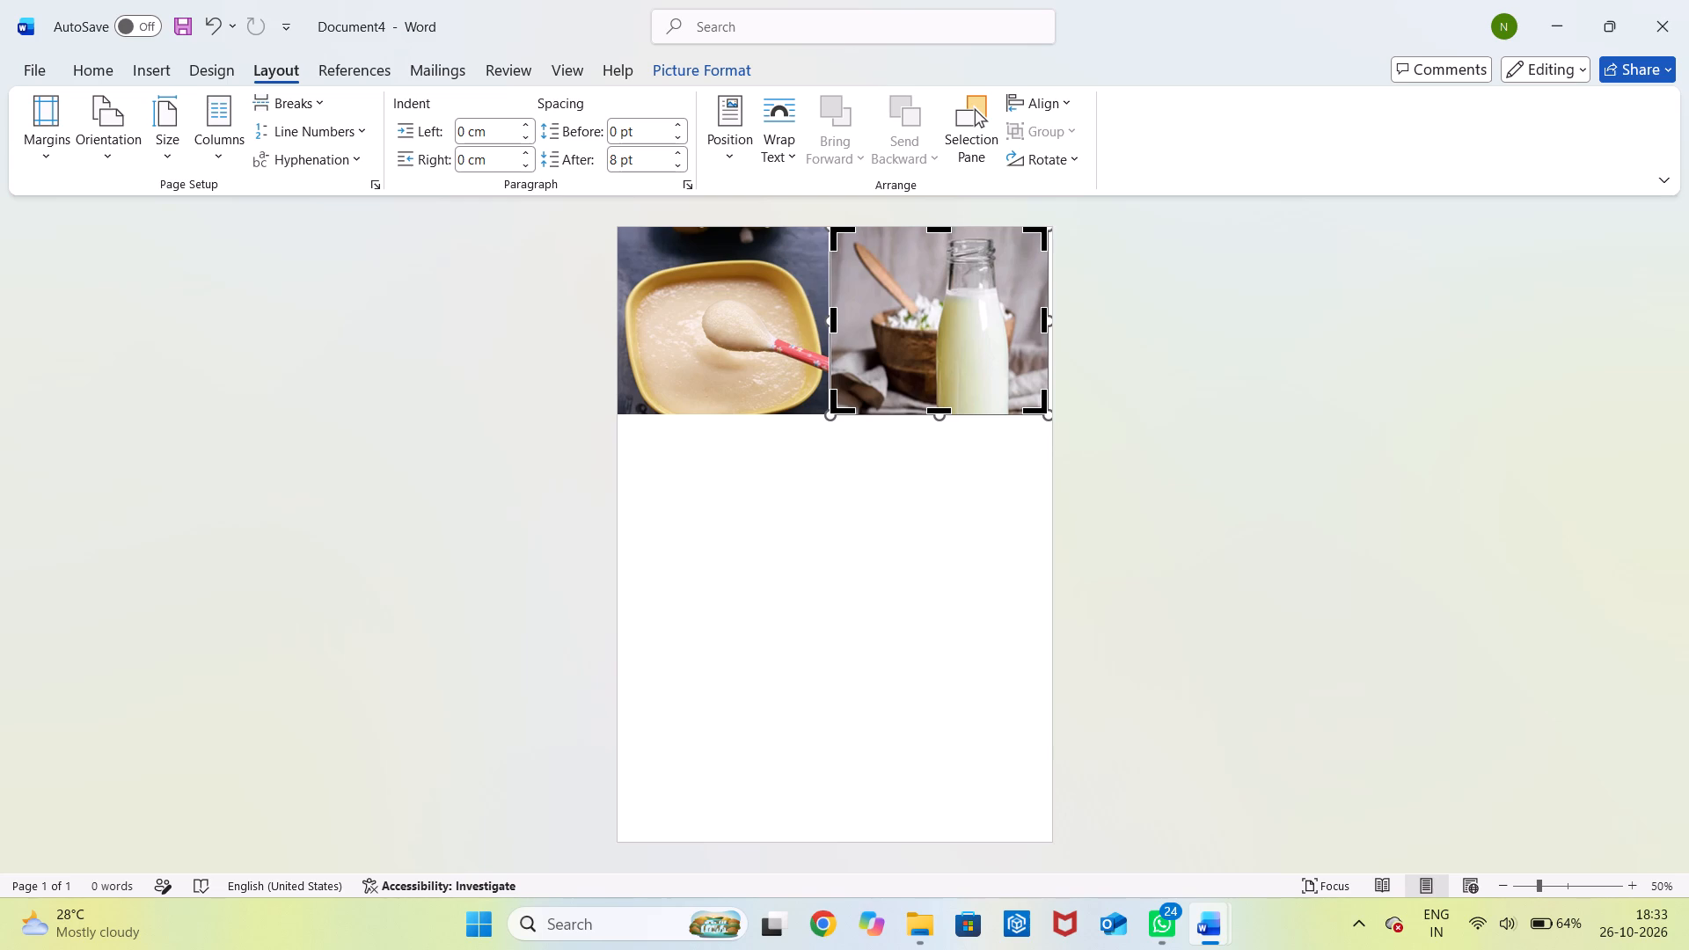
drag(832, 410, 851, 409)
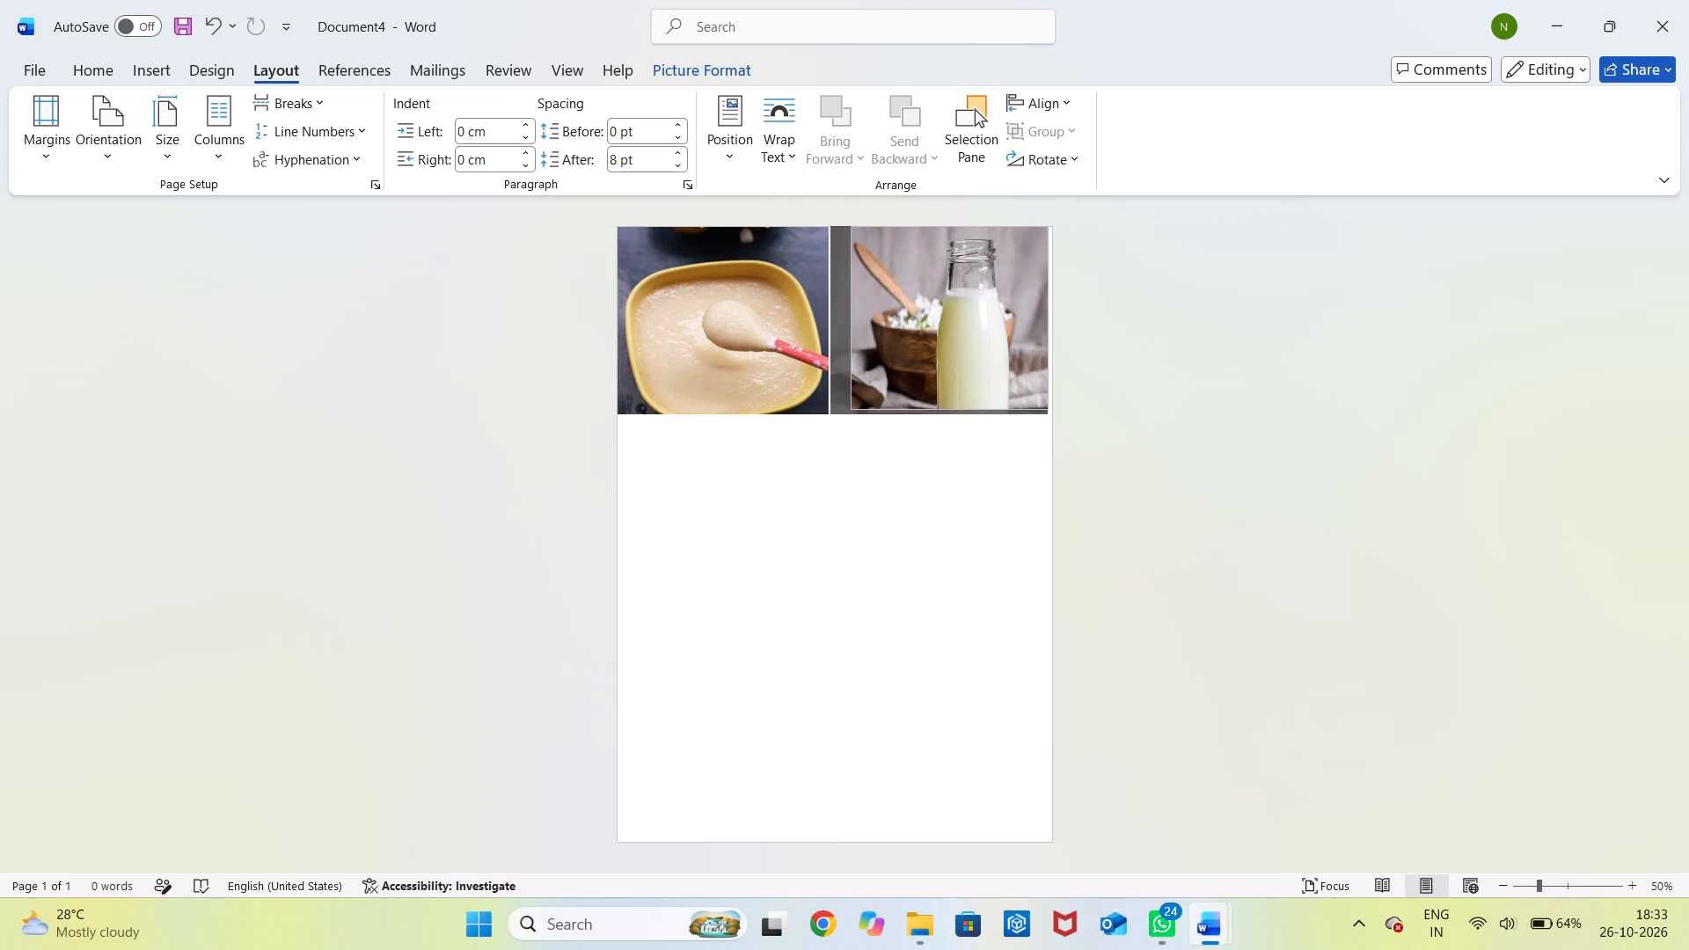
drag(851, 409, 863, 412)
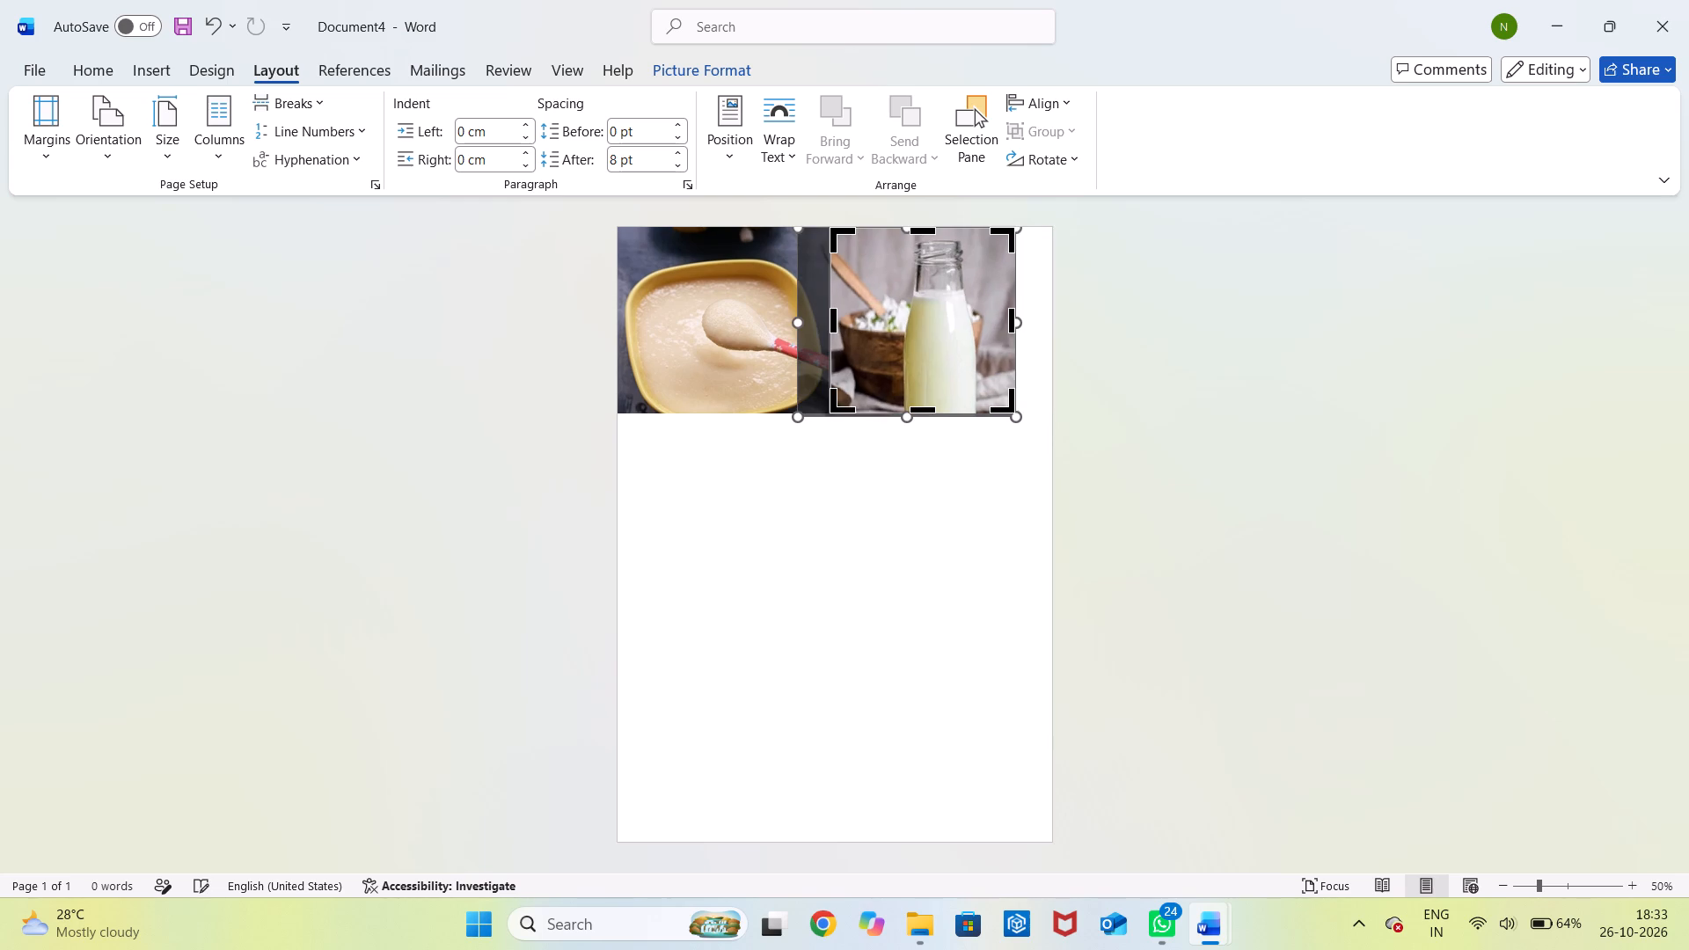
click(863, 412)
click(980, 307)
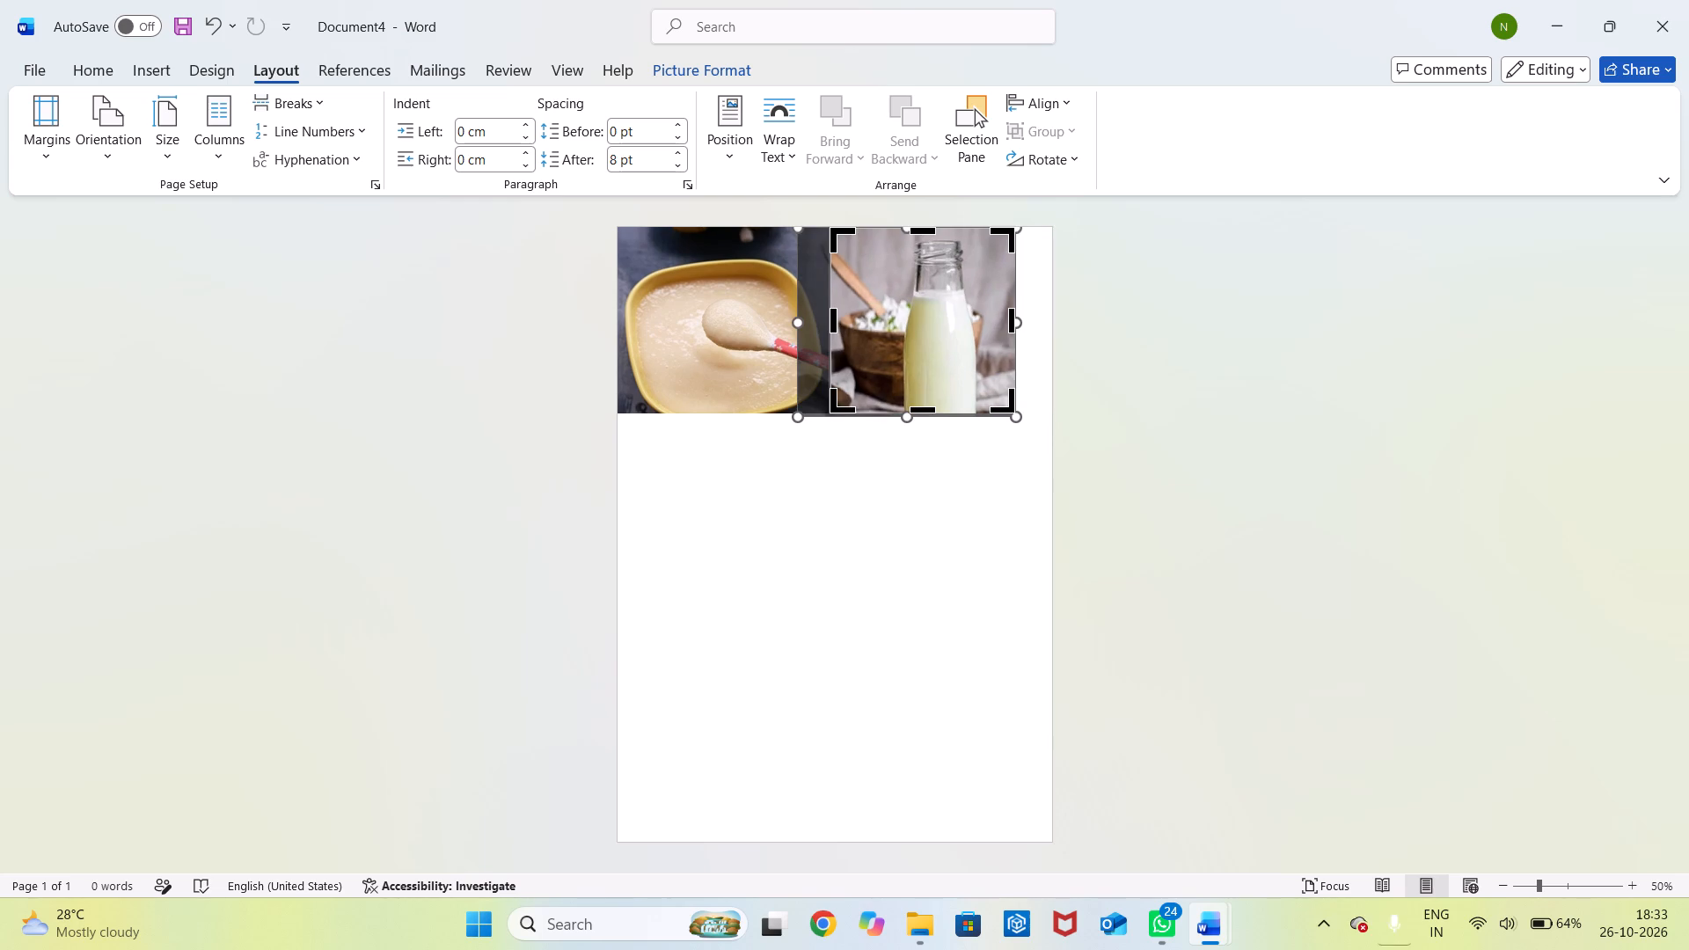
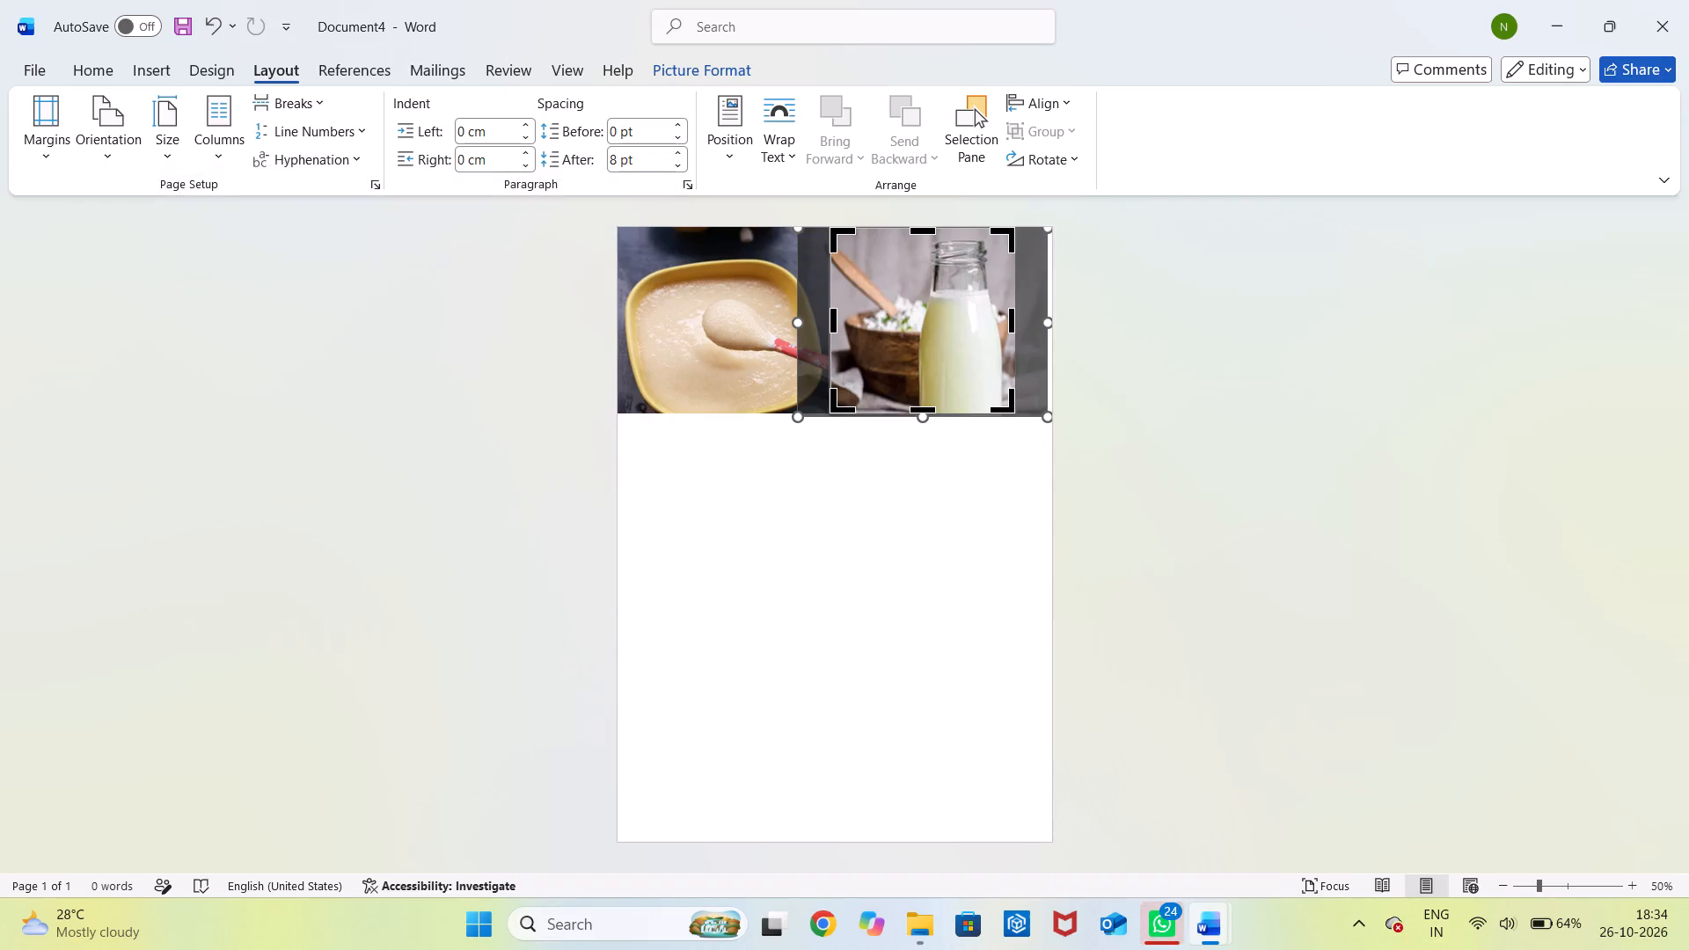
Apply the crop to the milk bottle photo and leave crop mode.
click(1058, 409)
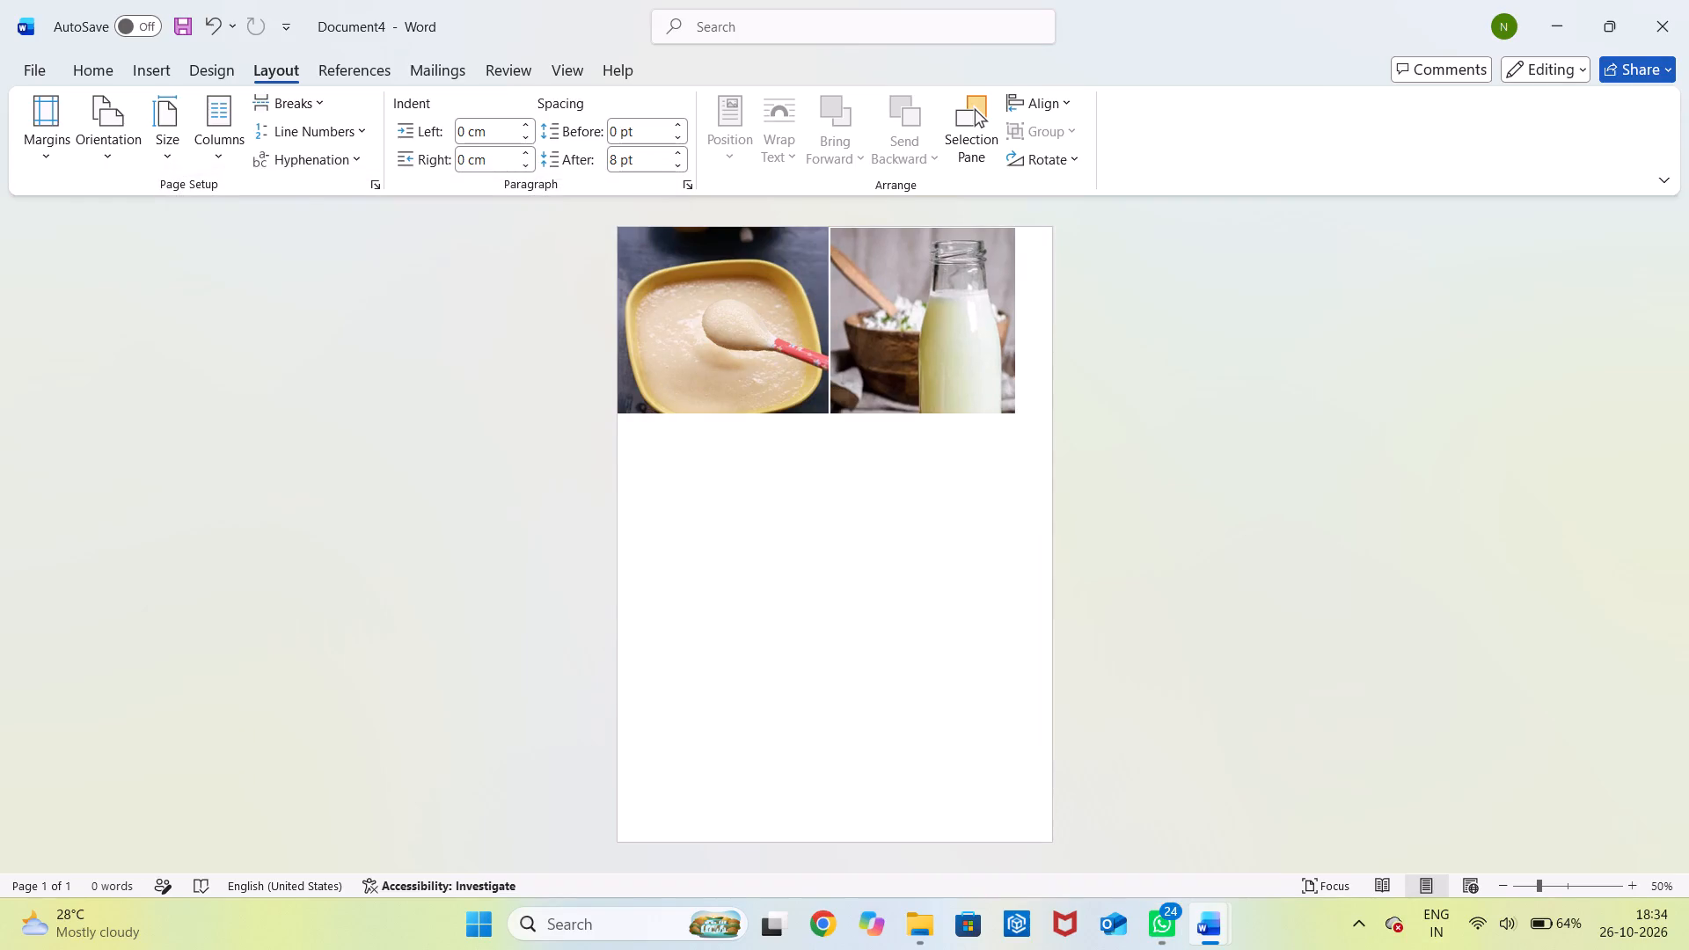
Widen the porridge photo to slightly more than half the page width, keeping its height and the milk bottle photo beside it.
click(759, 325)
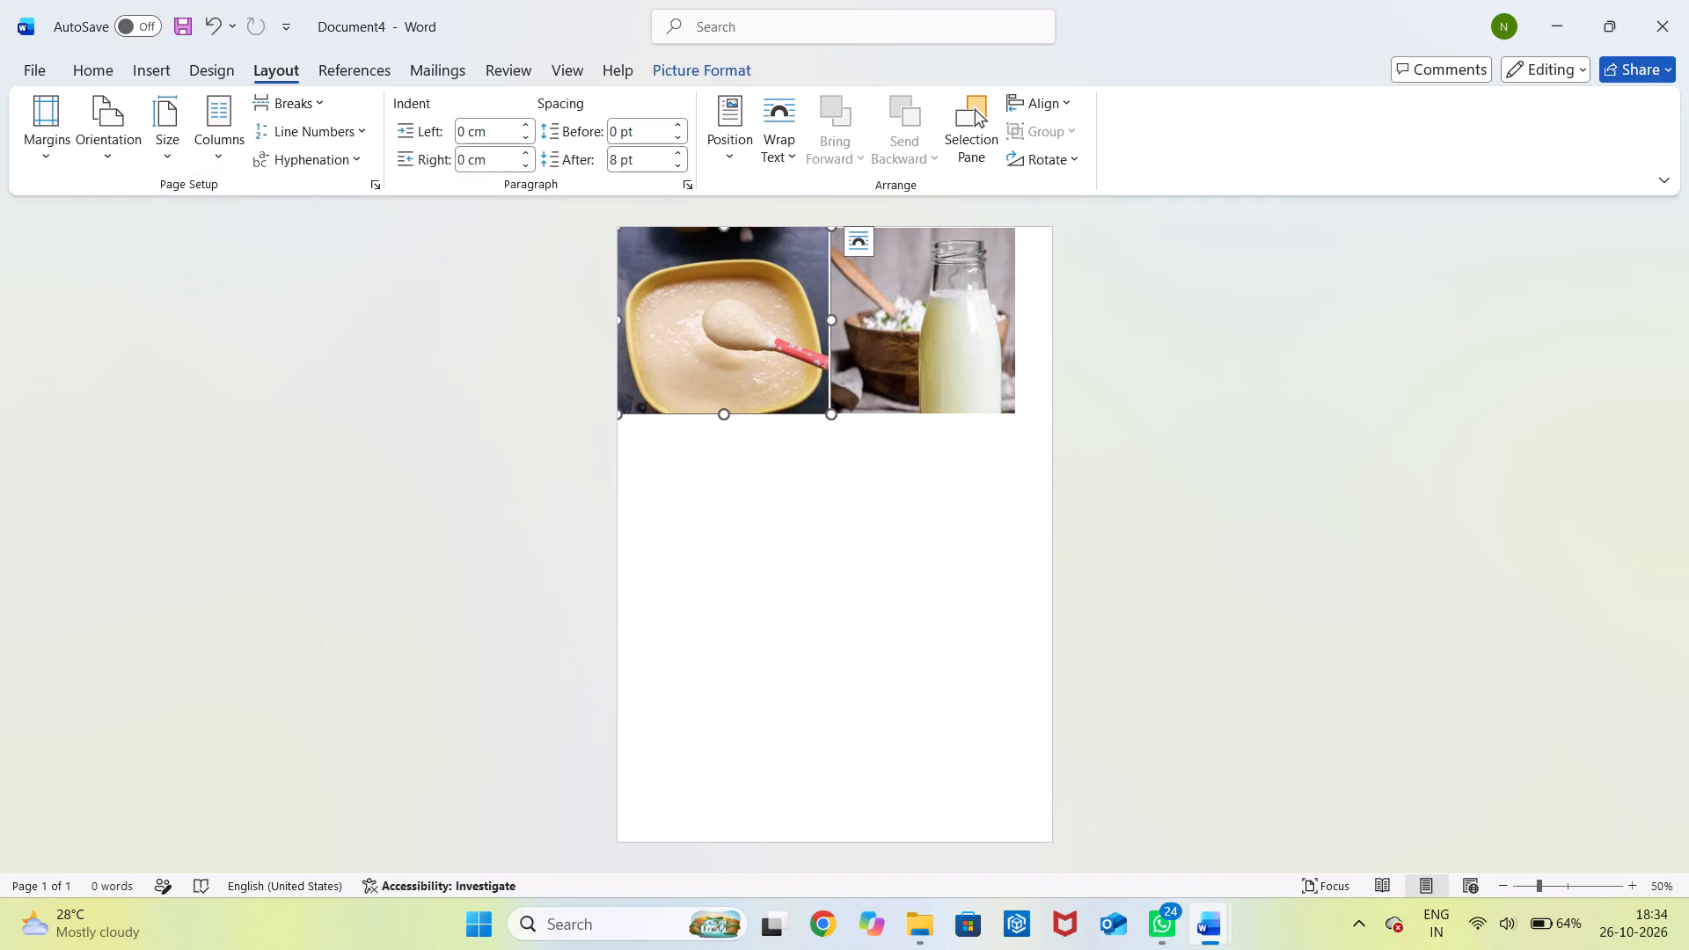
drag(834, 321, 837, 318)
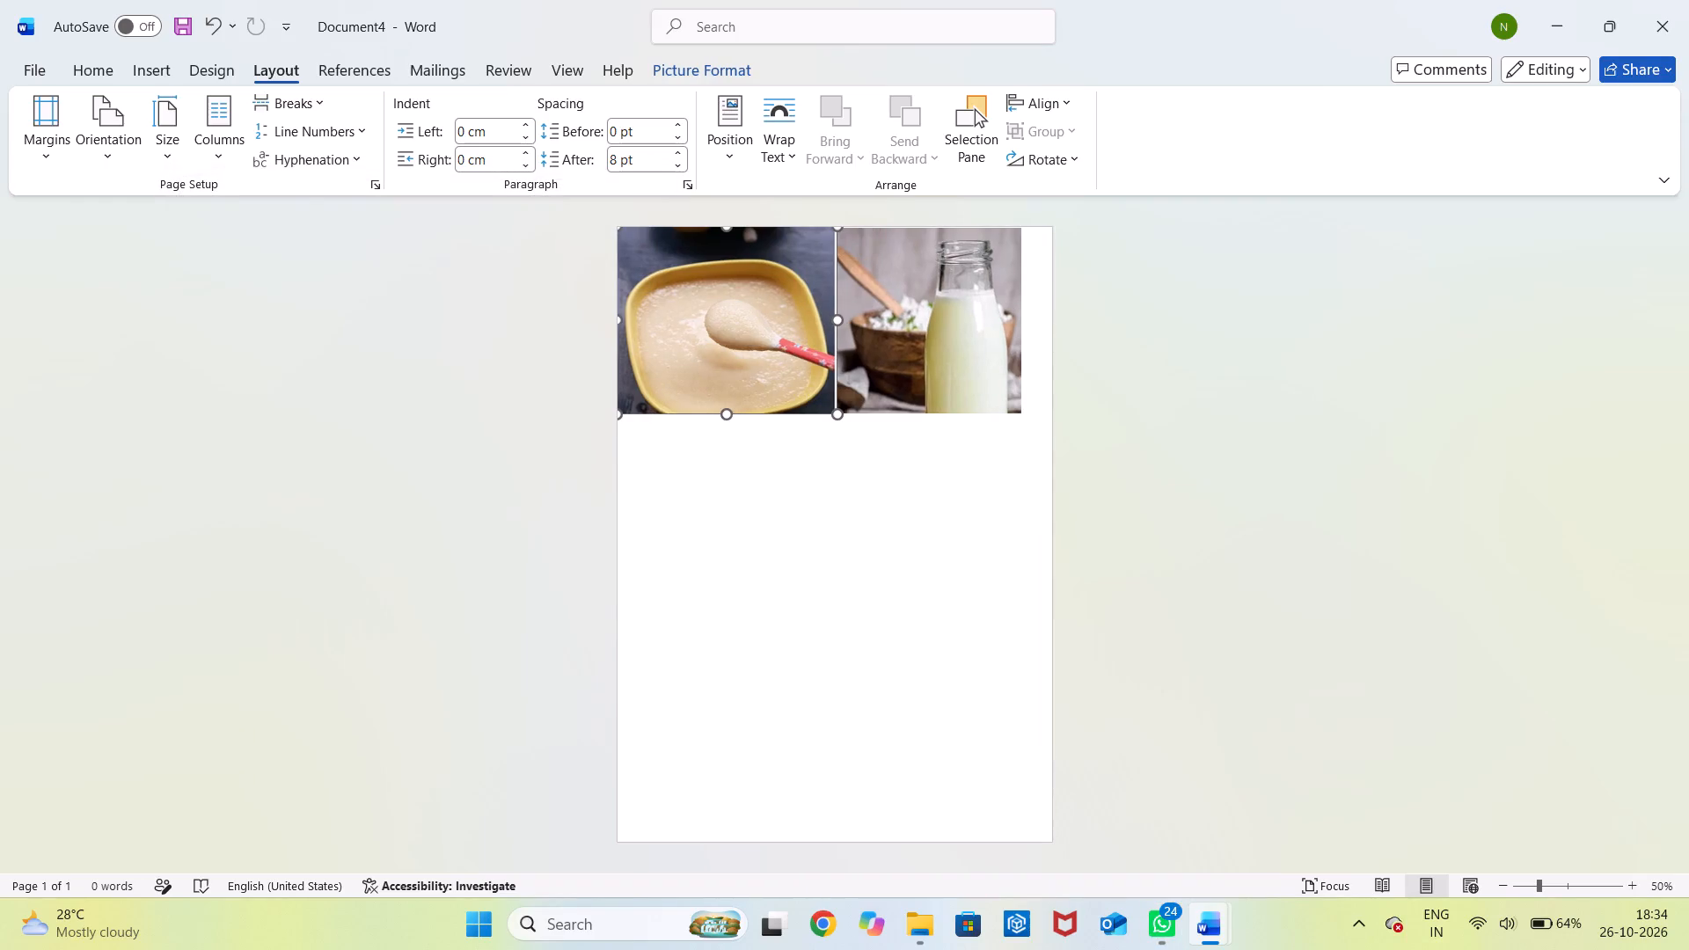
drag(837, 318, 847, 311)
Widen the milk bottle photo to the page's right edge so it fills the rest of the top row beside the porridge photo.
click(966, 299)
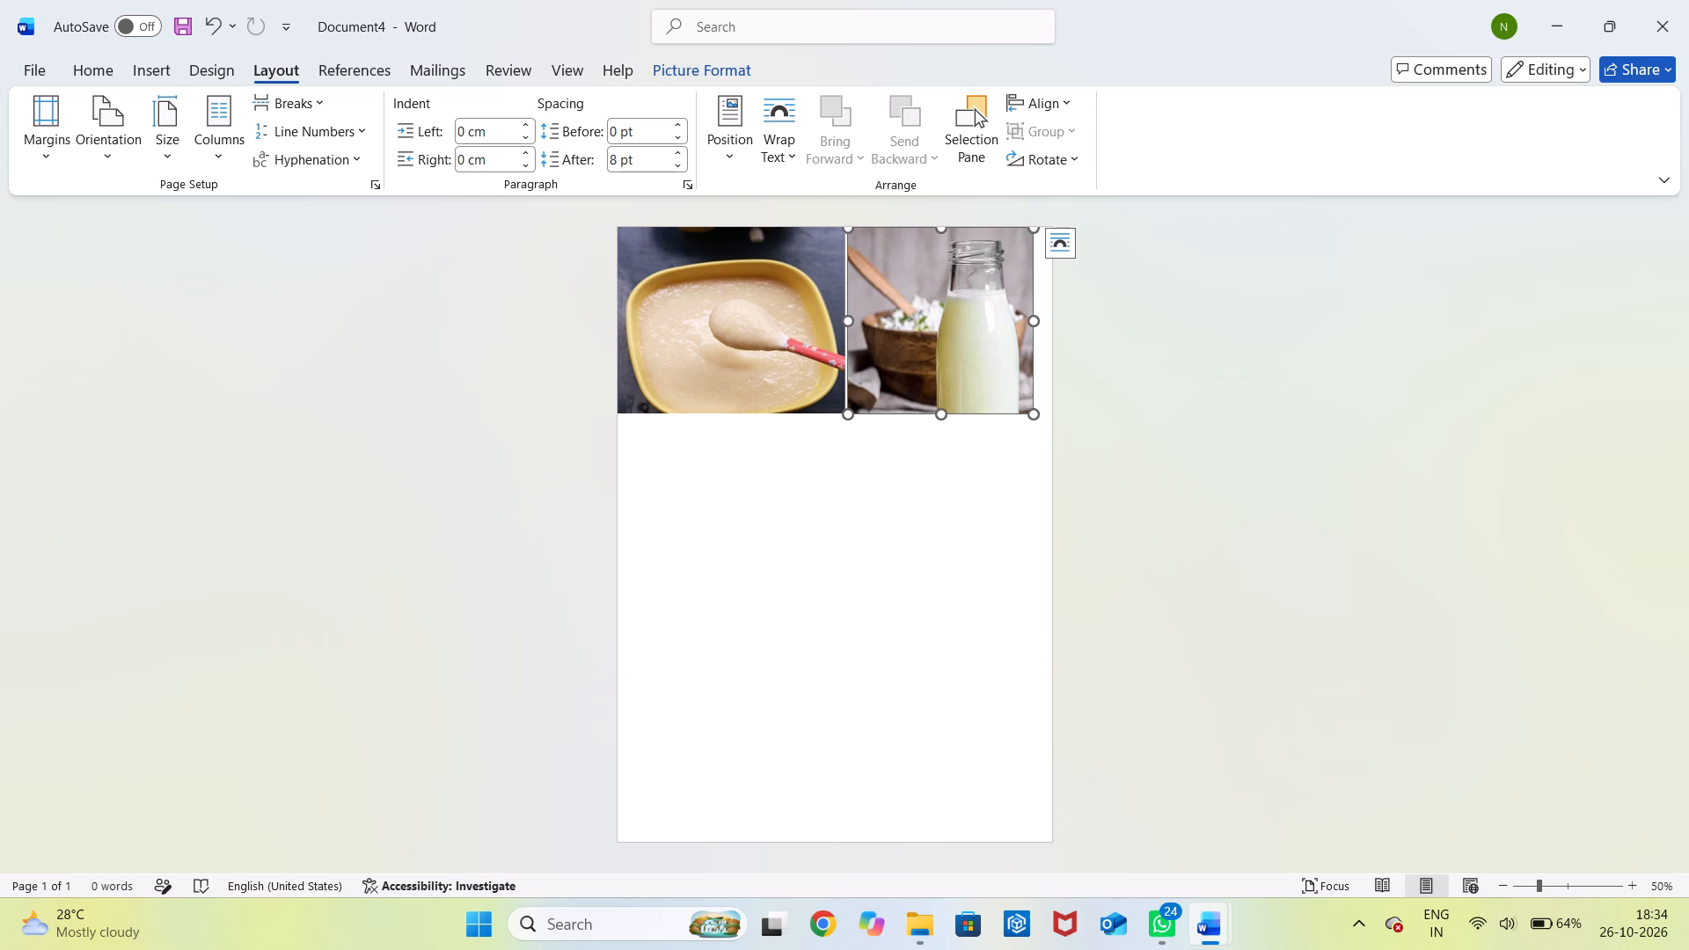
drag(1029, 320, 1054, 314)
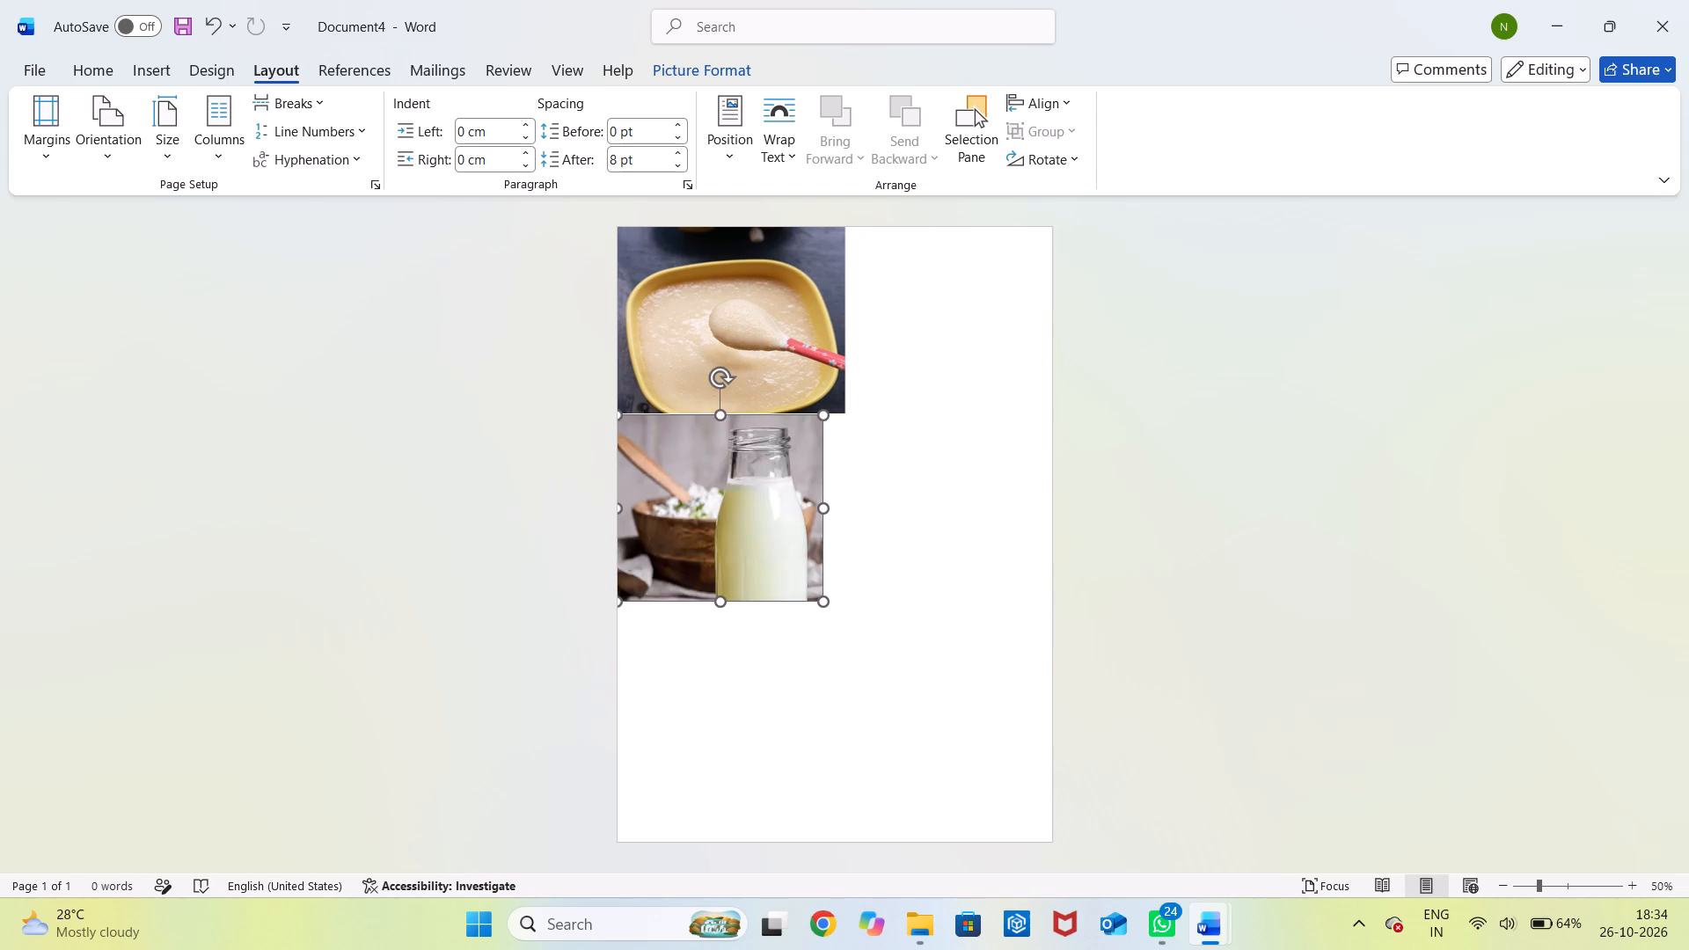
drag(1054, 314, 1053, 313)
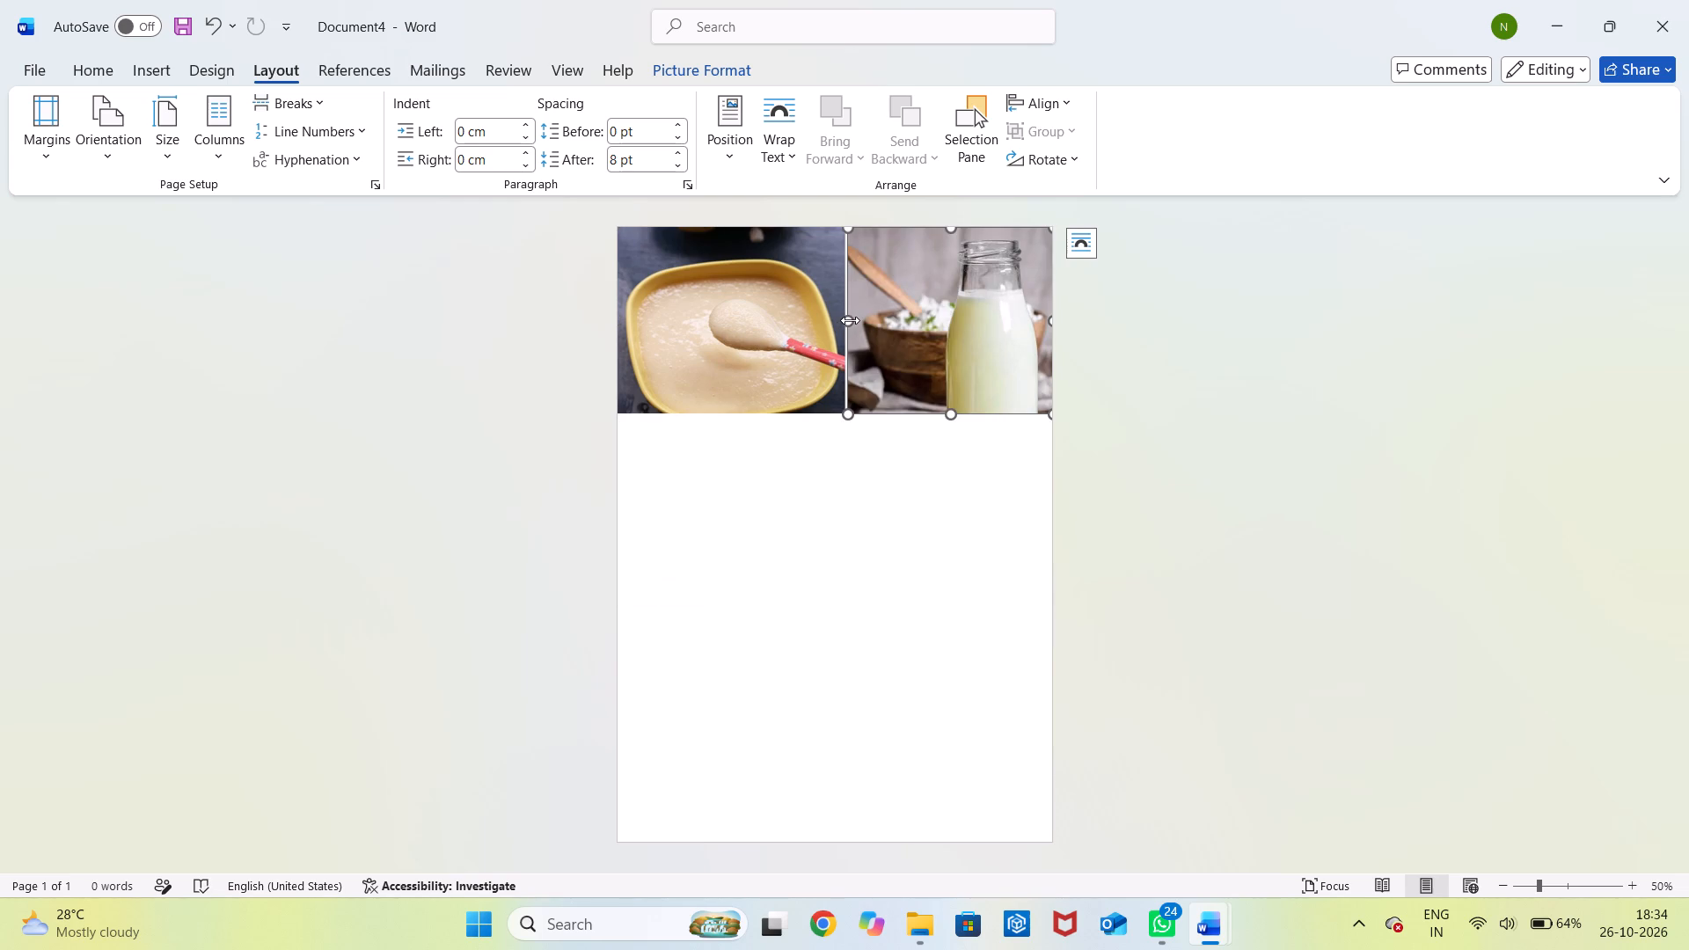
Adjust the milk bottle photo's width so it fills the top row beside the porridge photo, reaching almost to the page's right edge.
drag(850, 320, 860, 311)
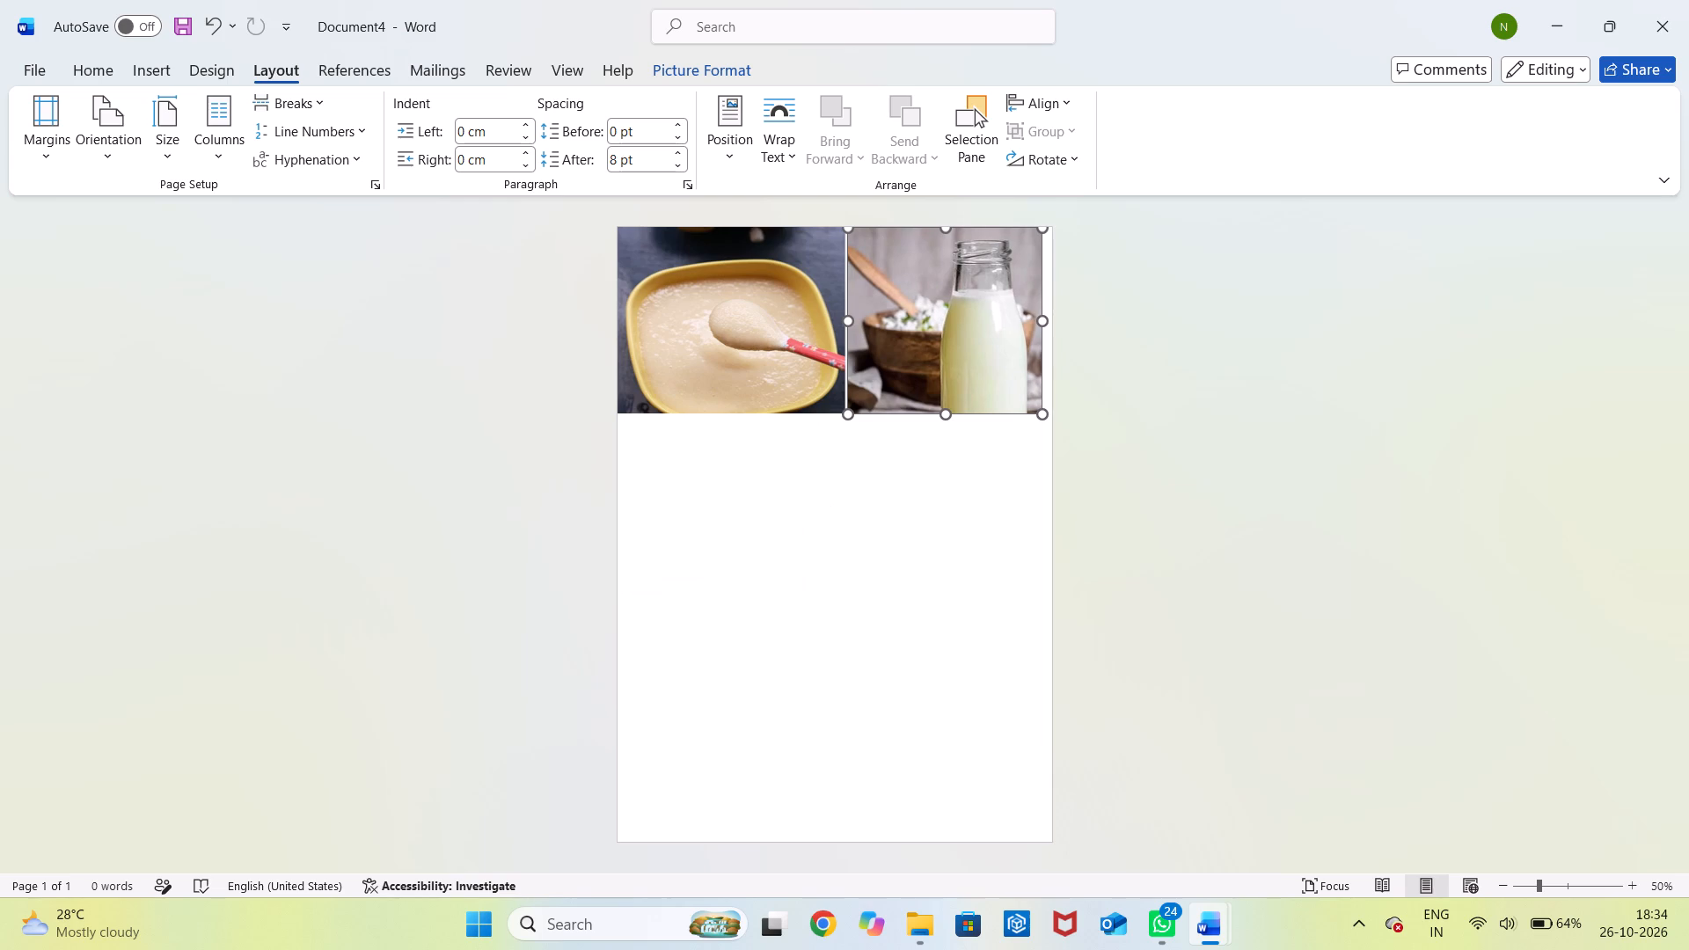
click(1040, 327)
drag(1042, 321, 1051, 325)
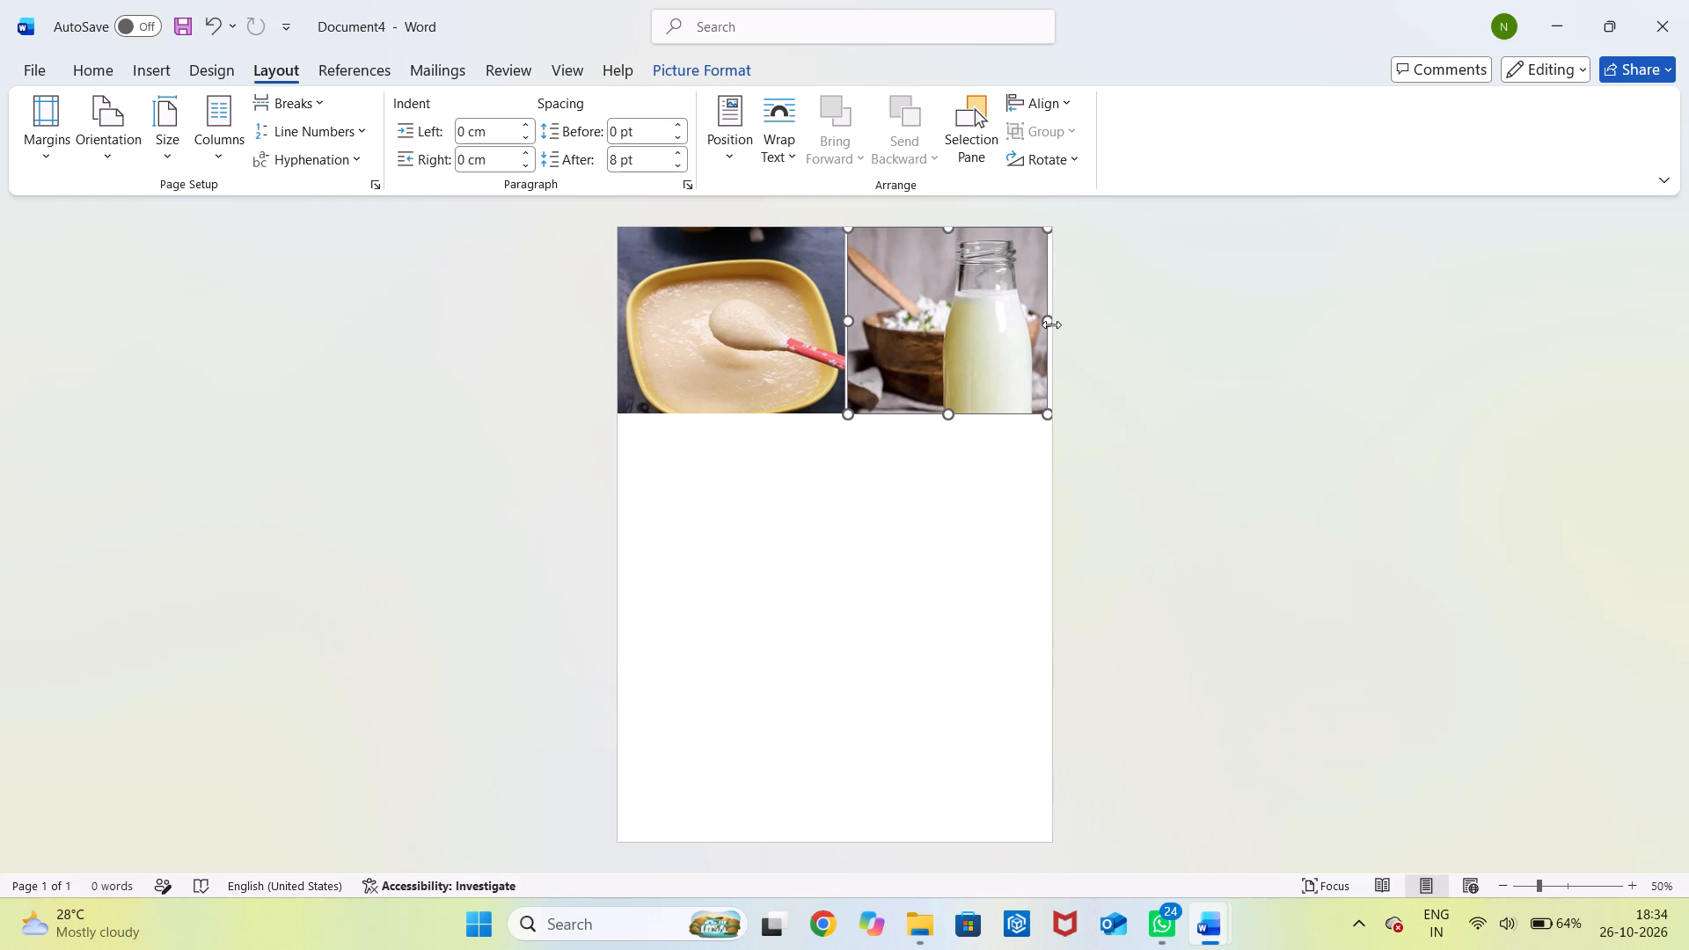
click(940, 558)
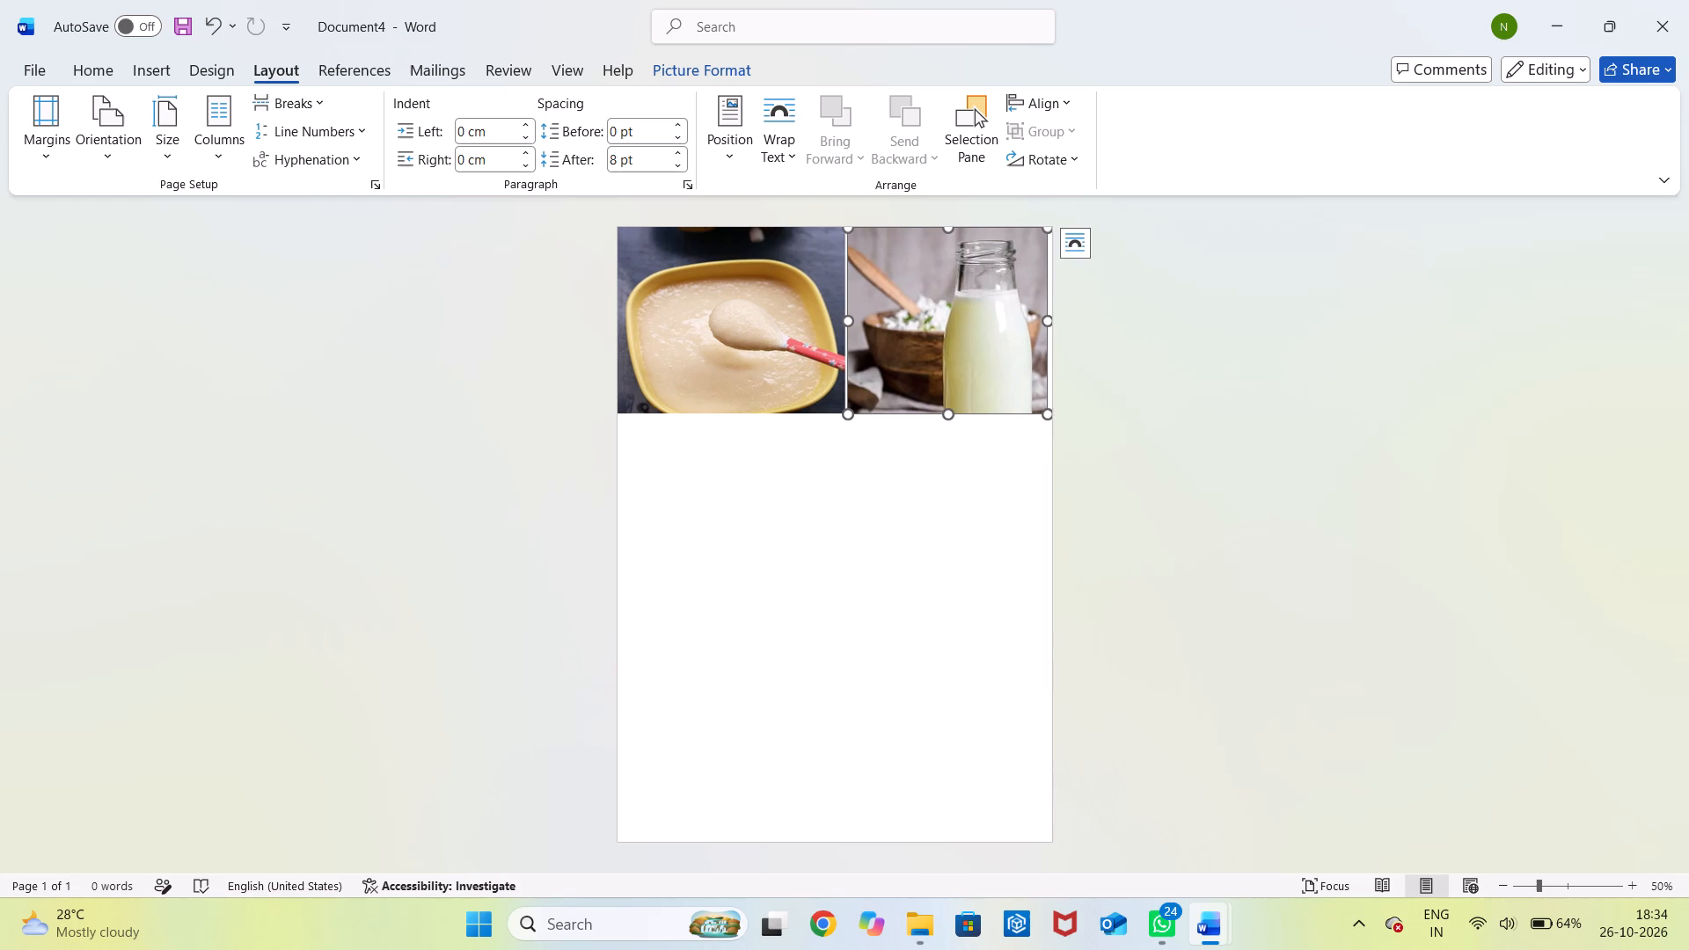
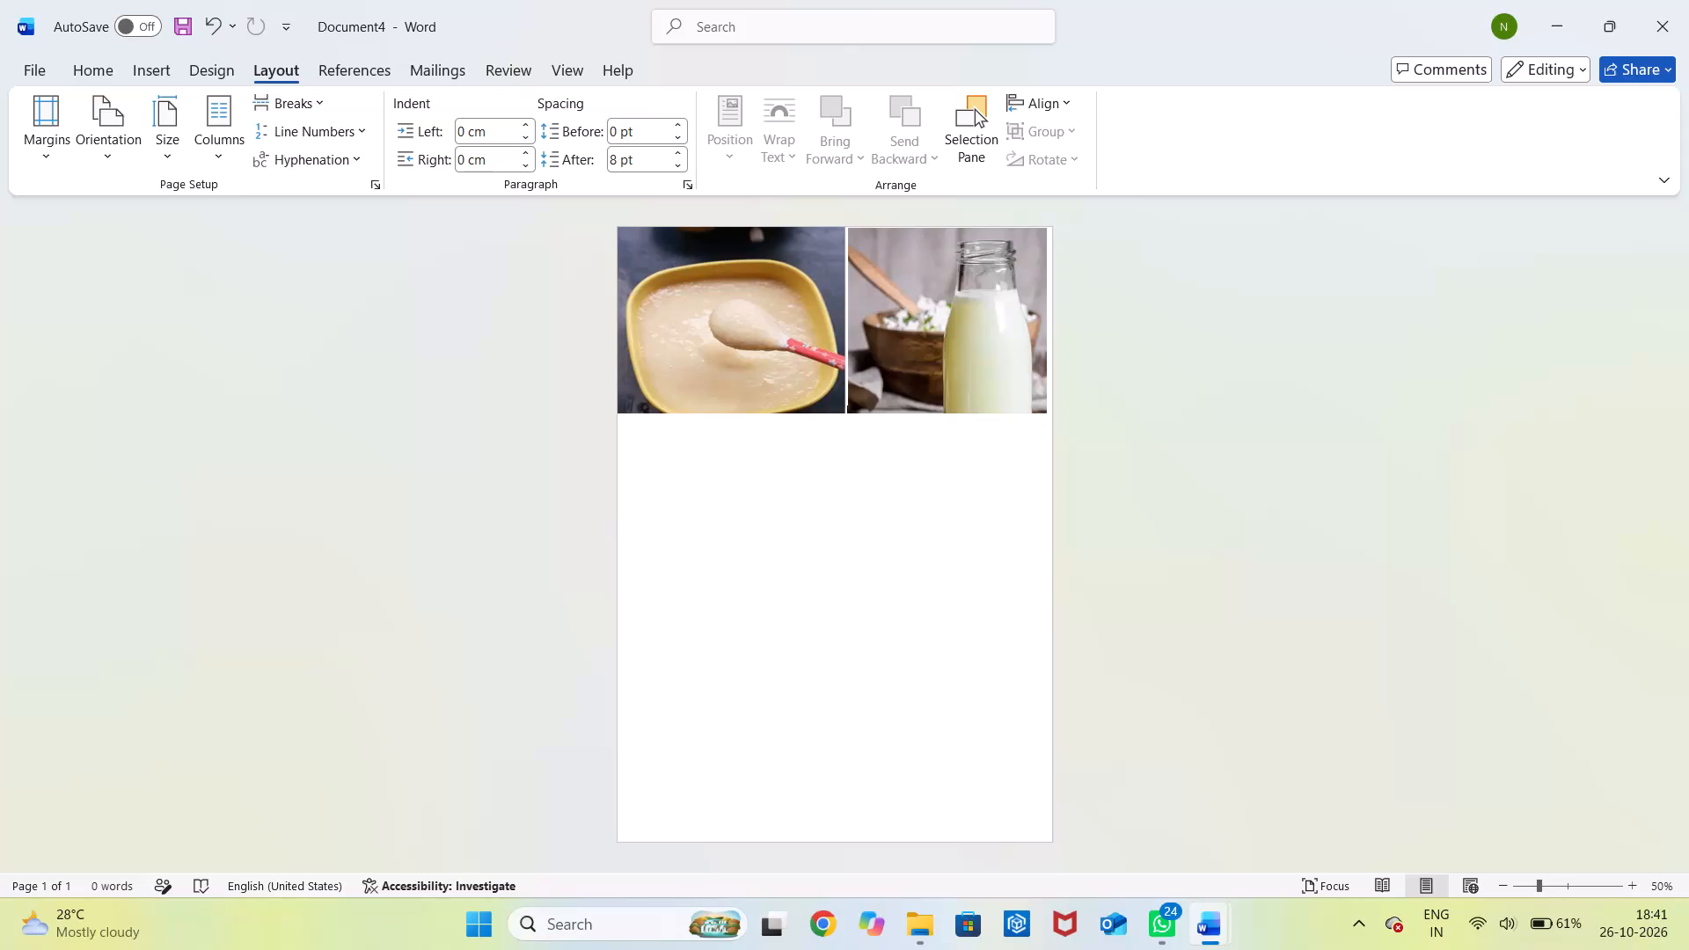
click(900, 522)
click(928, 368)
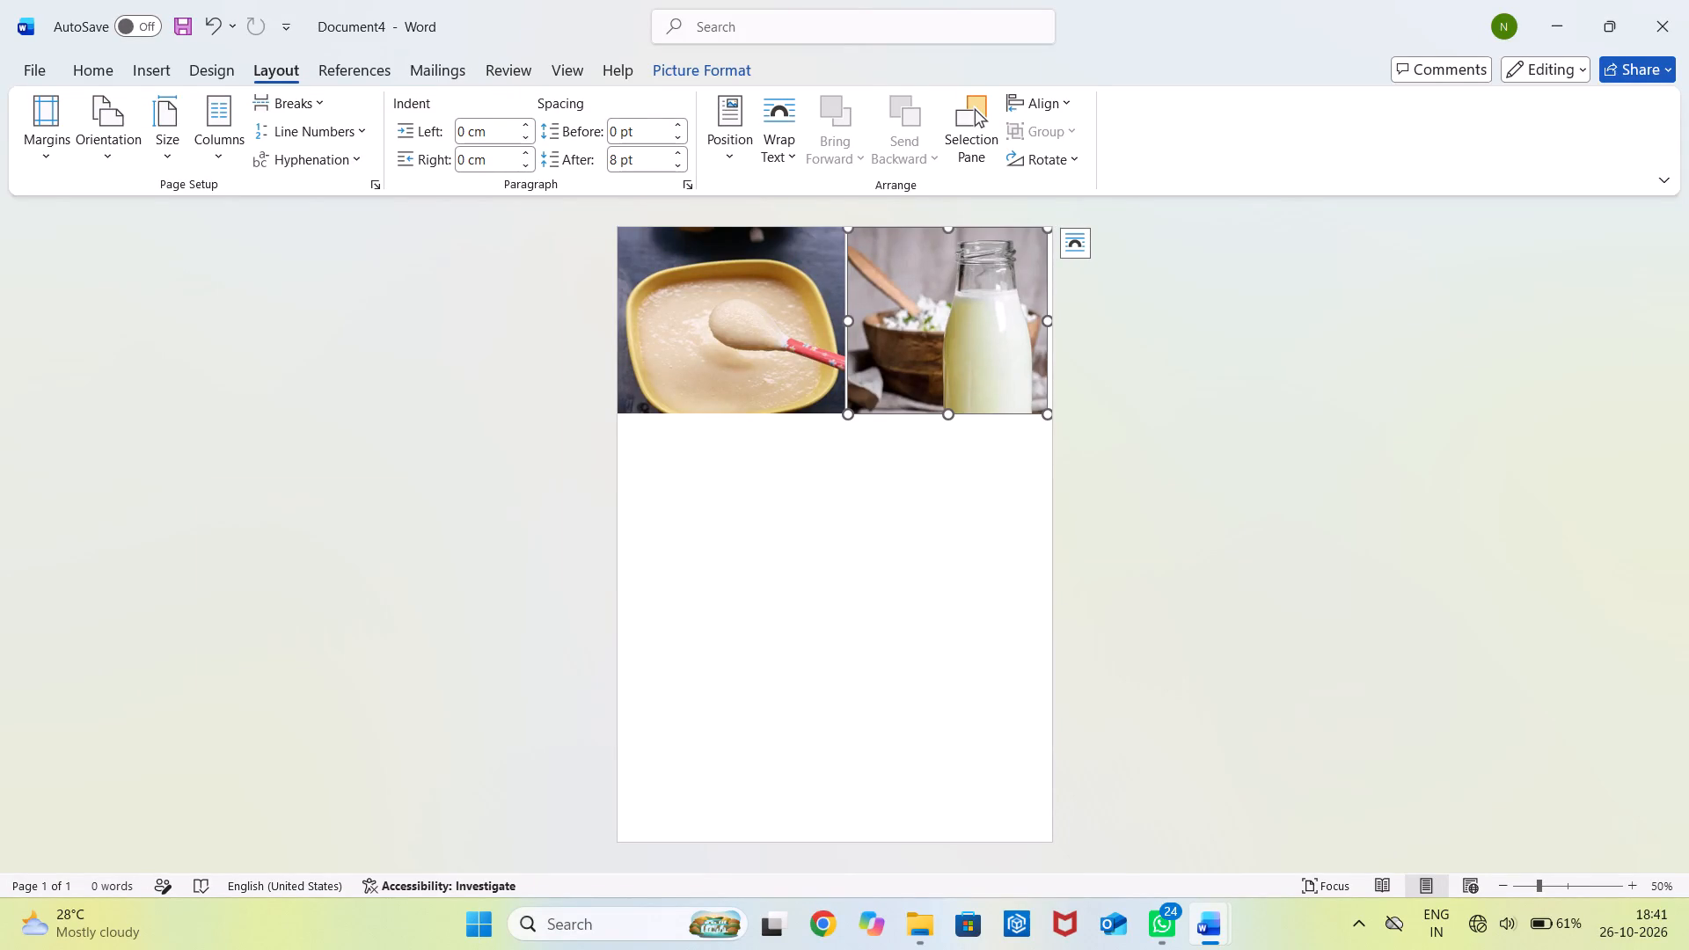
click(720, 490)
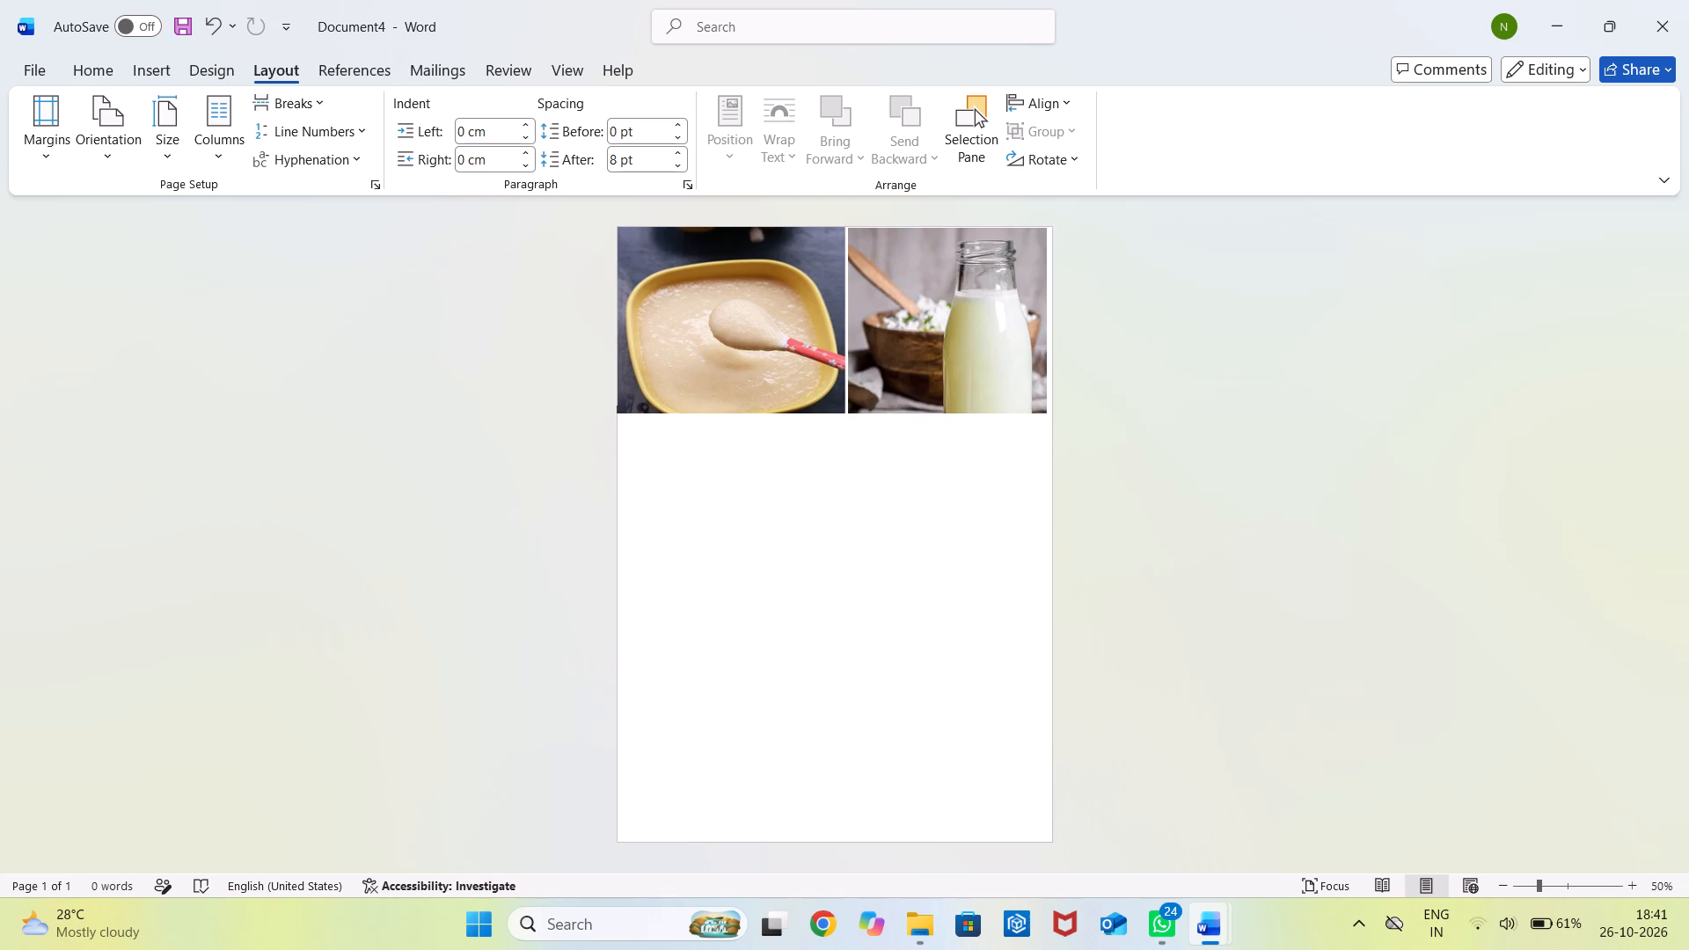
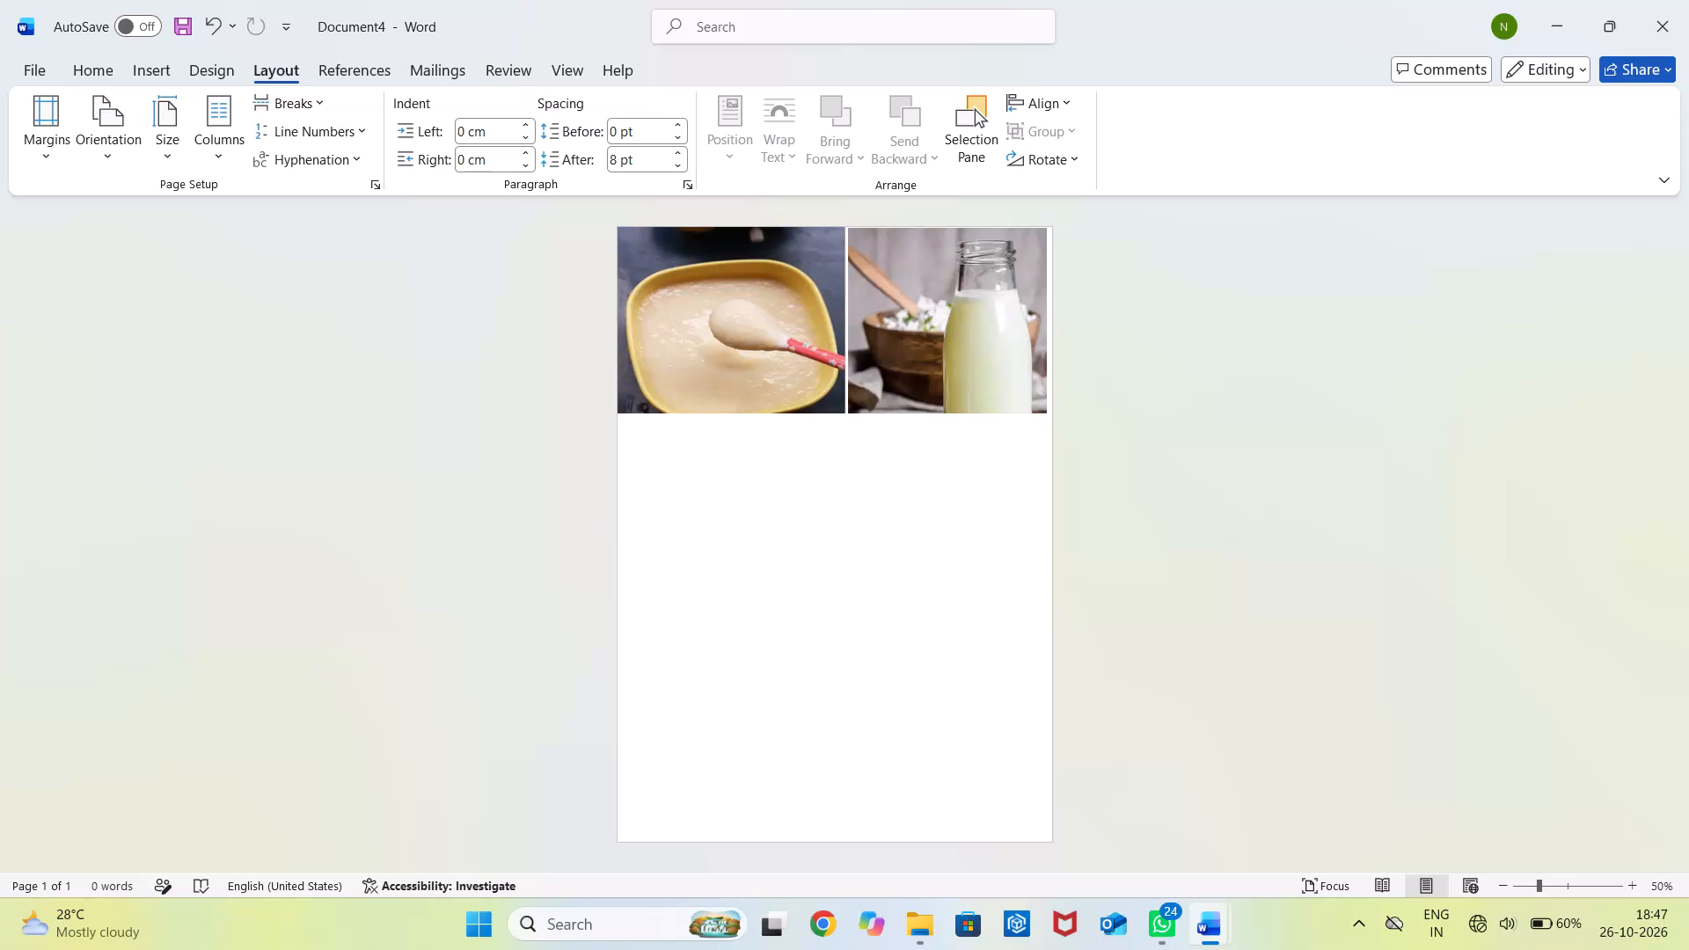
Place the text cursor in the blank page area below the porridge photo.
double_click(780, 499)
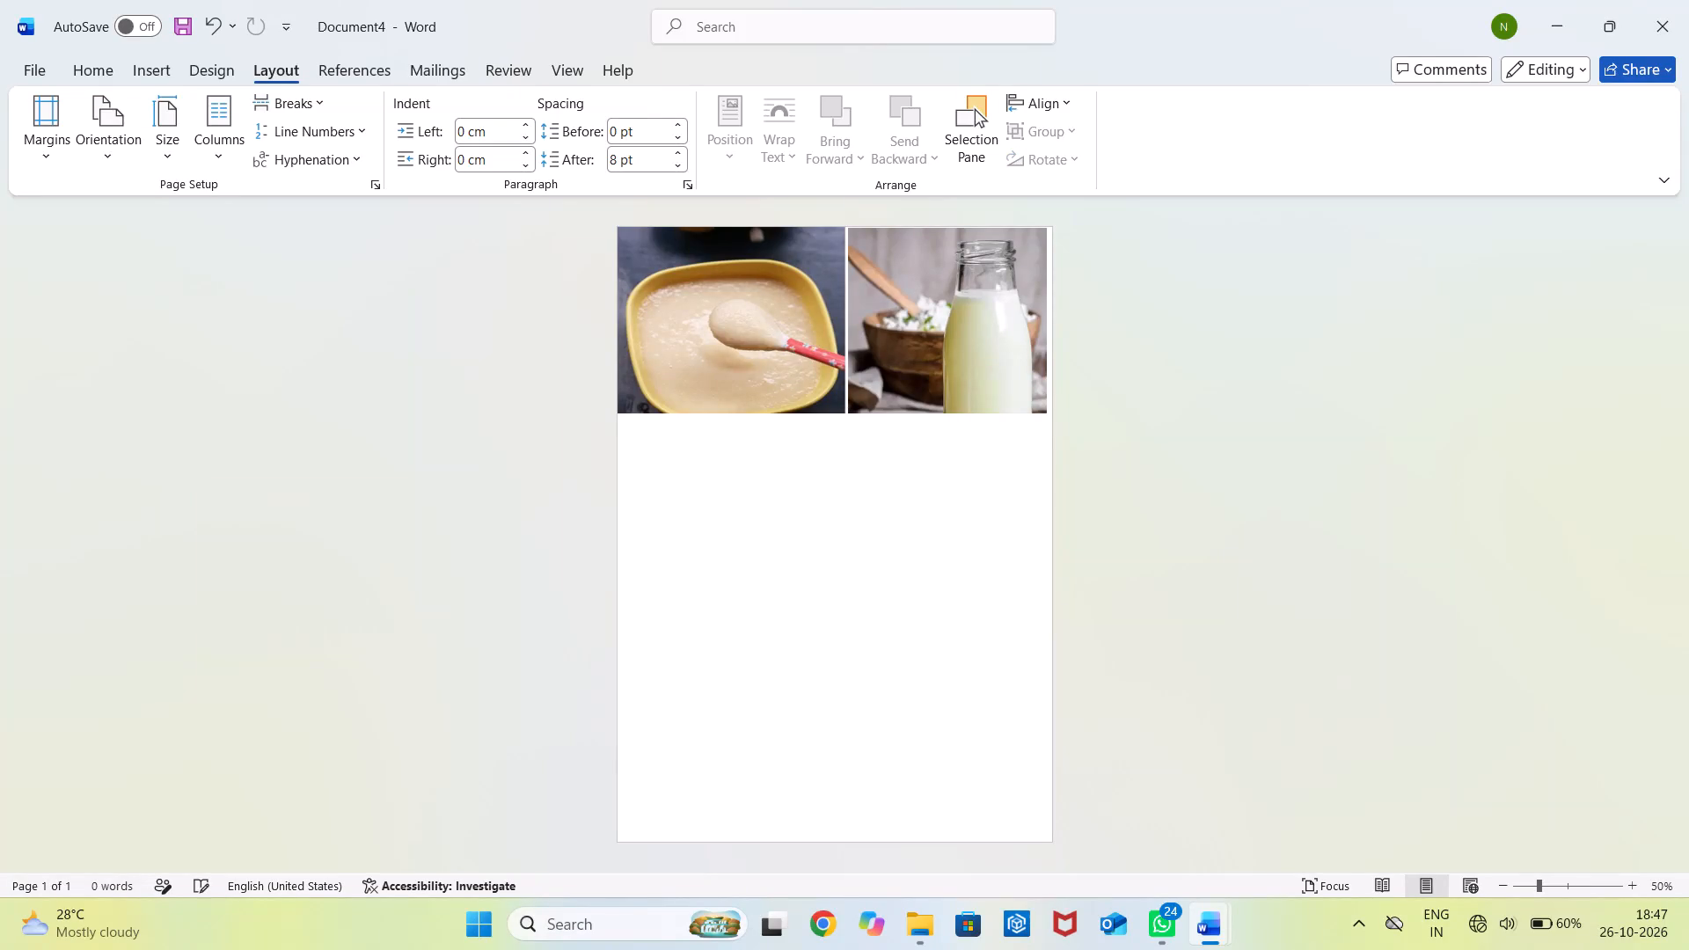
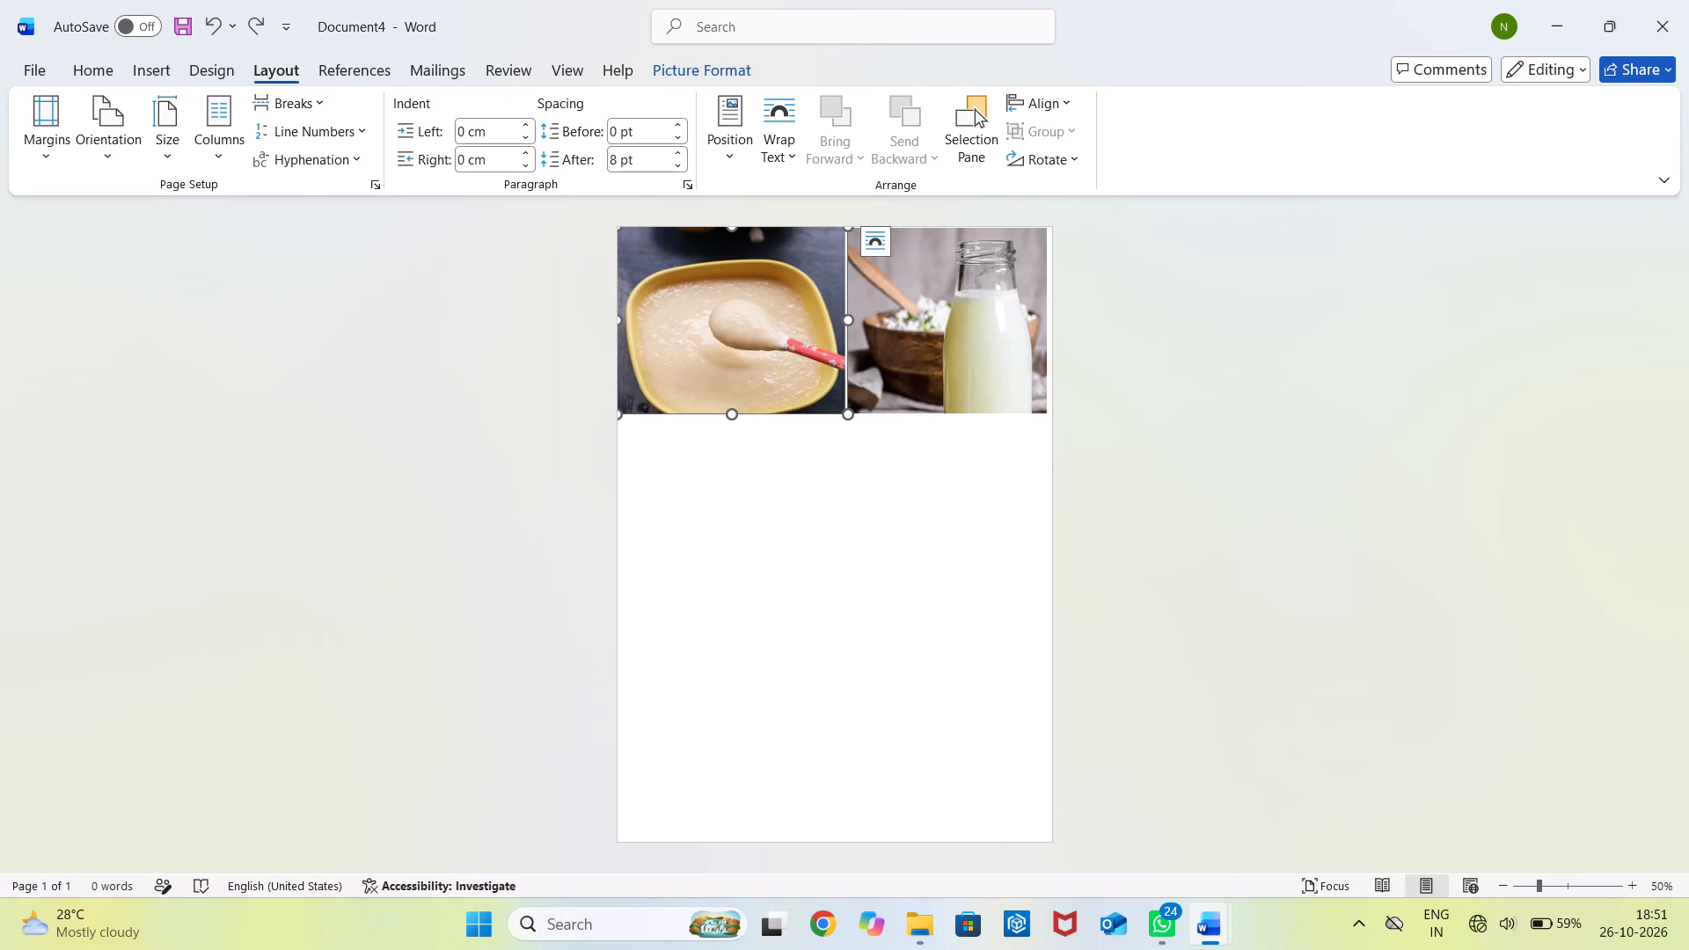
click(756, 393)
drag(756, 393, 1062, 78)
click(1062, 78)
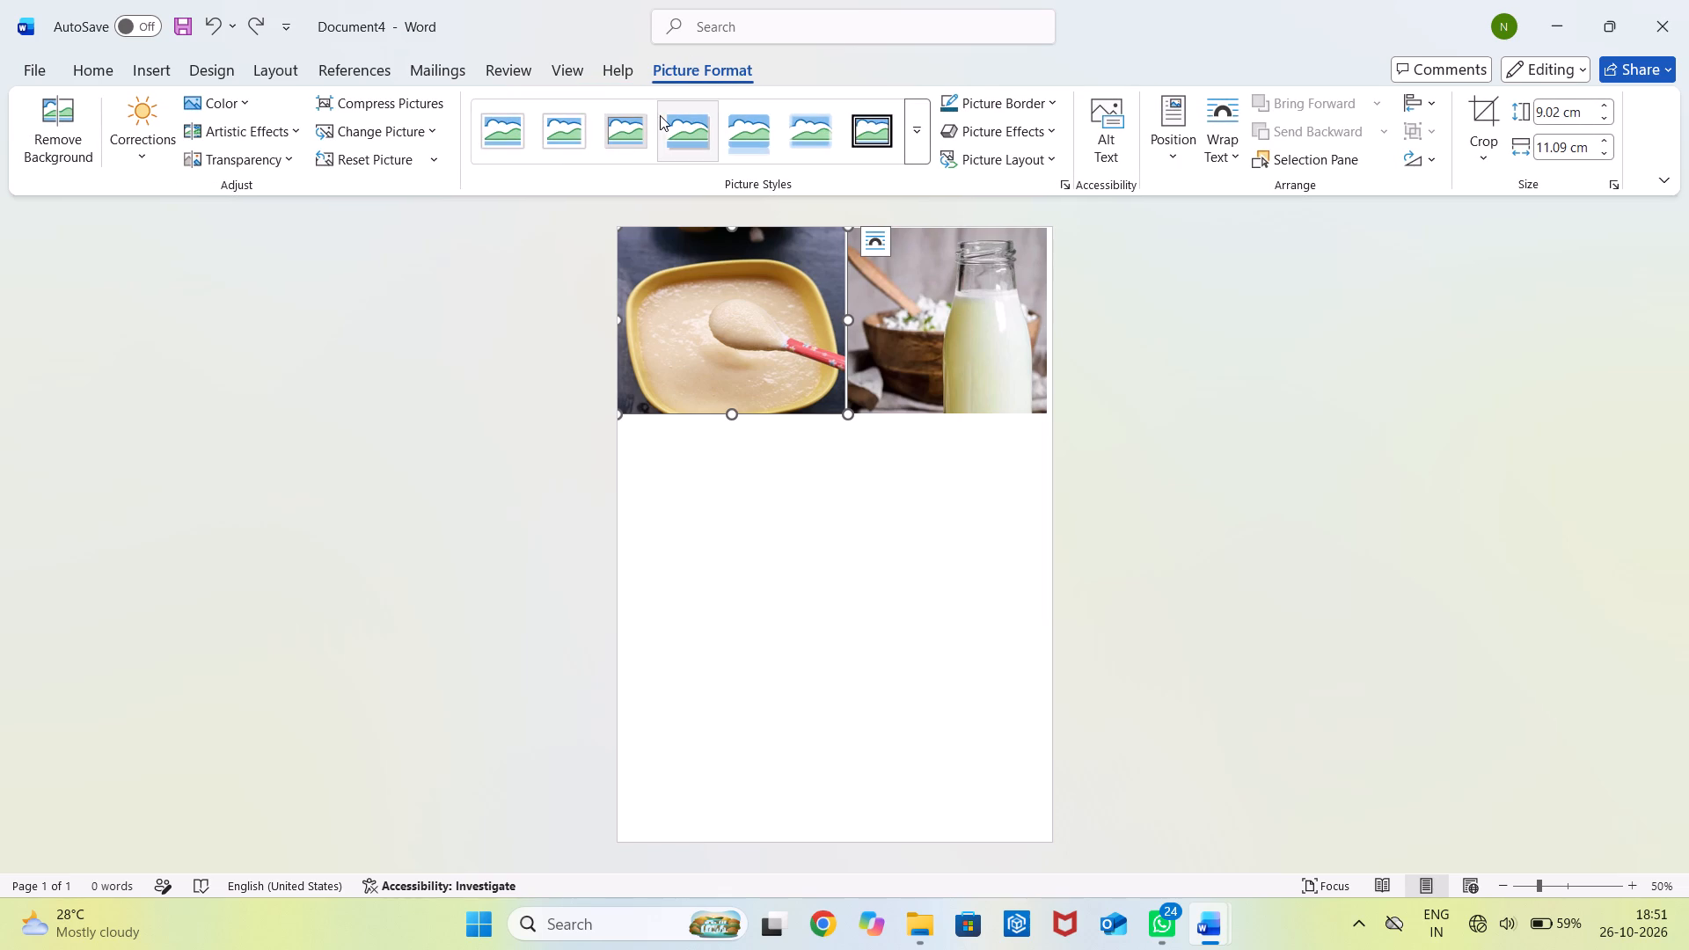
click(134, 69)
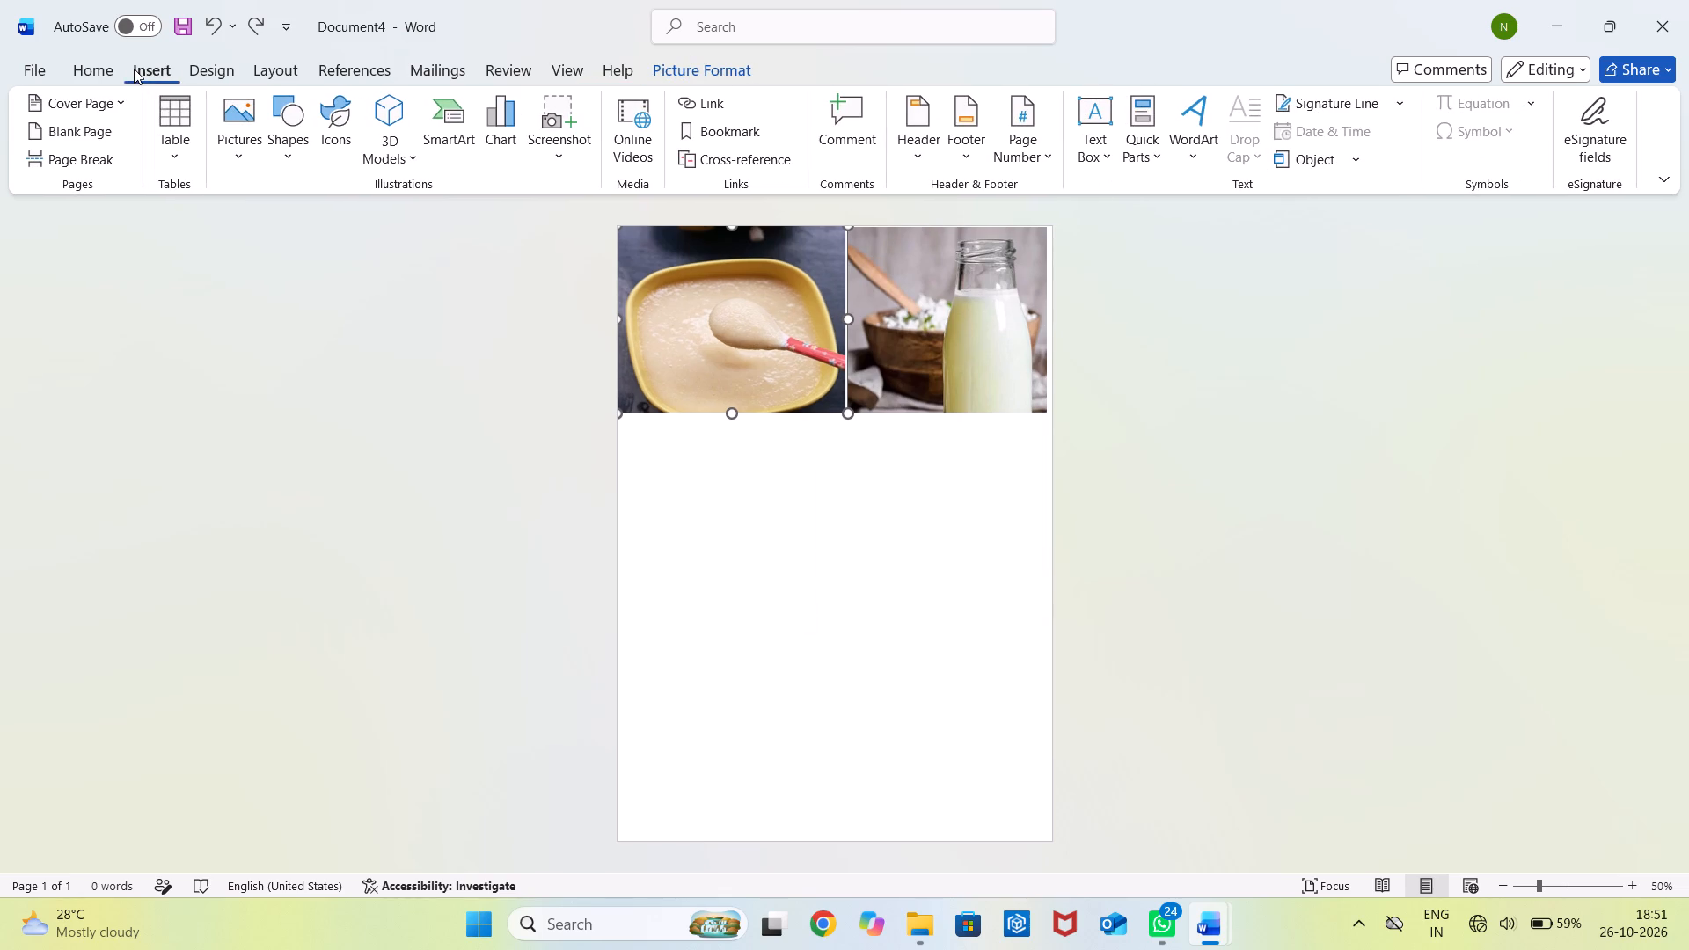
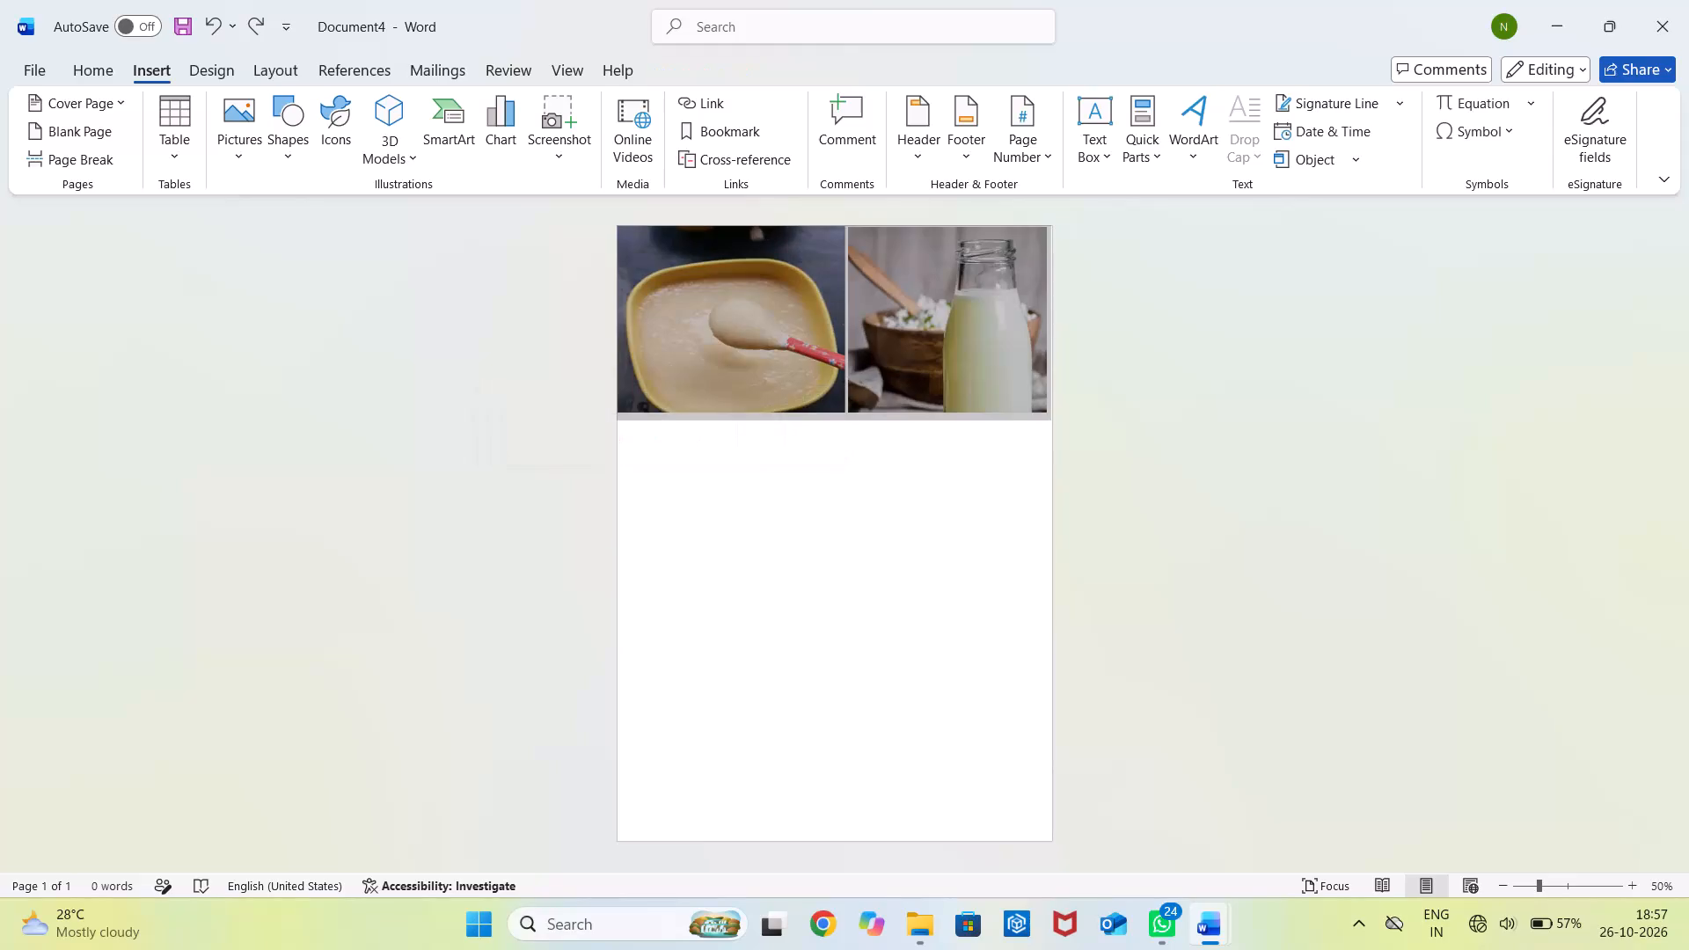
Deselect the porridge and milk bottle photos in the top row of the page.
click(734, 552)
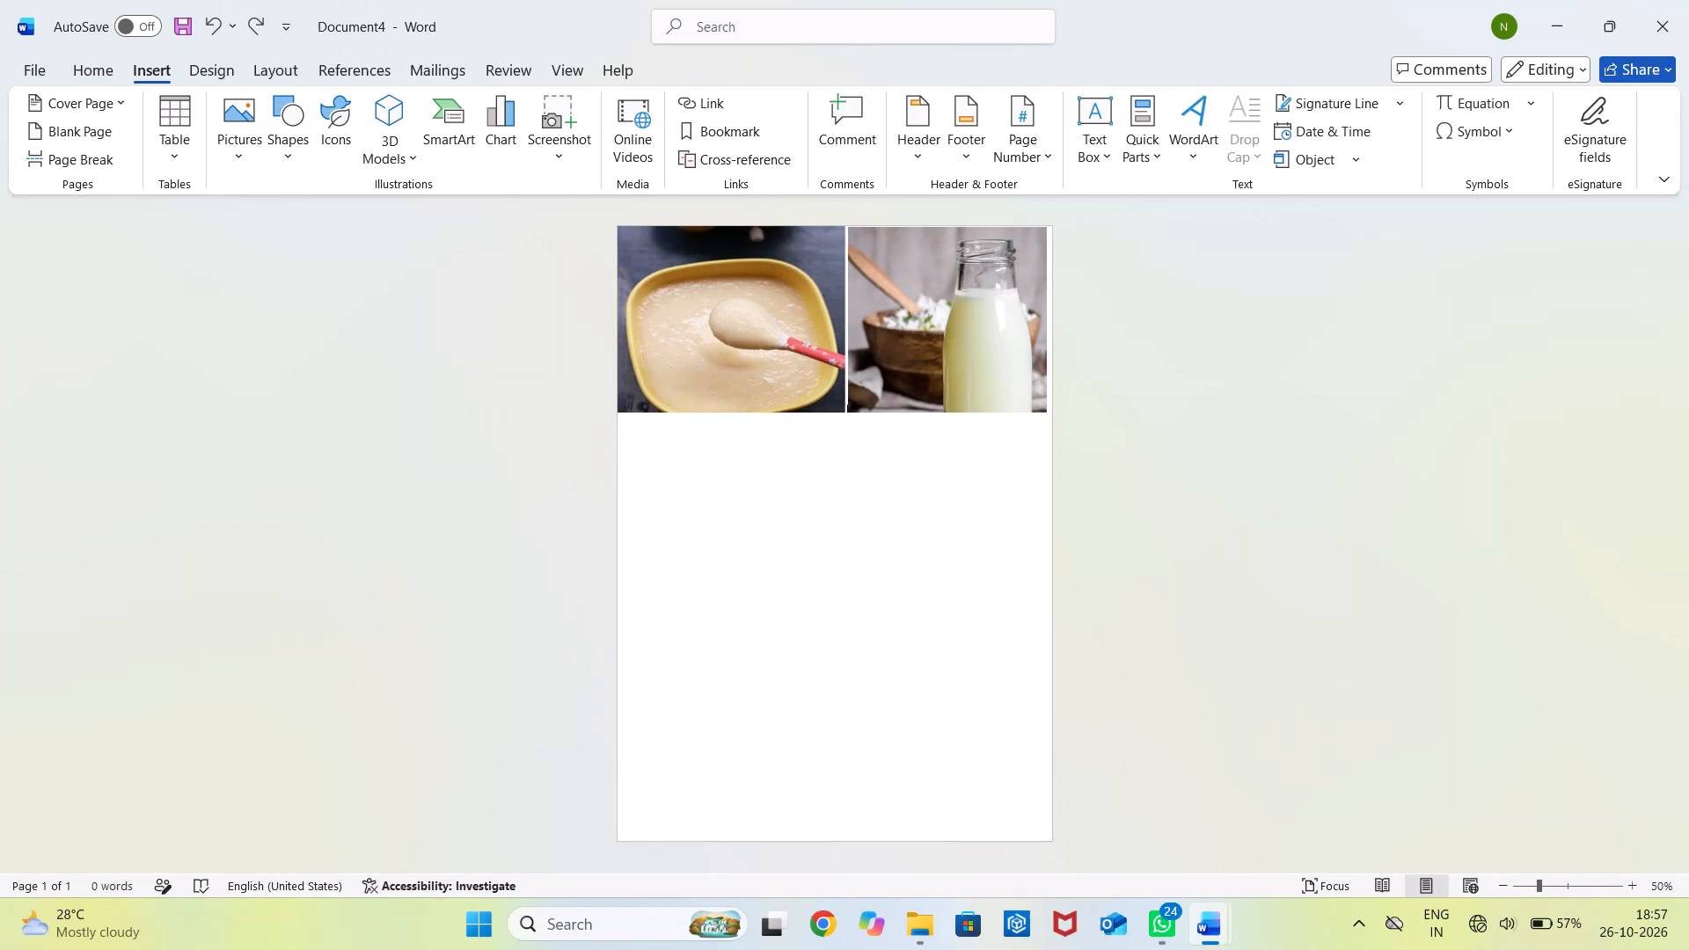
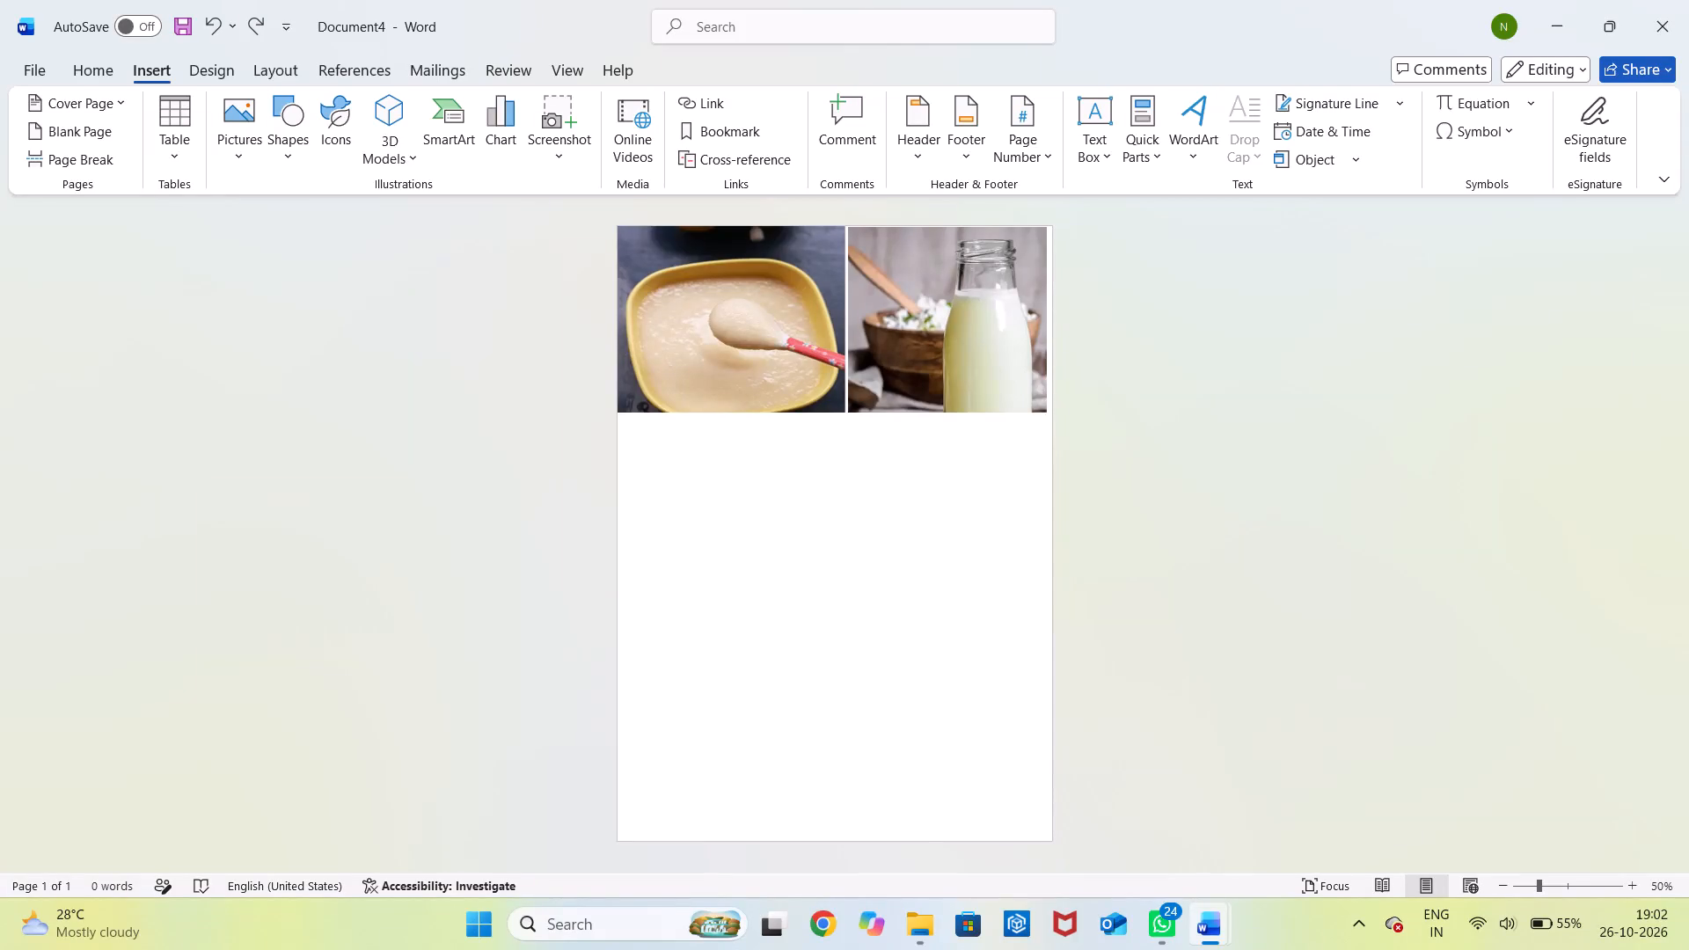
Paste the copied content into the page with the porridge and milk bottle photos and open its paste options.
click(624, 443)
key(ctrl+v)
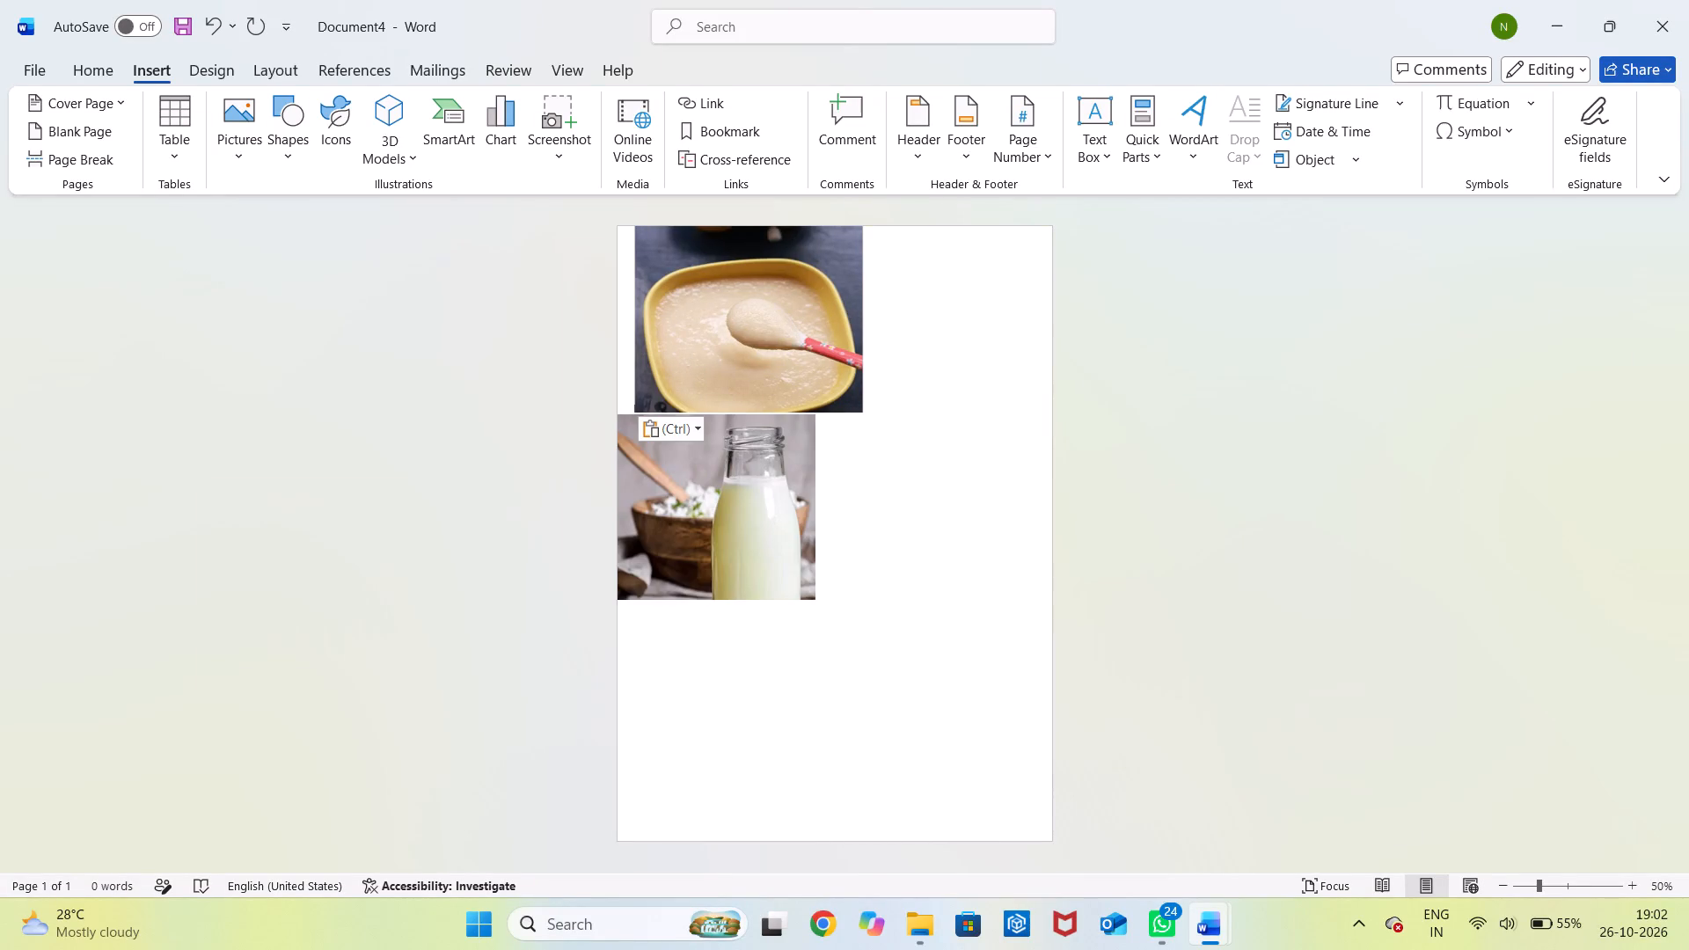
click(682, 425)
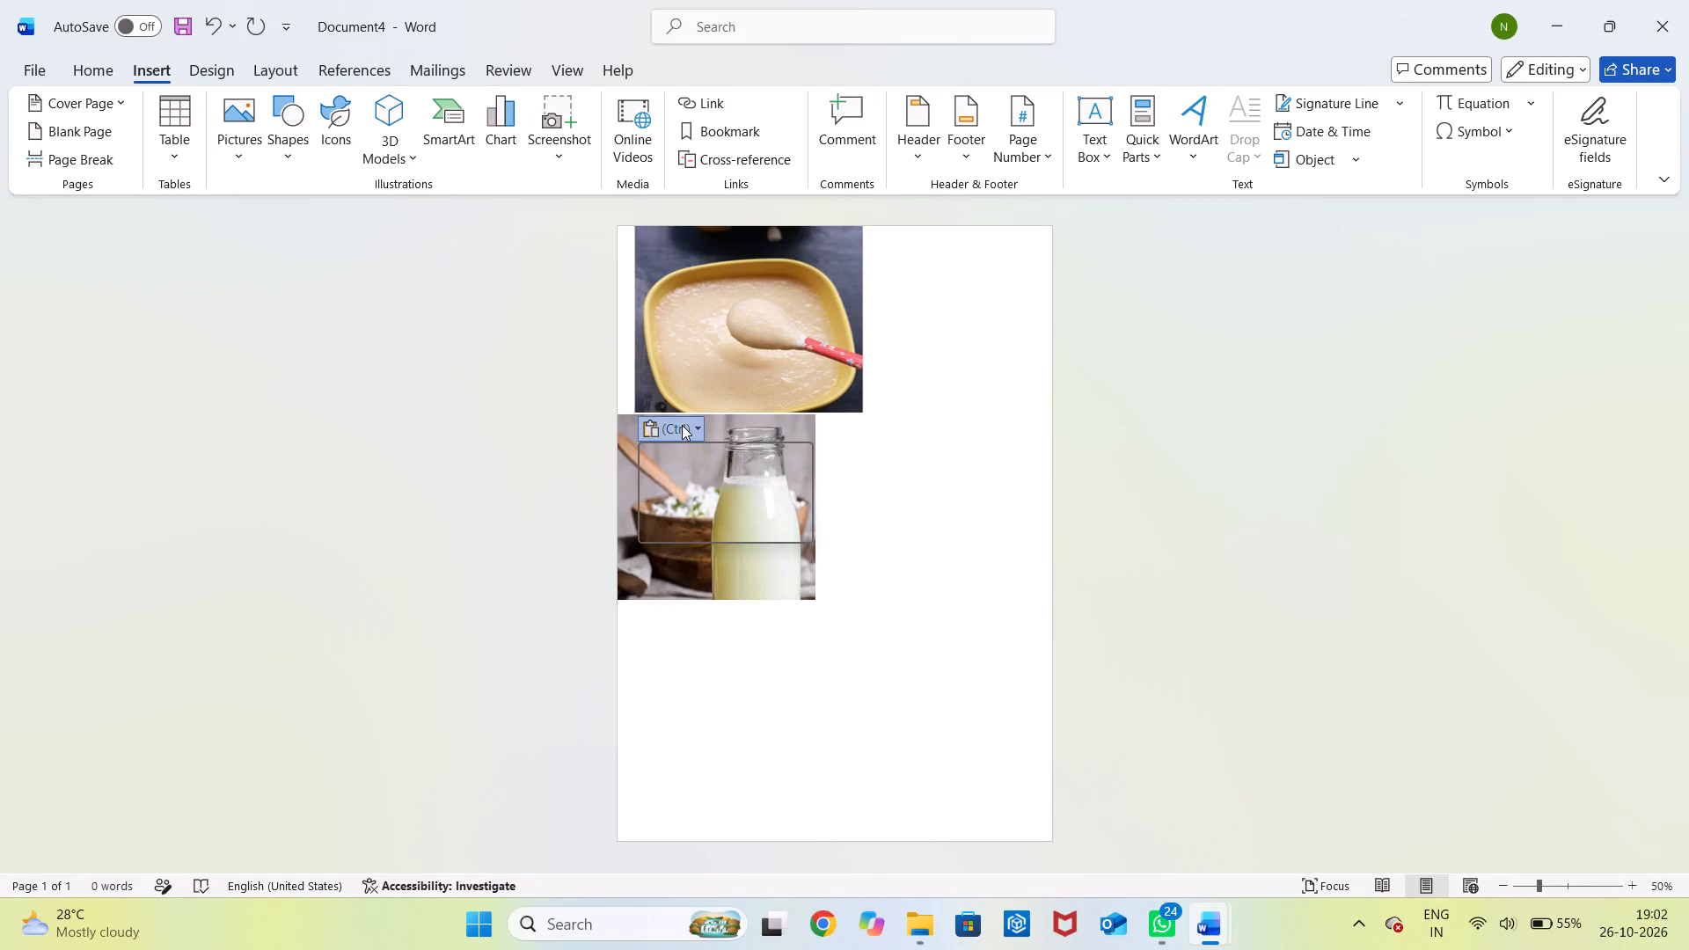
Narrow the full-page gym photo to about three-quarters of the page width, keeping its full height.
click(722, 490)
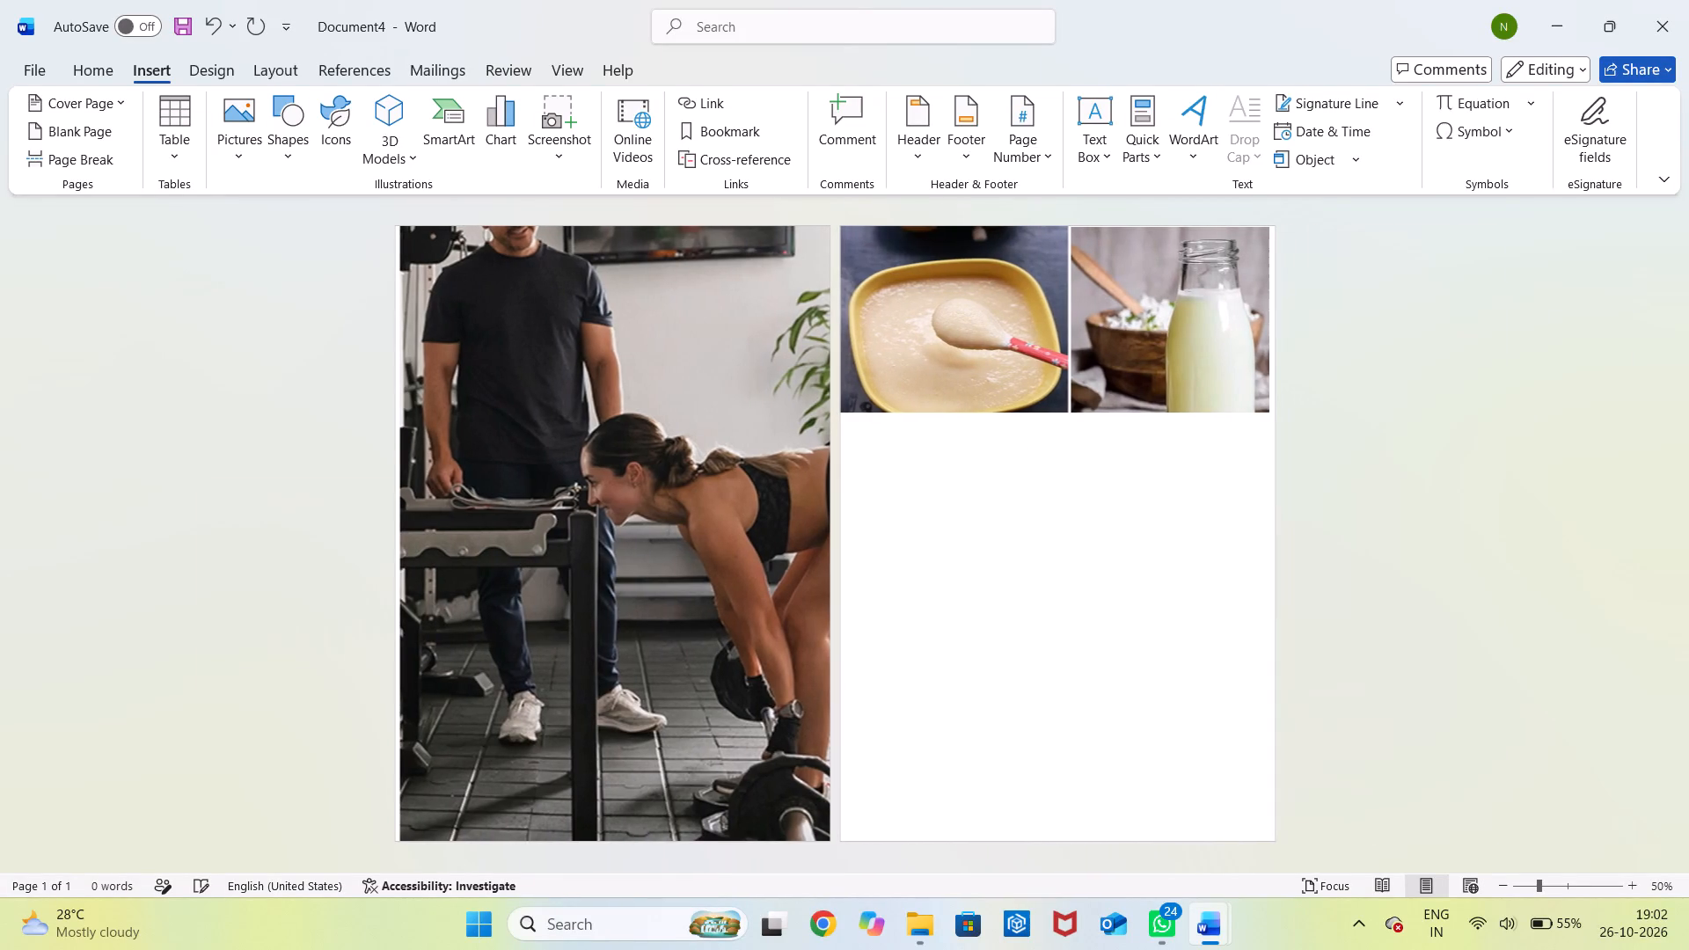
drag(680, 571, 794, 785)
click(794, 785)
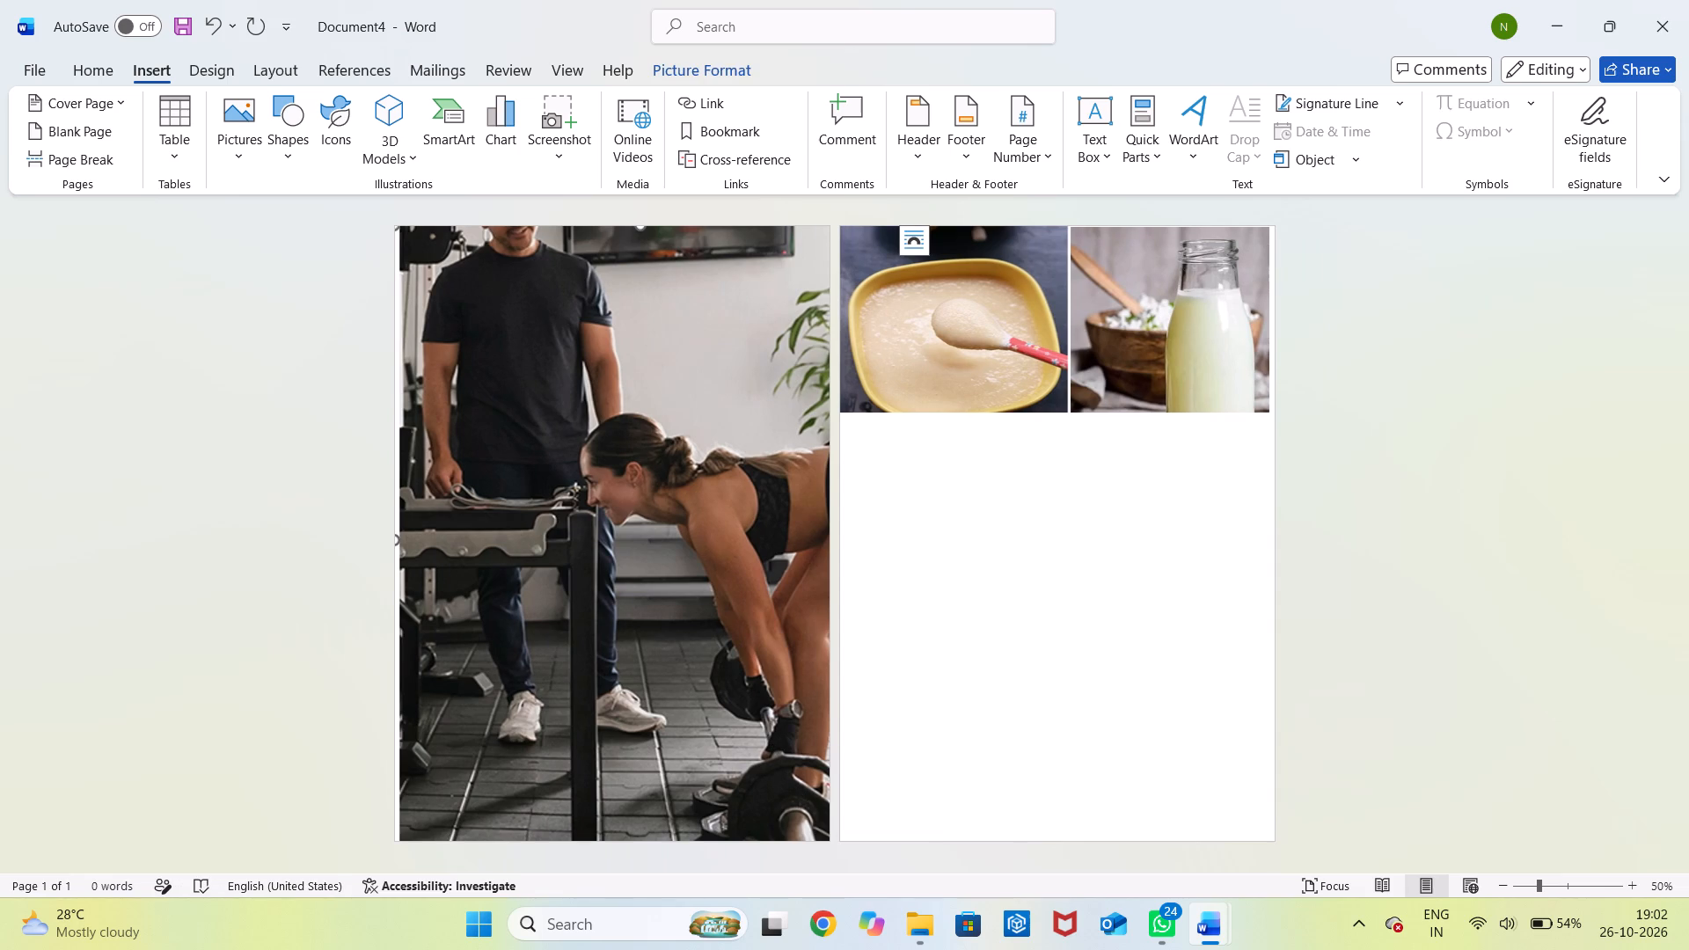
click(482, 528)
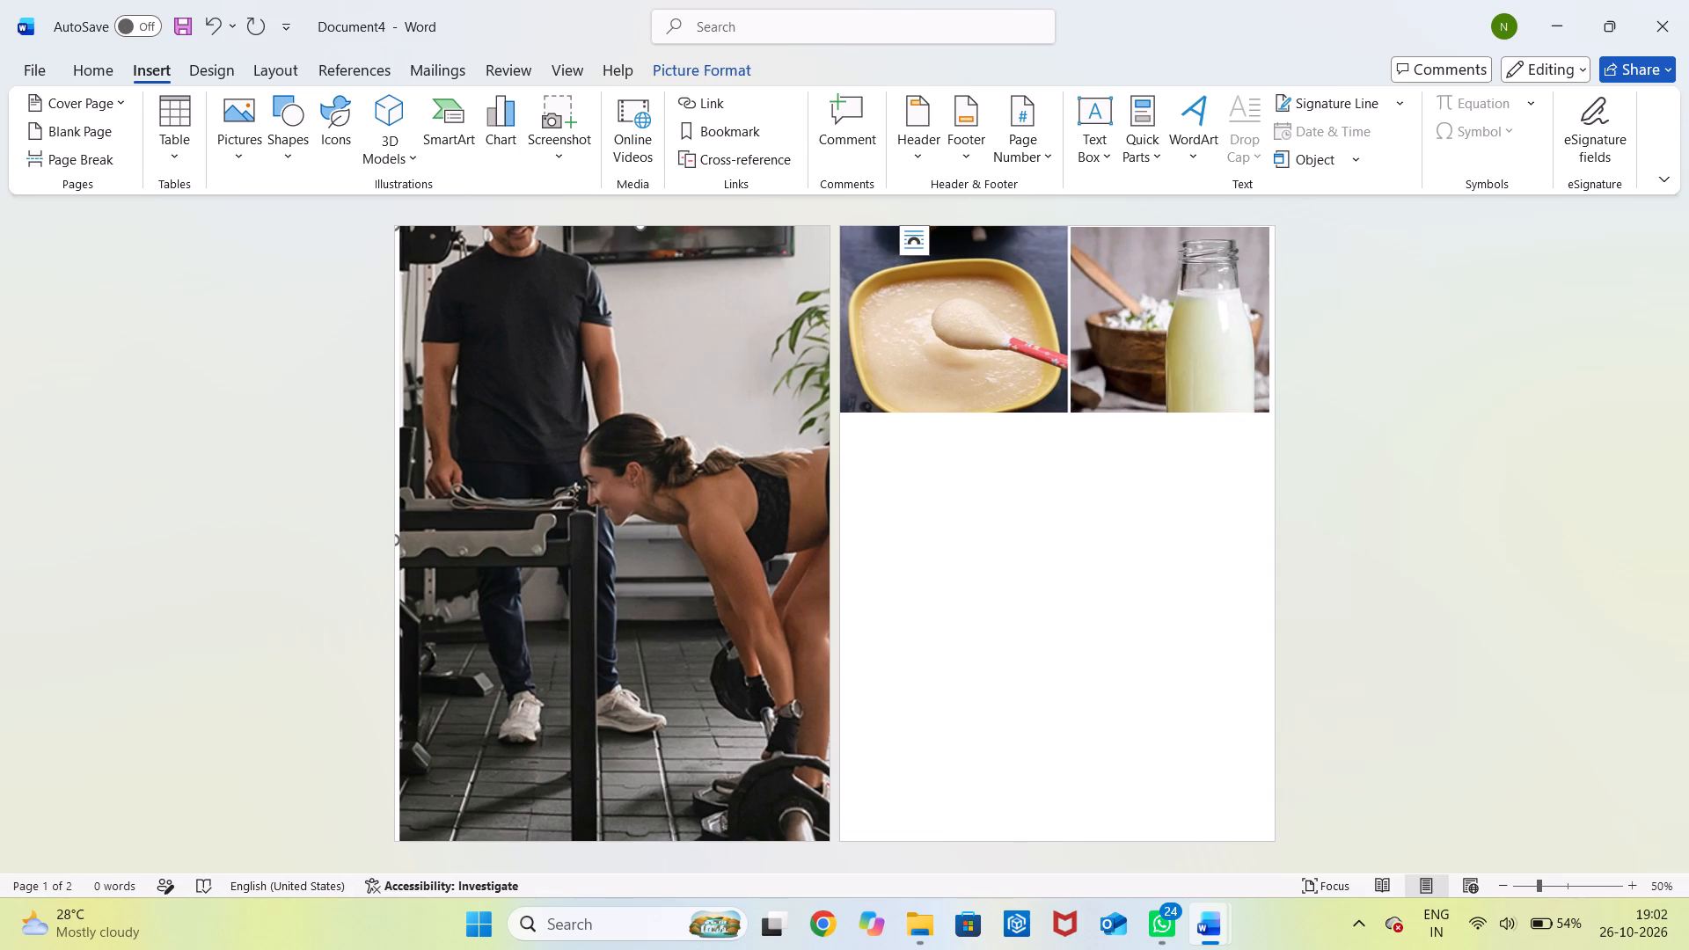
ctrl+scroll(482, 528, up, 1)
ctrl+scroll(482, 528, down, 5)
ctrl+scroll(482, 528, up, 9)
ctrl+scroll(482, 528, down, 6)
click(482, 528)
click(565, 491)
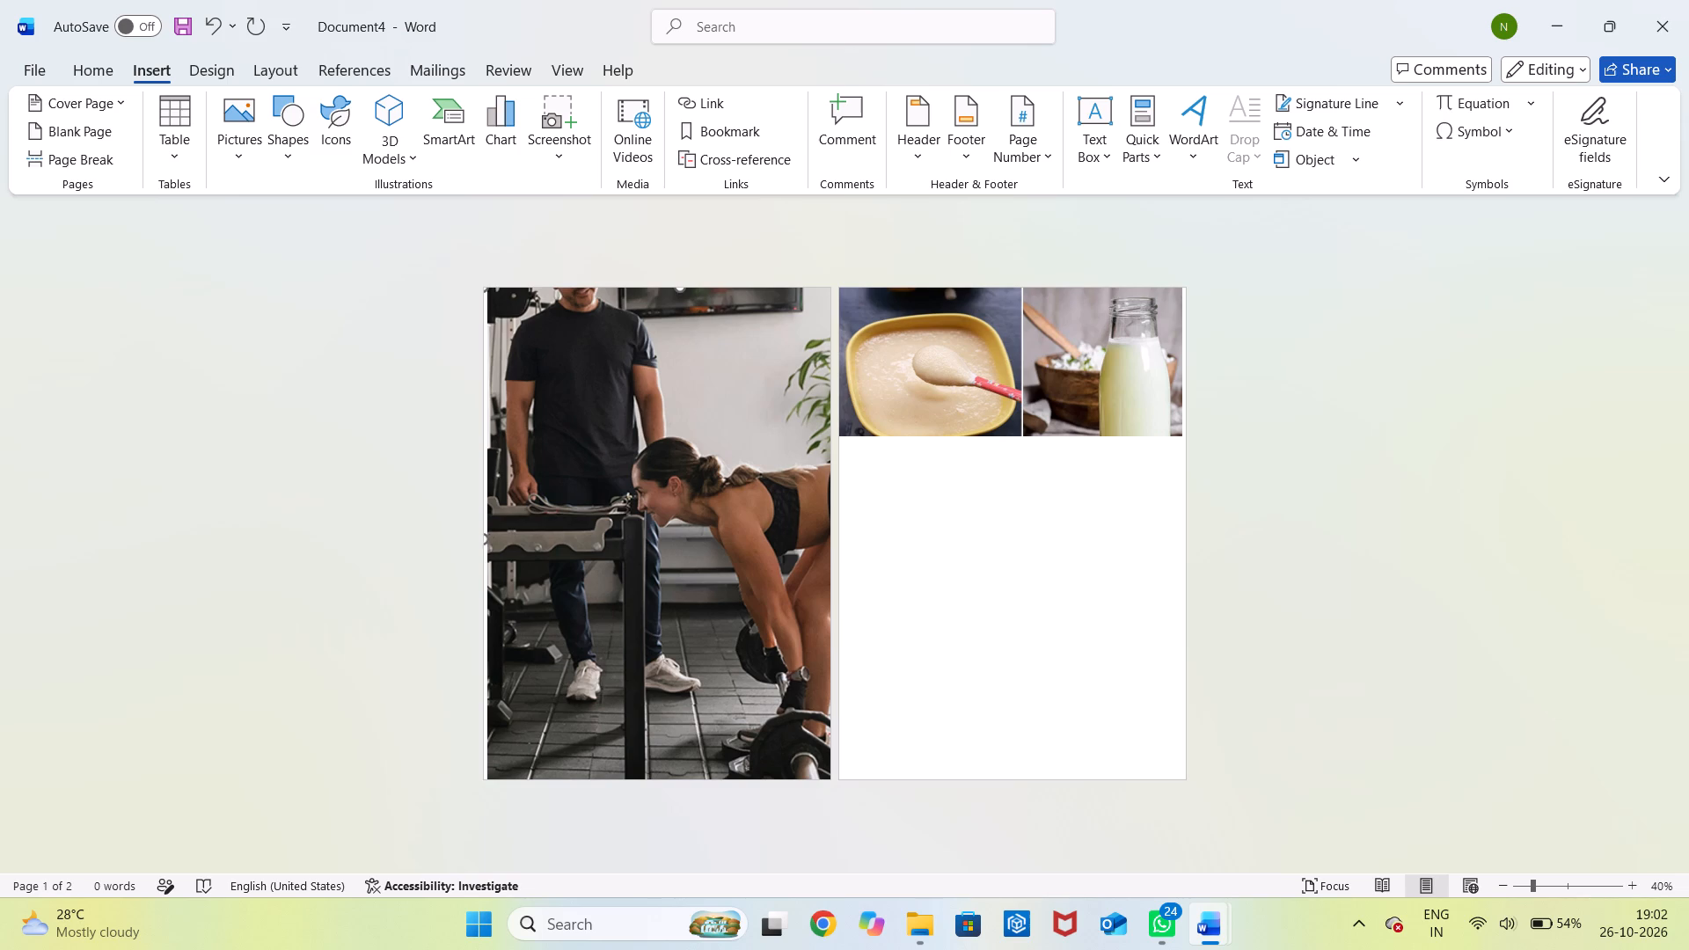
drag(486, 543, 559, 538)
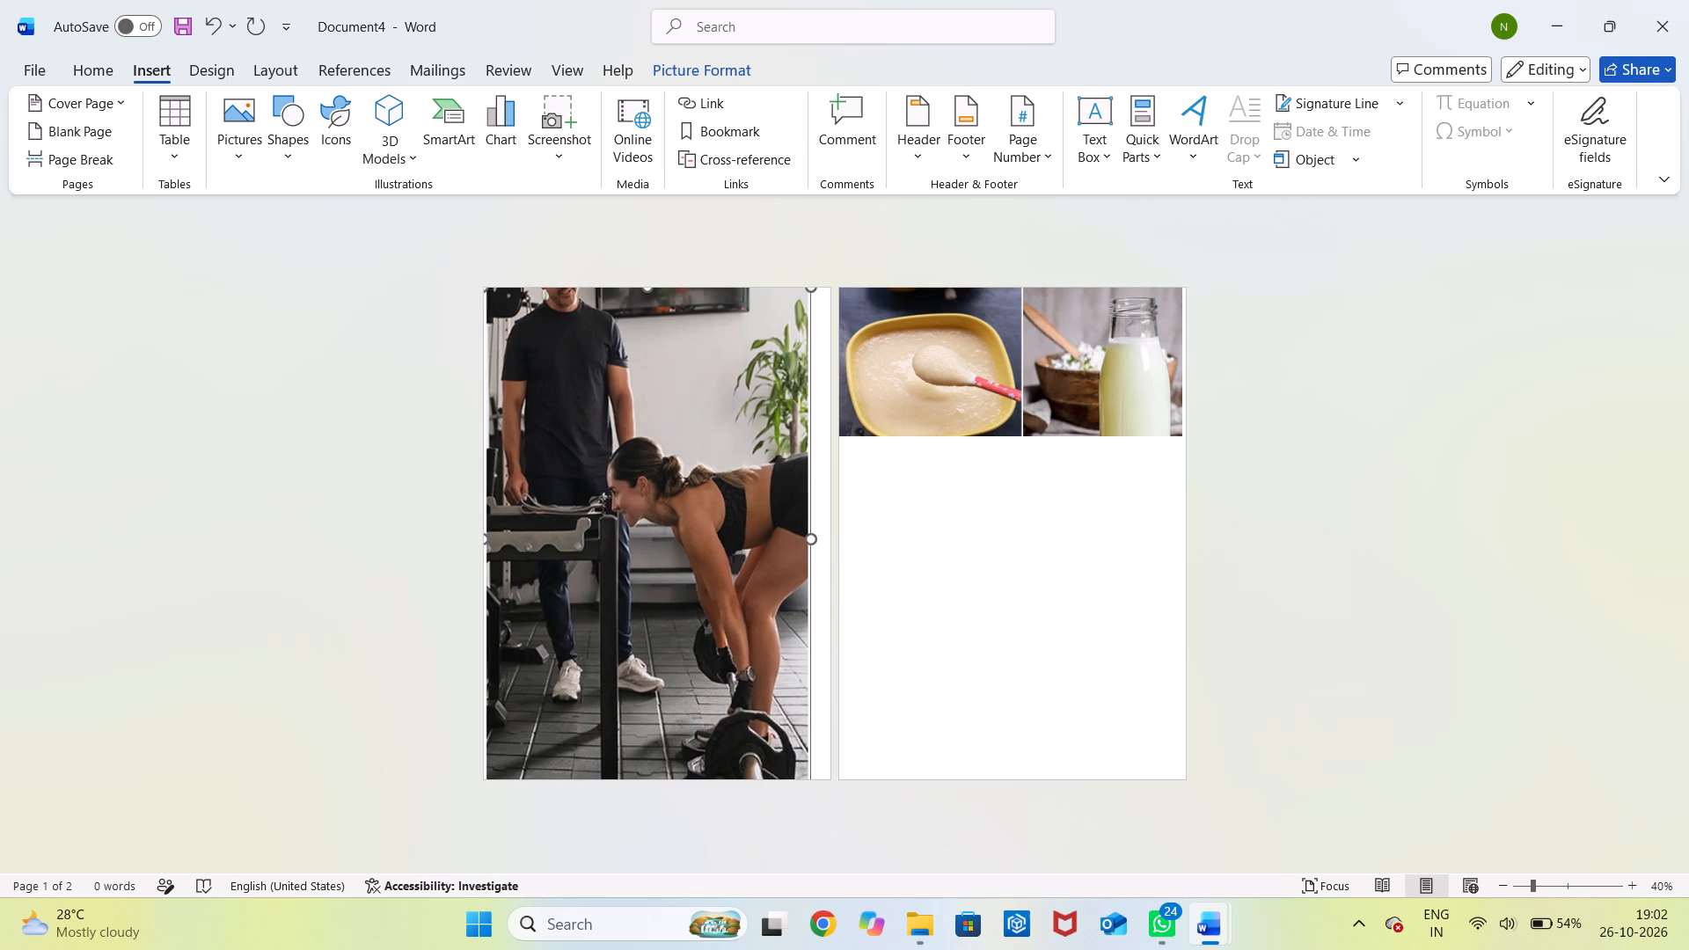
drag(559, 538, 603, 553)
click(603, 553)
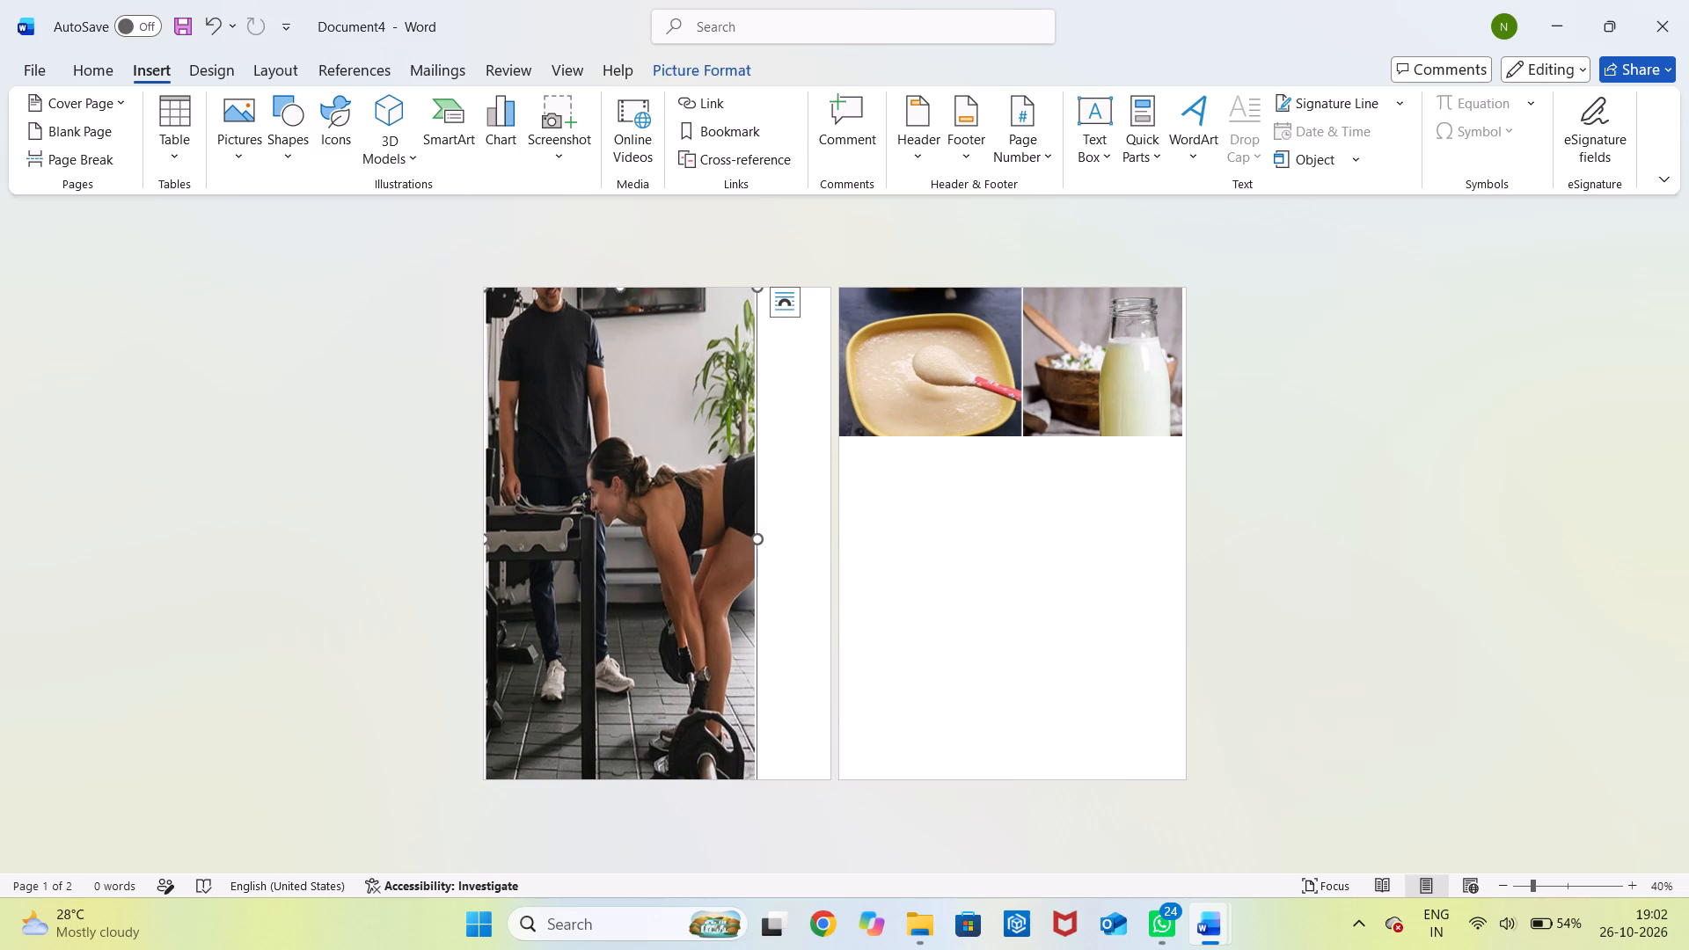
Shrink the gym photo to just over a third of the page height and about half the page width, above the porridge photo.
drag(620, 289, 614, 355)
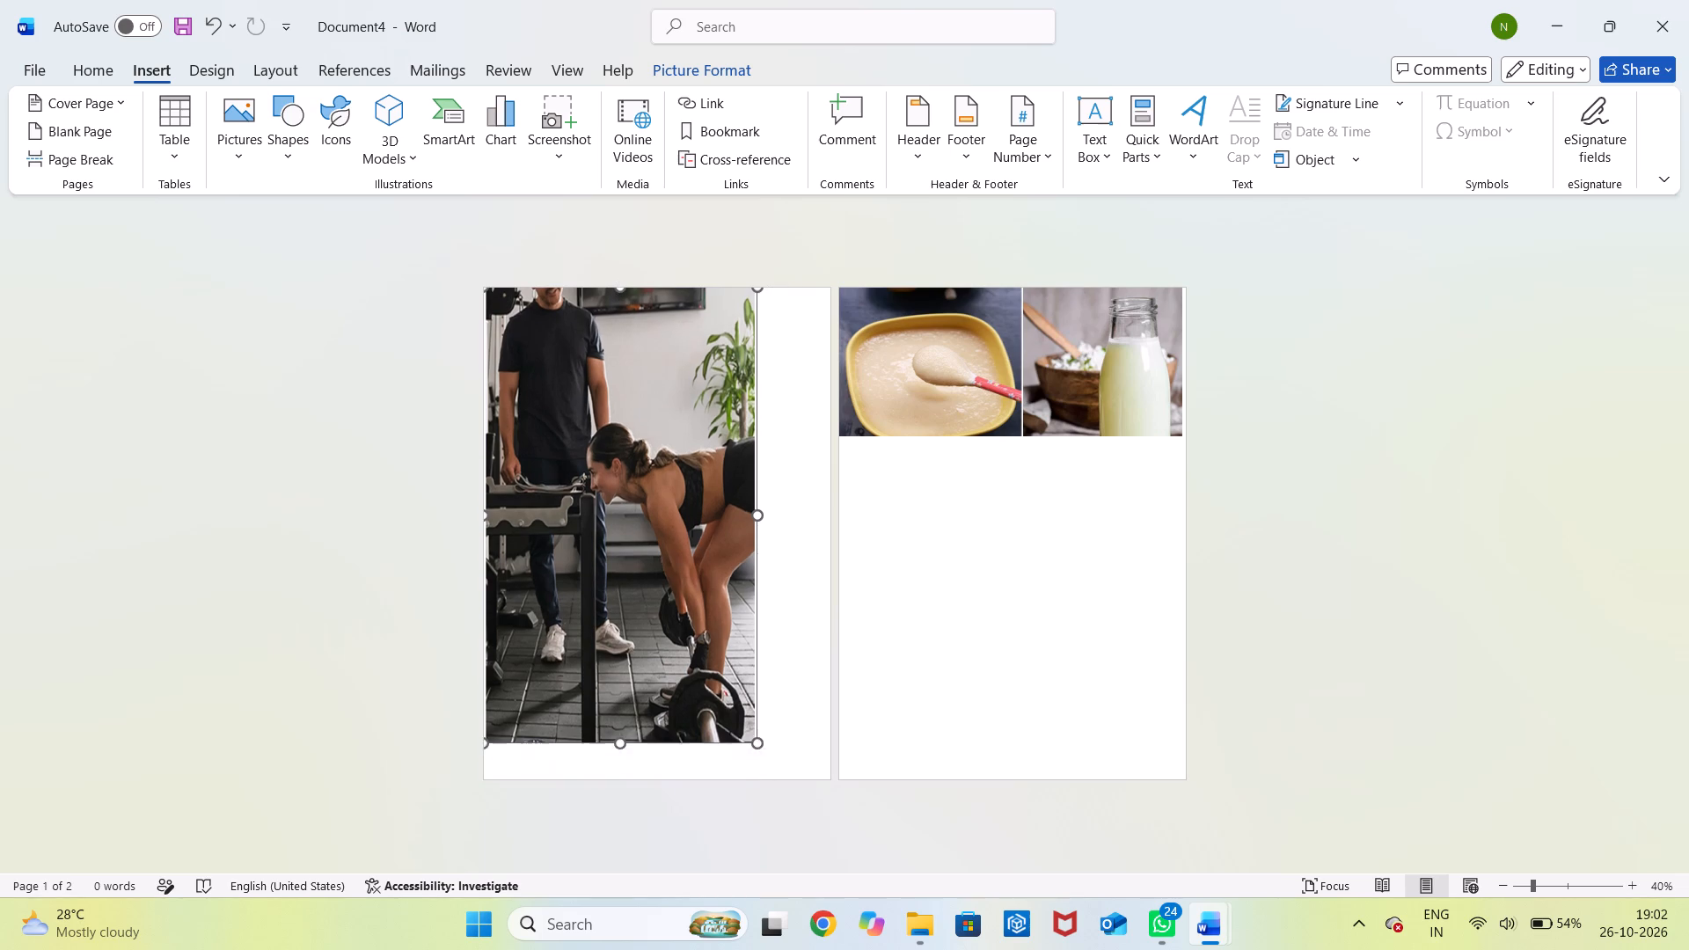
drag(614, 355, 649, 547)
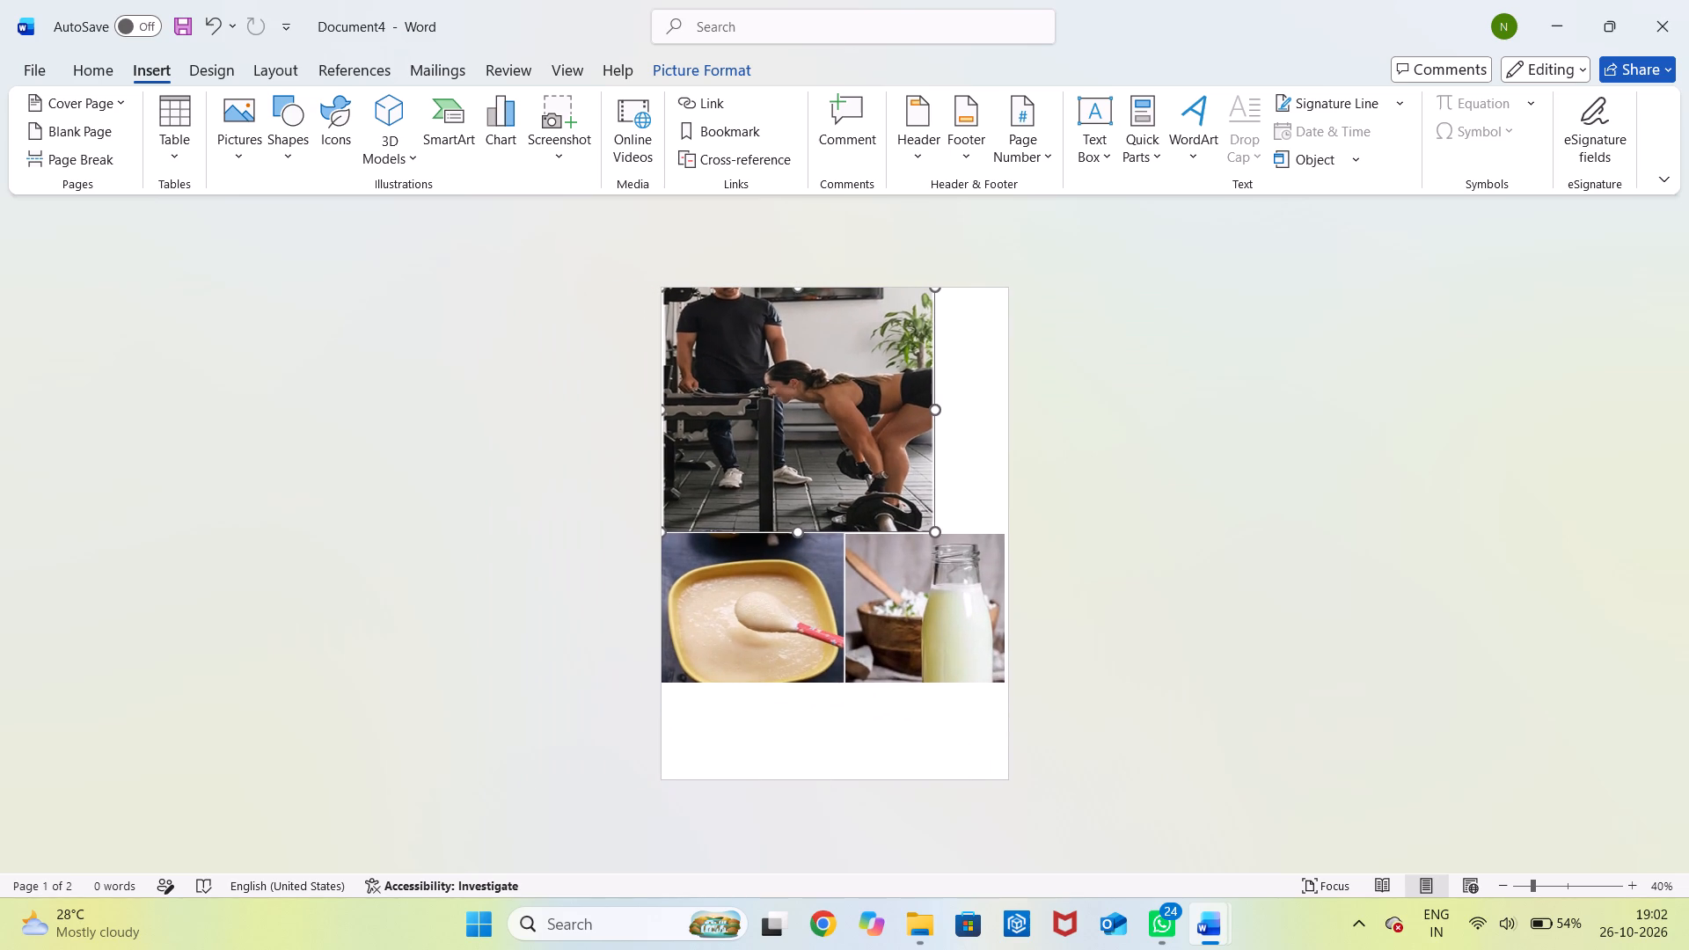
drag(649, 547, 660, 606)
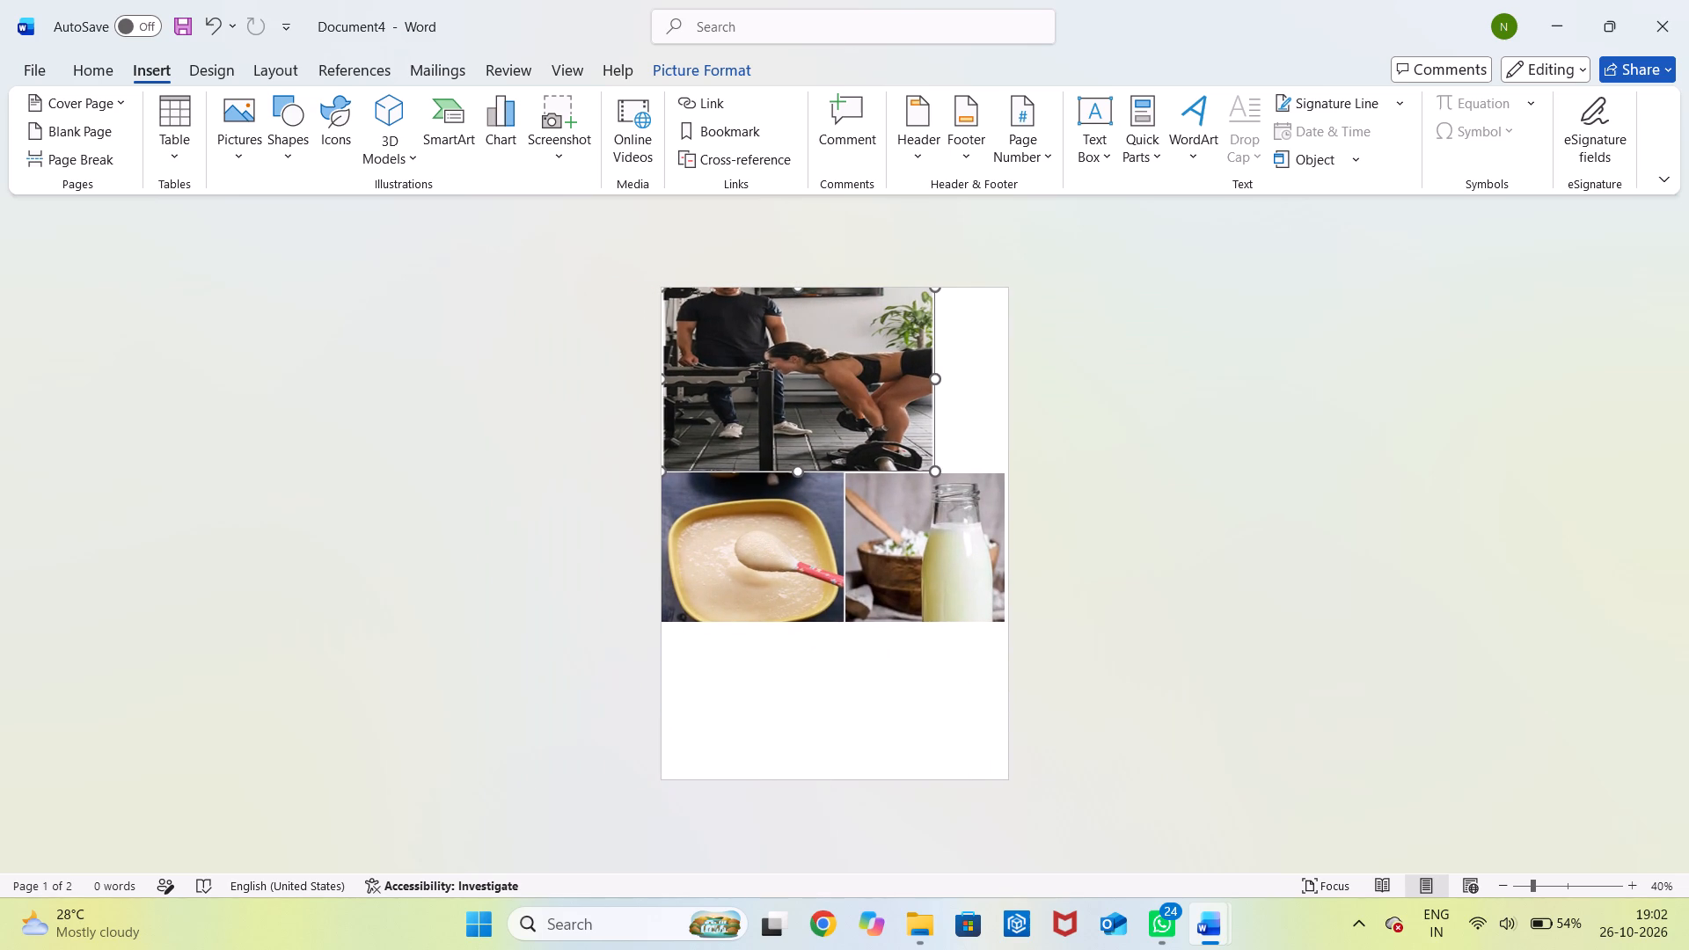
drag(932, 379, 991, 366)
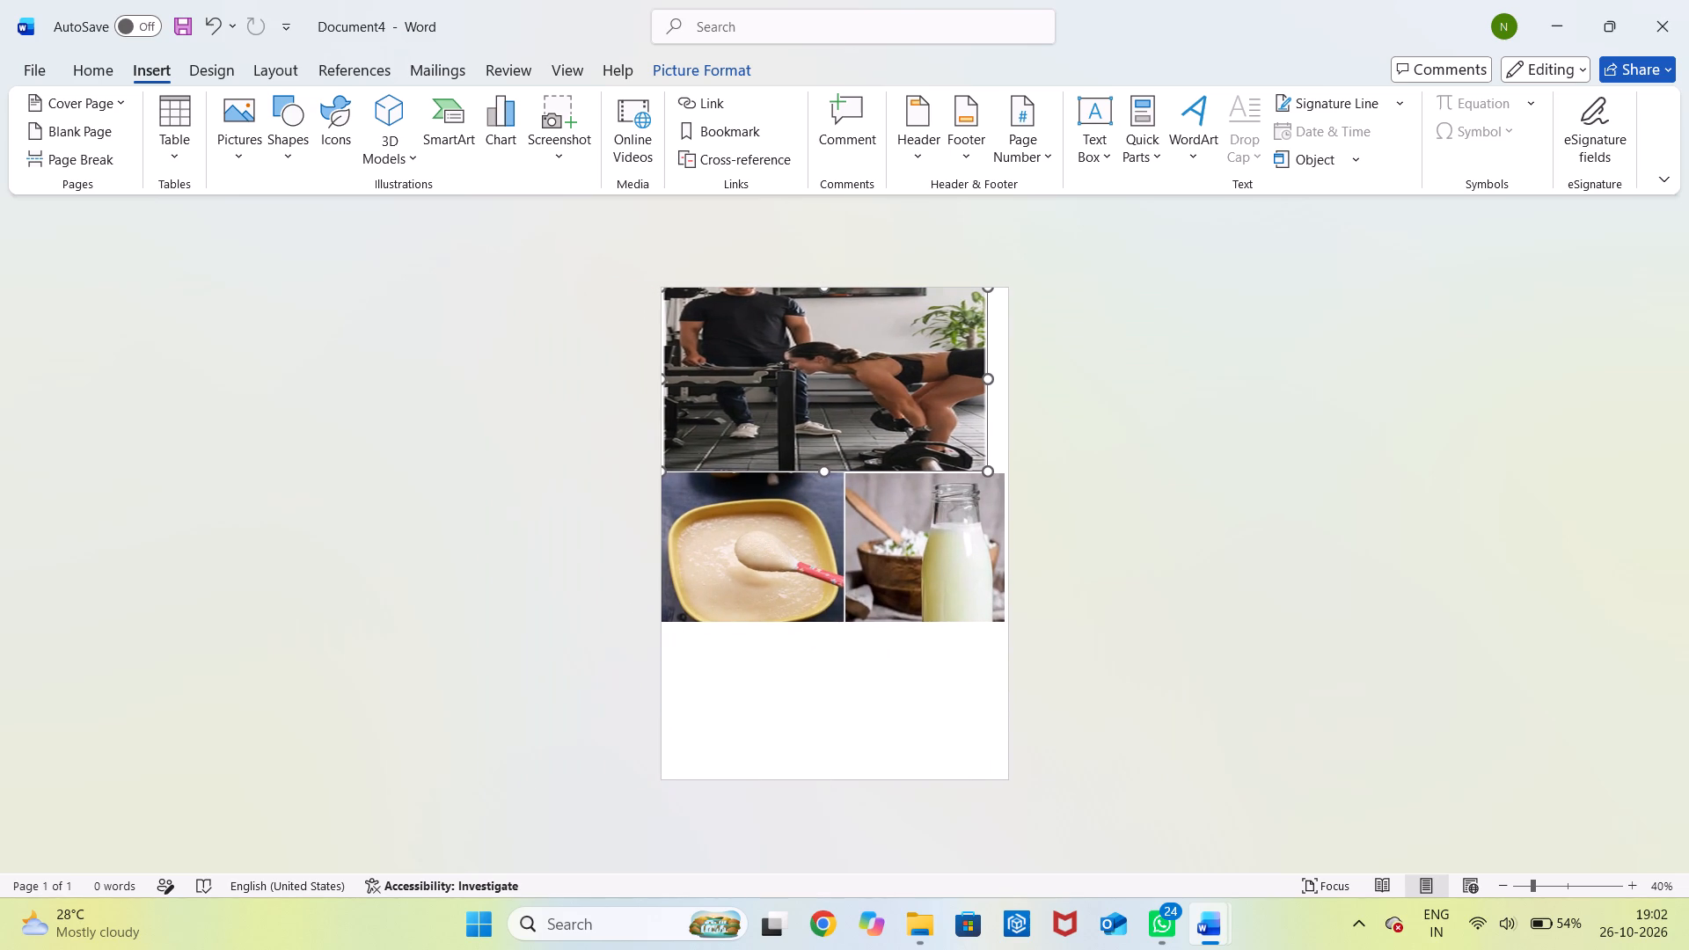
drag(991, 366, 978, 362)
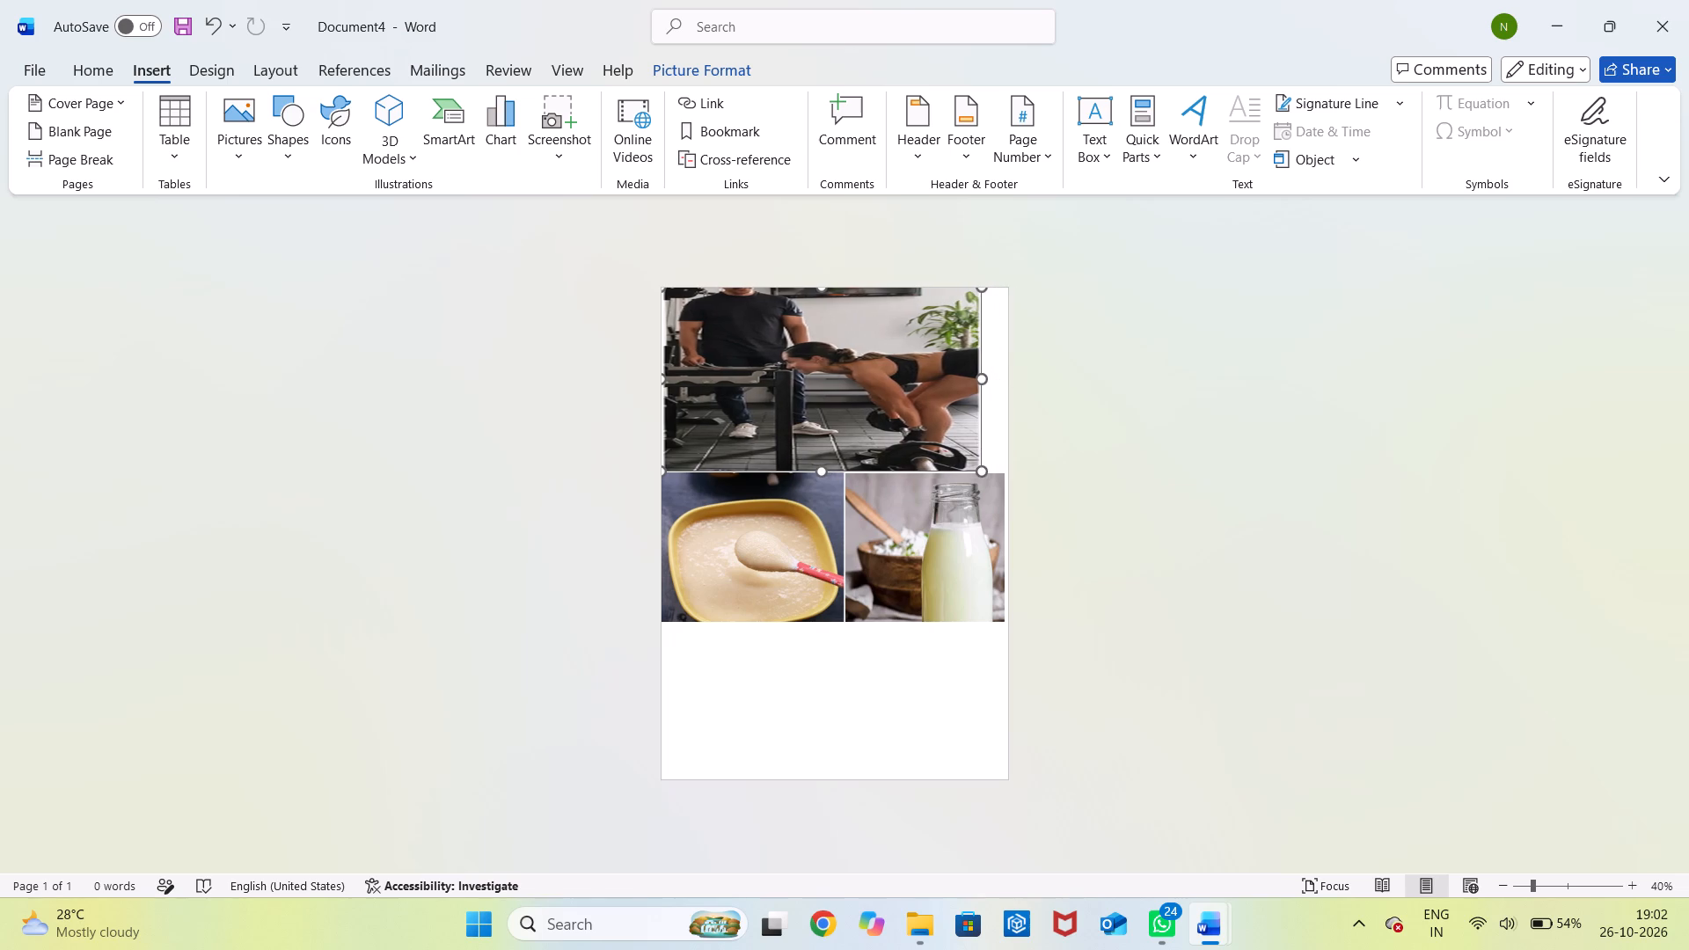
drag(978, 362, 840, 409)
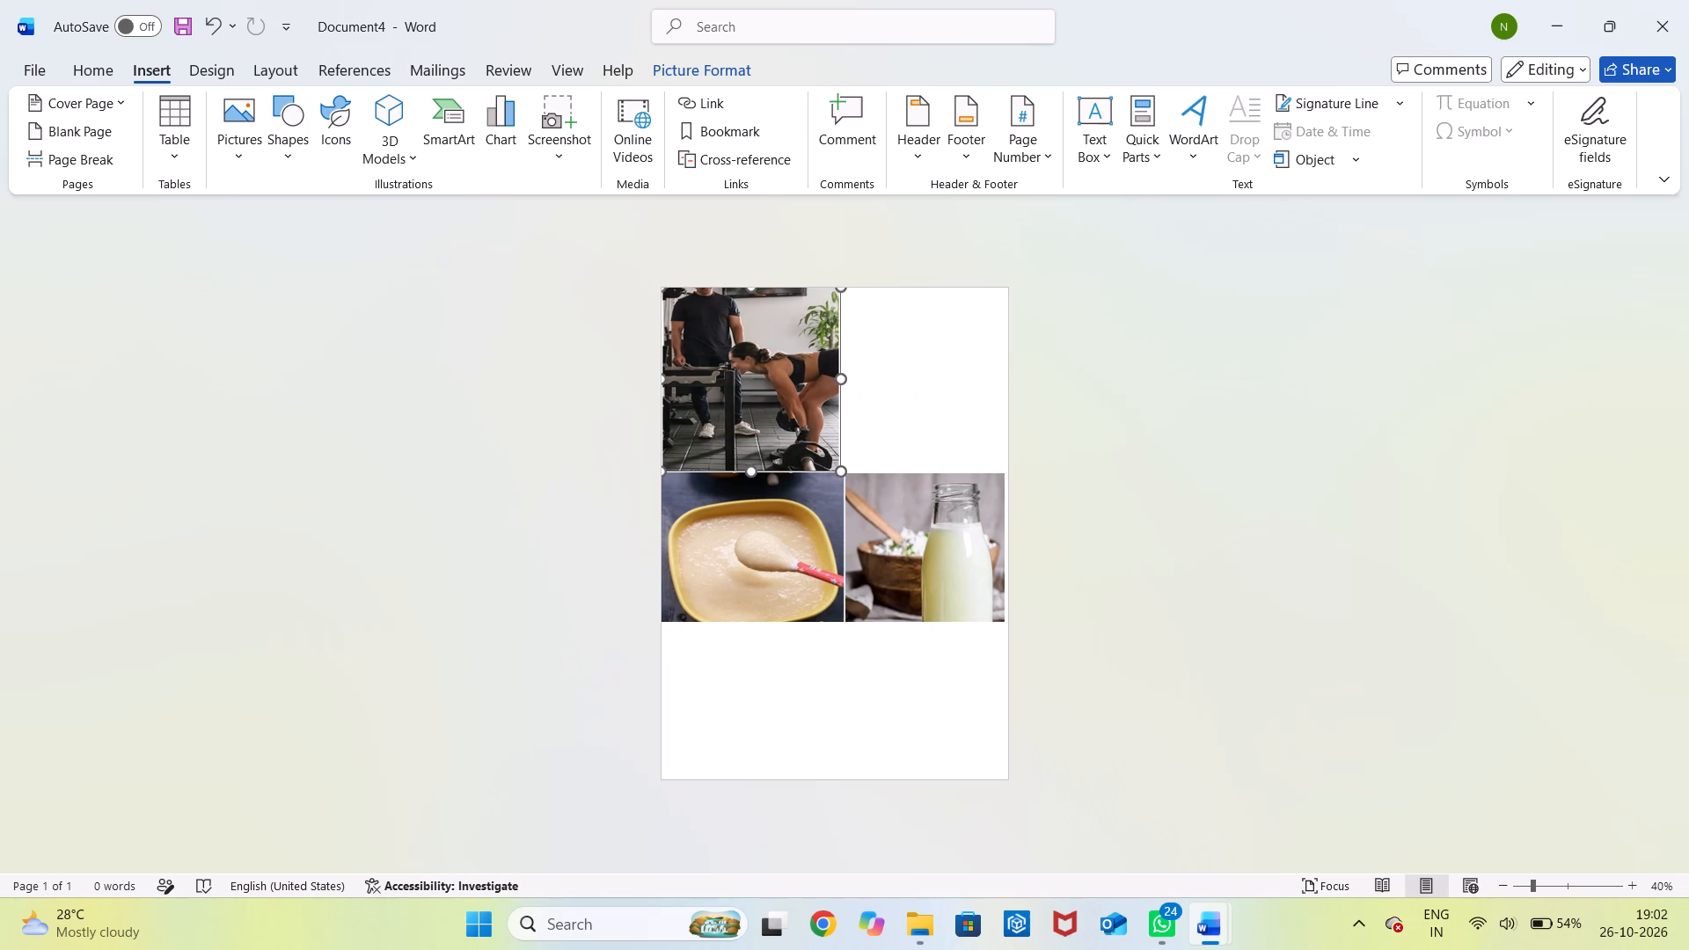
Reduce the gym photo's height to just under a third of the page, about equal to the porridge photo's height, keeping its width.
drag(840, 409, 840, 408)
click(840, 408)
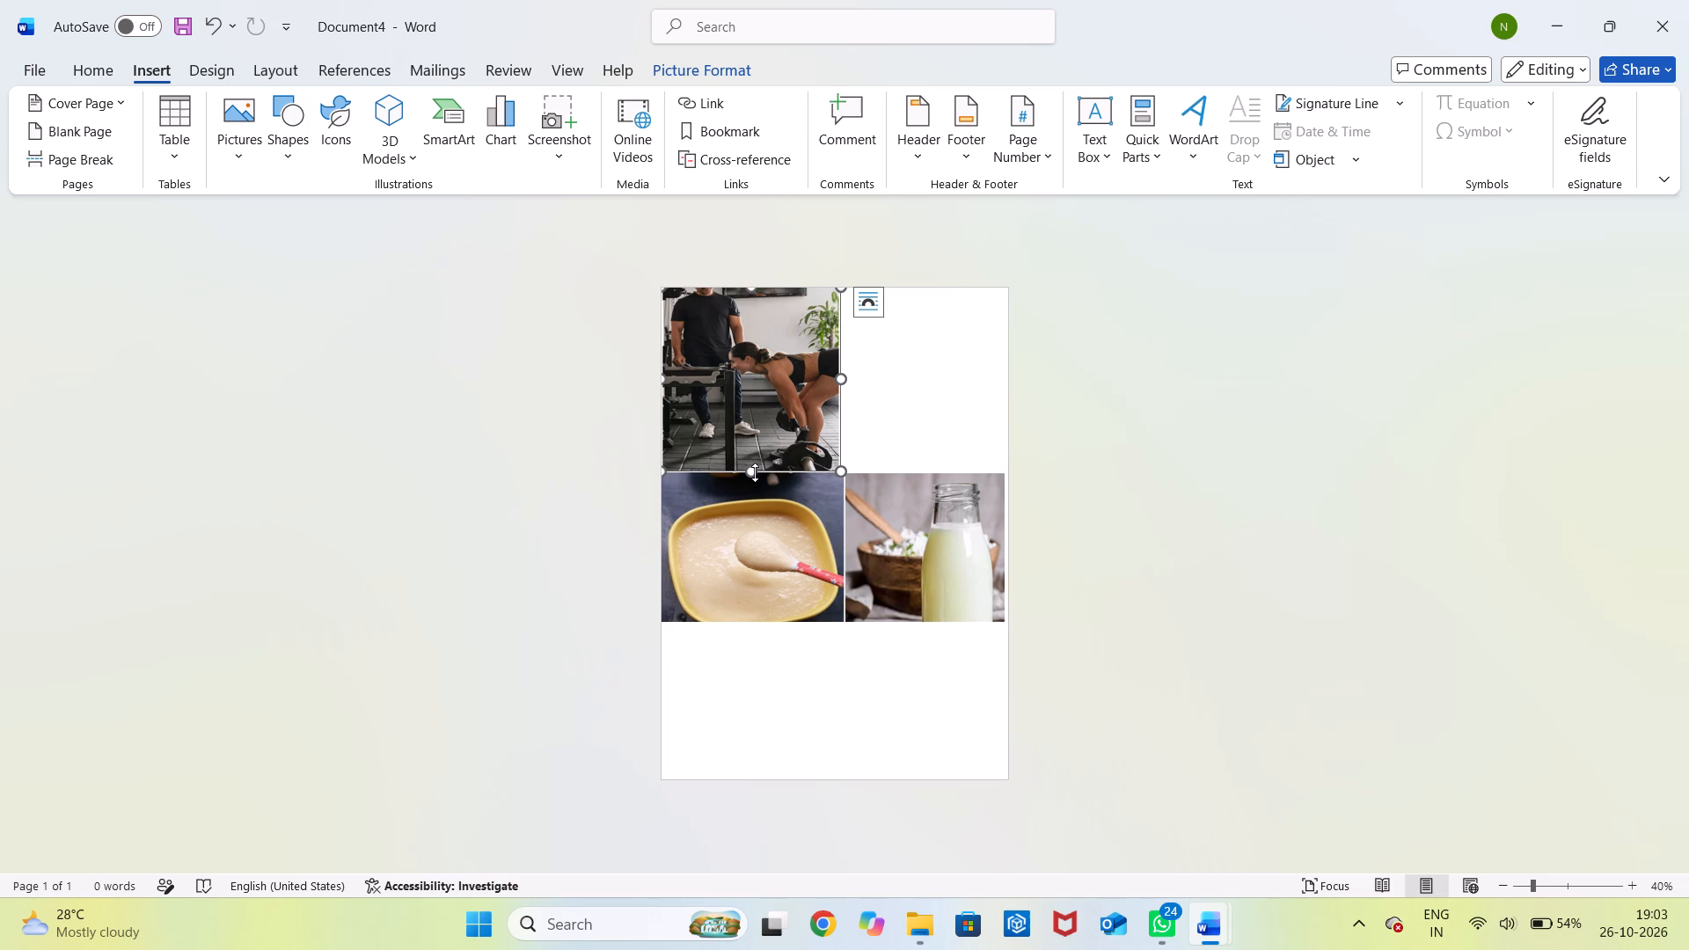
click(755, 463)
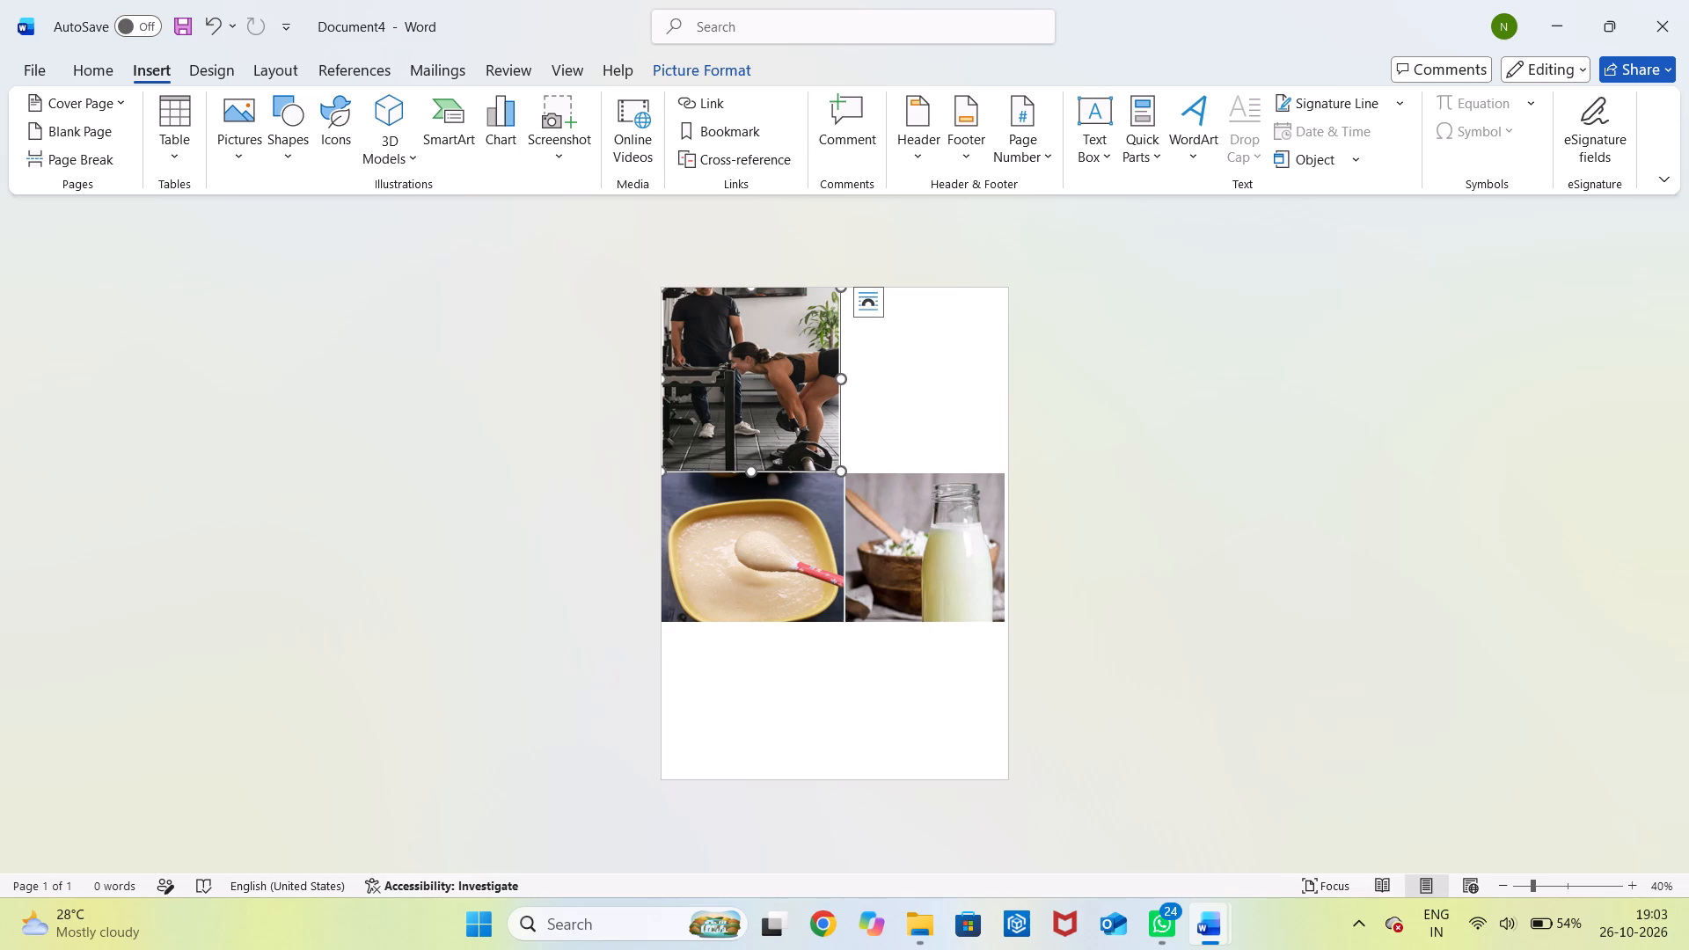
click(756, 439)
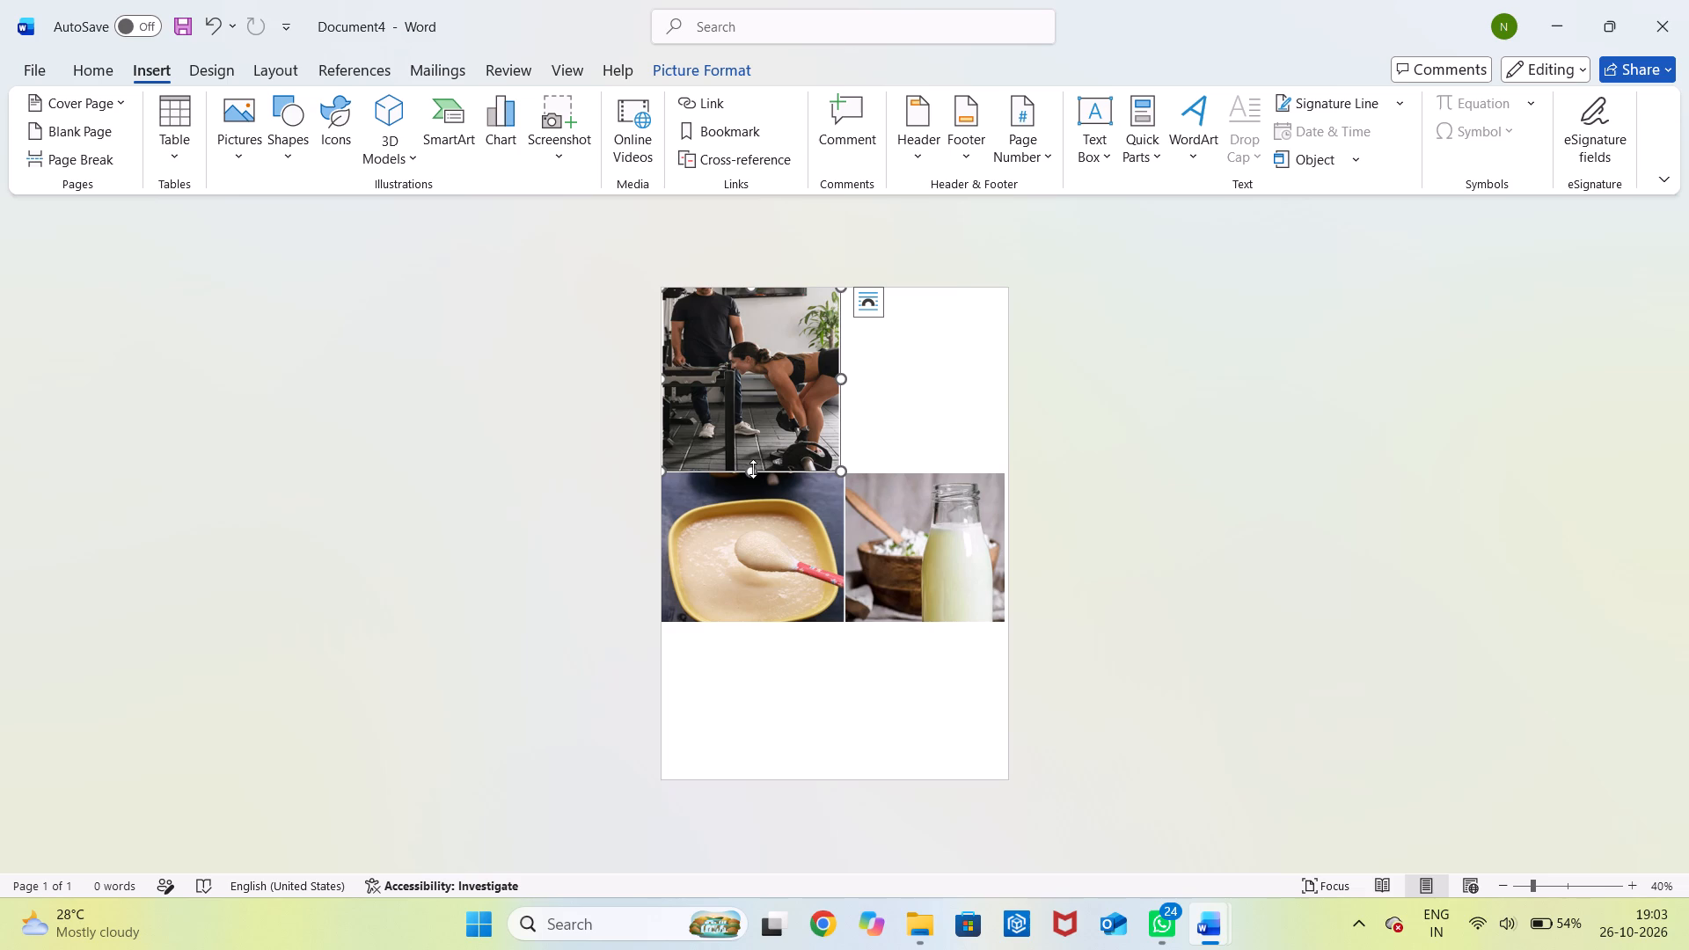
click(752, 470)
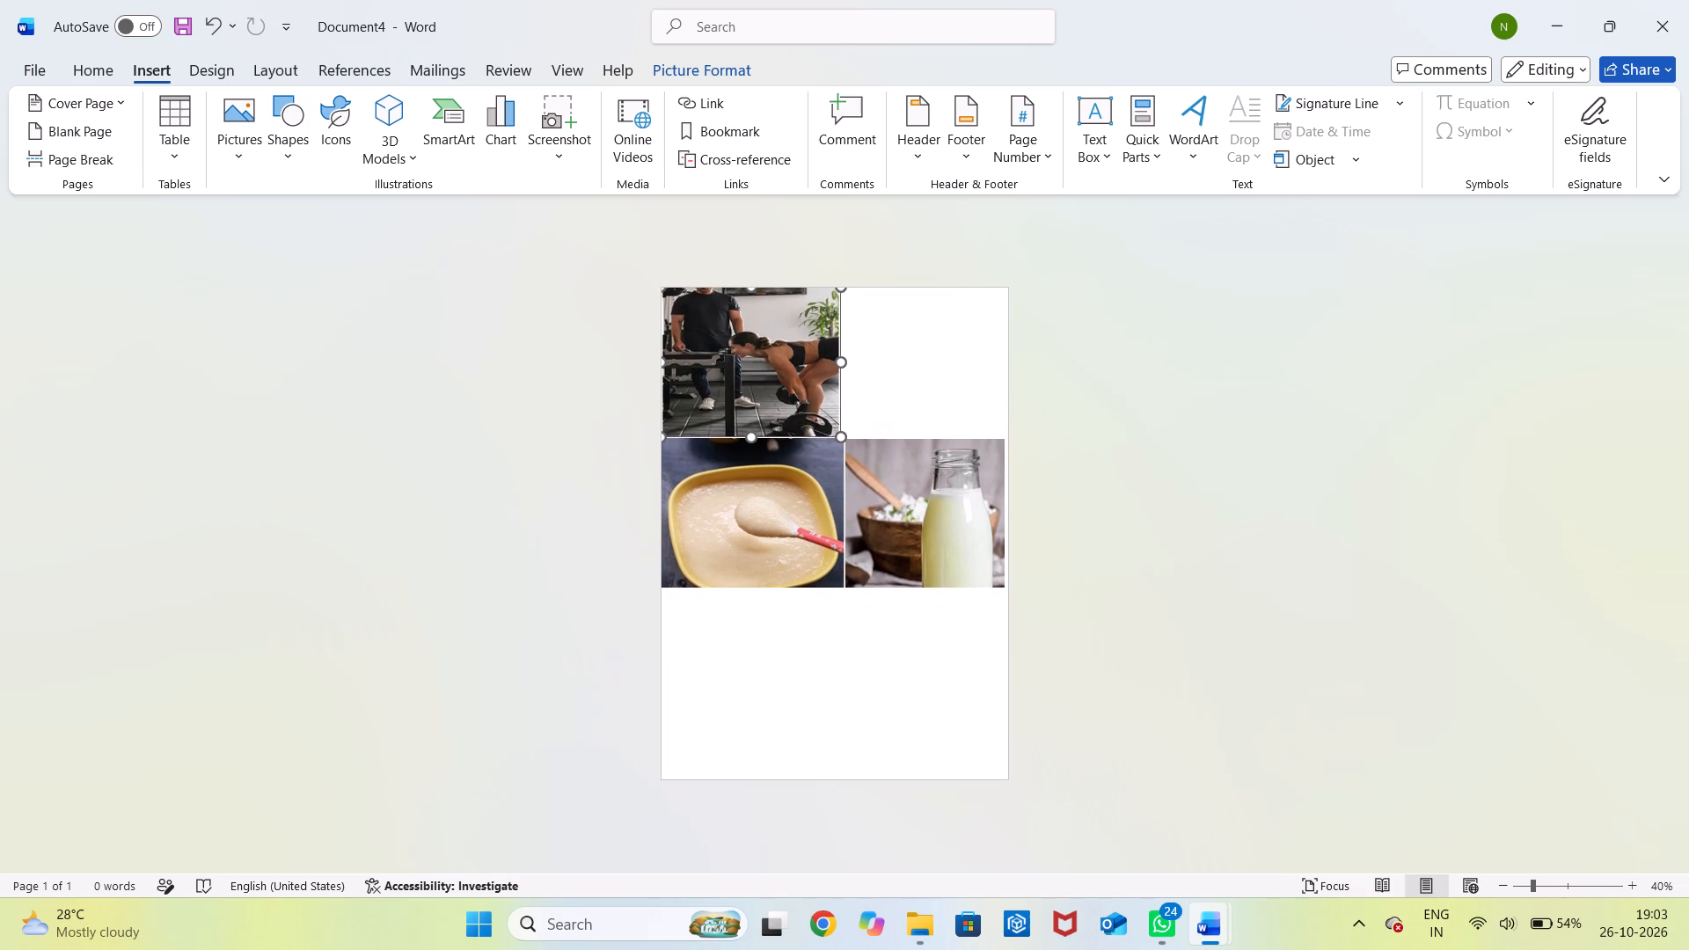
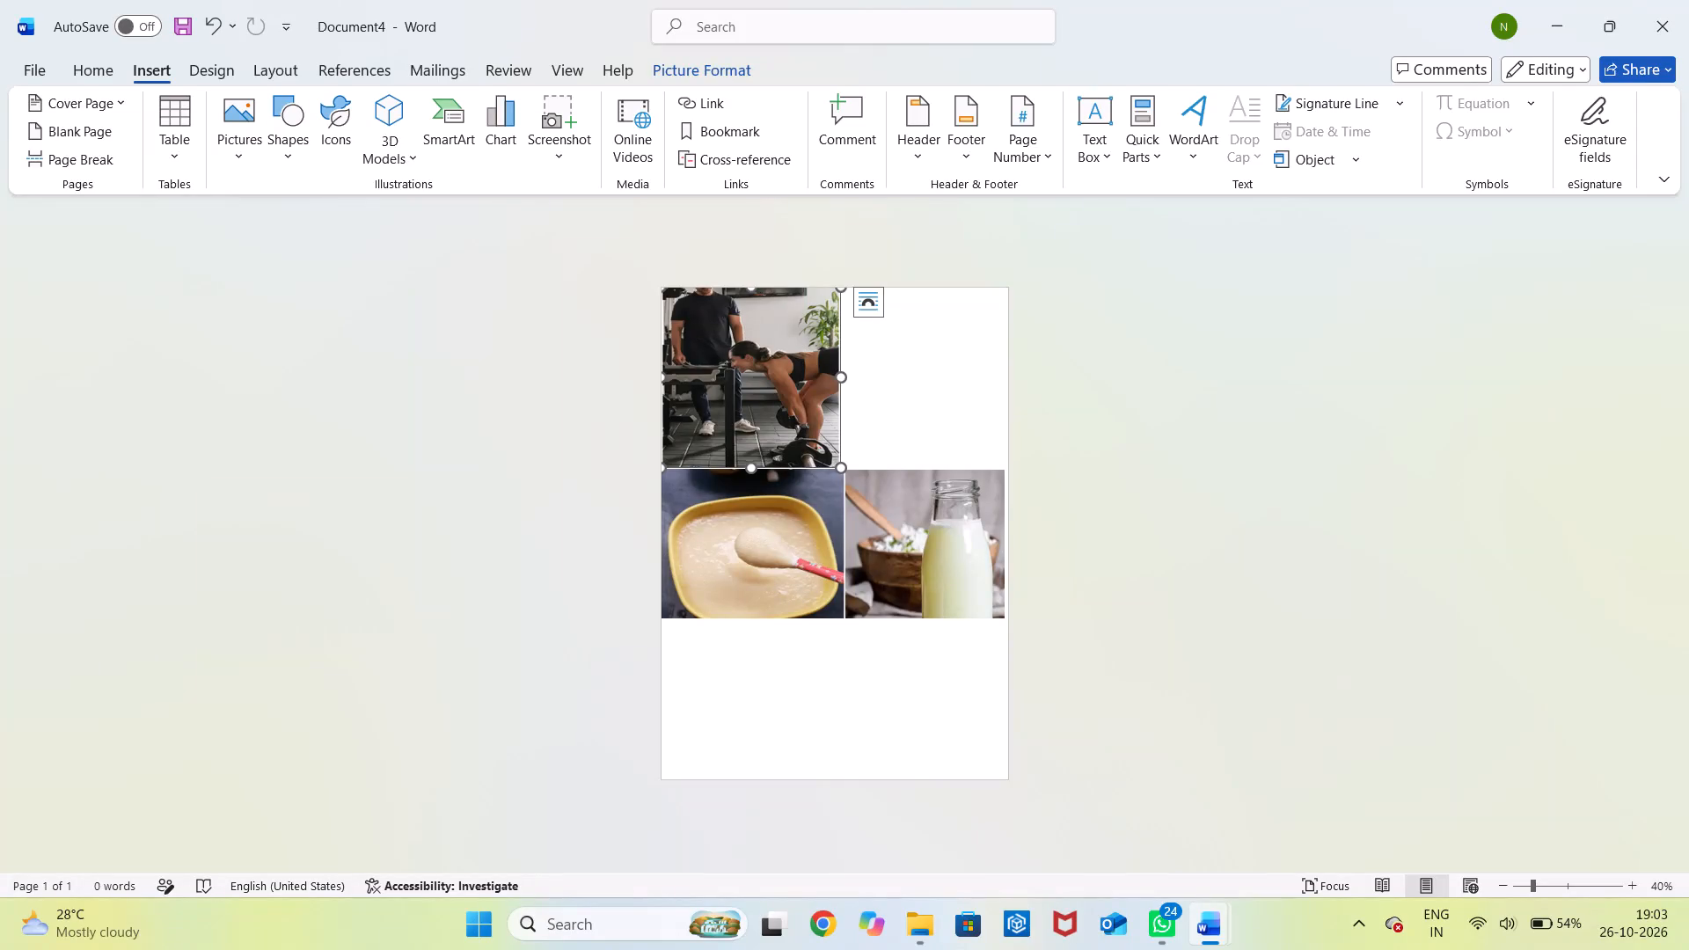
Paste the copied photo of the seated woman resting her head on her arm after the small gym photo.
click(908, 377)
key(ctrl+v)
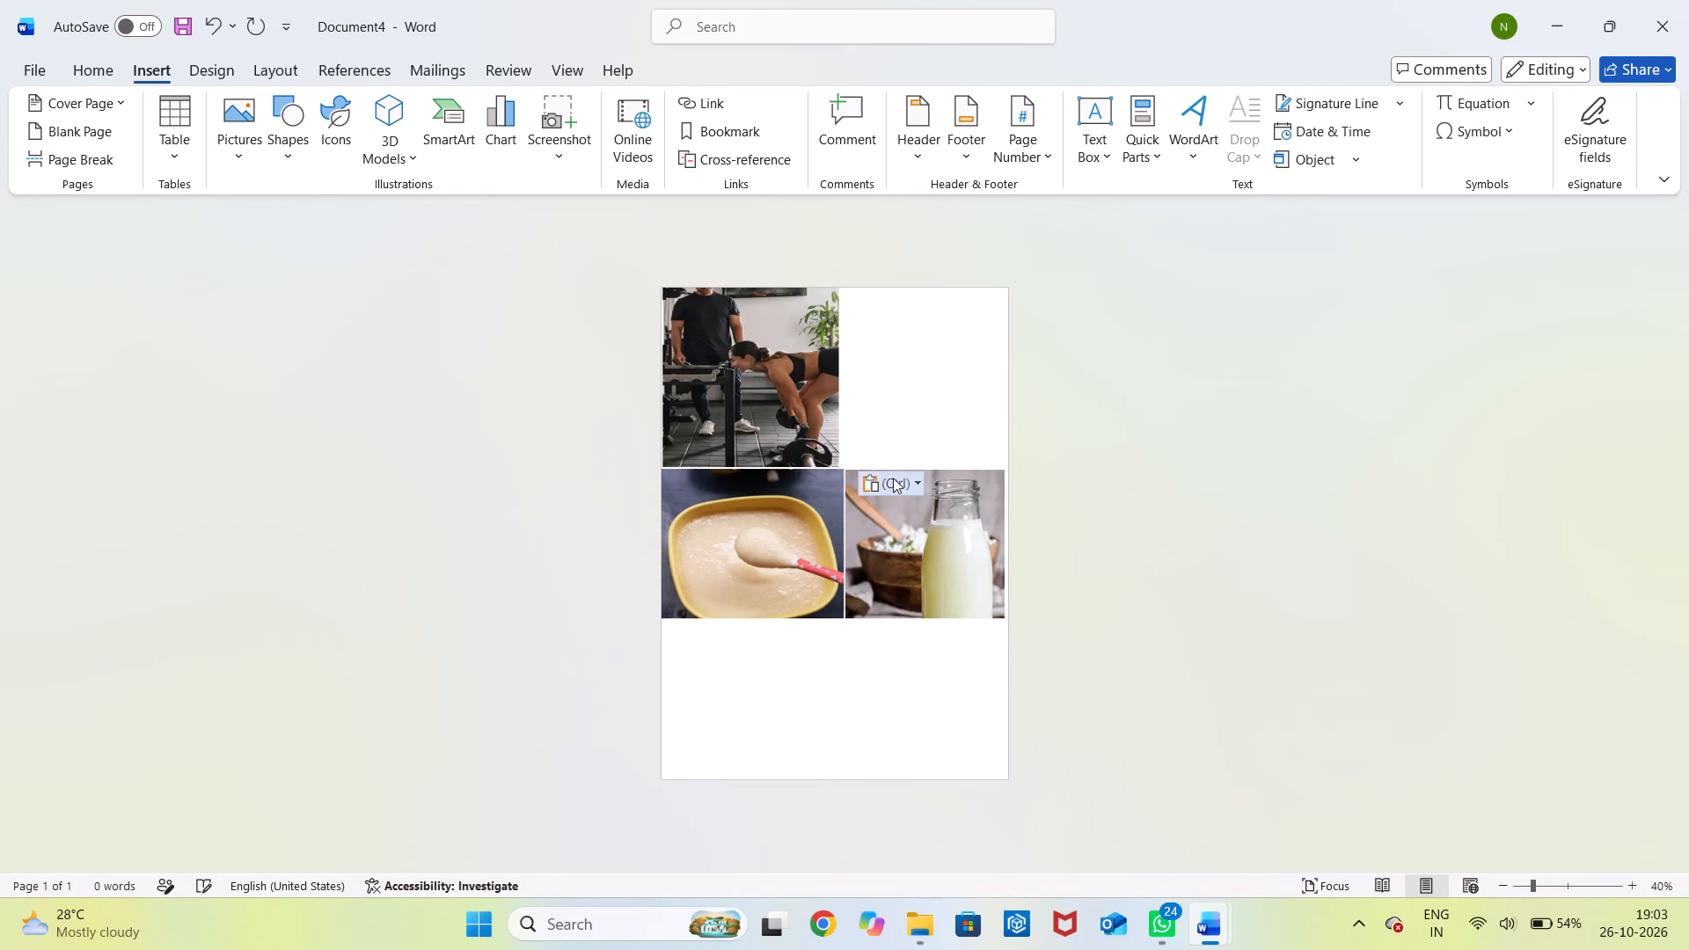
click(893, 481)
click(939, 554)
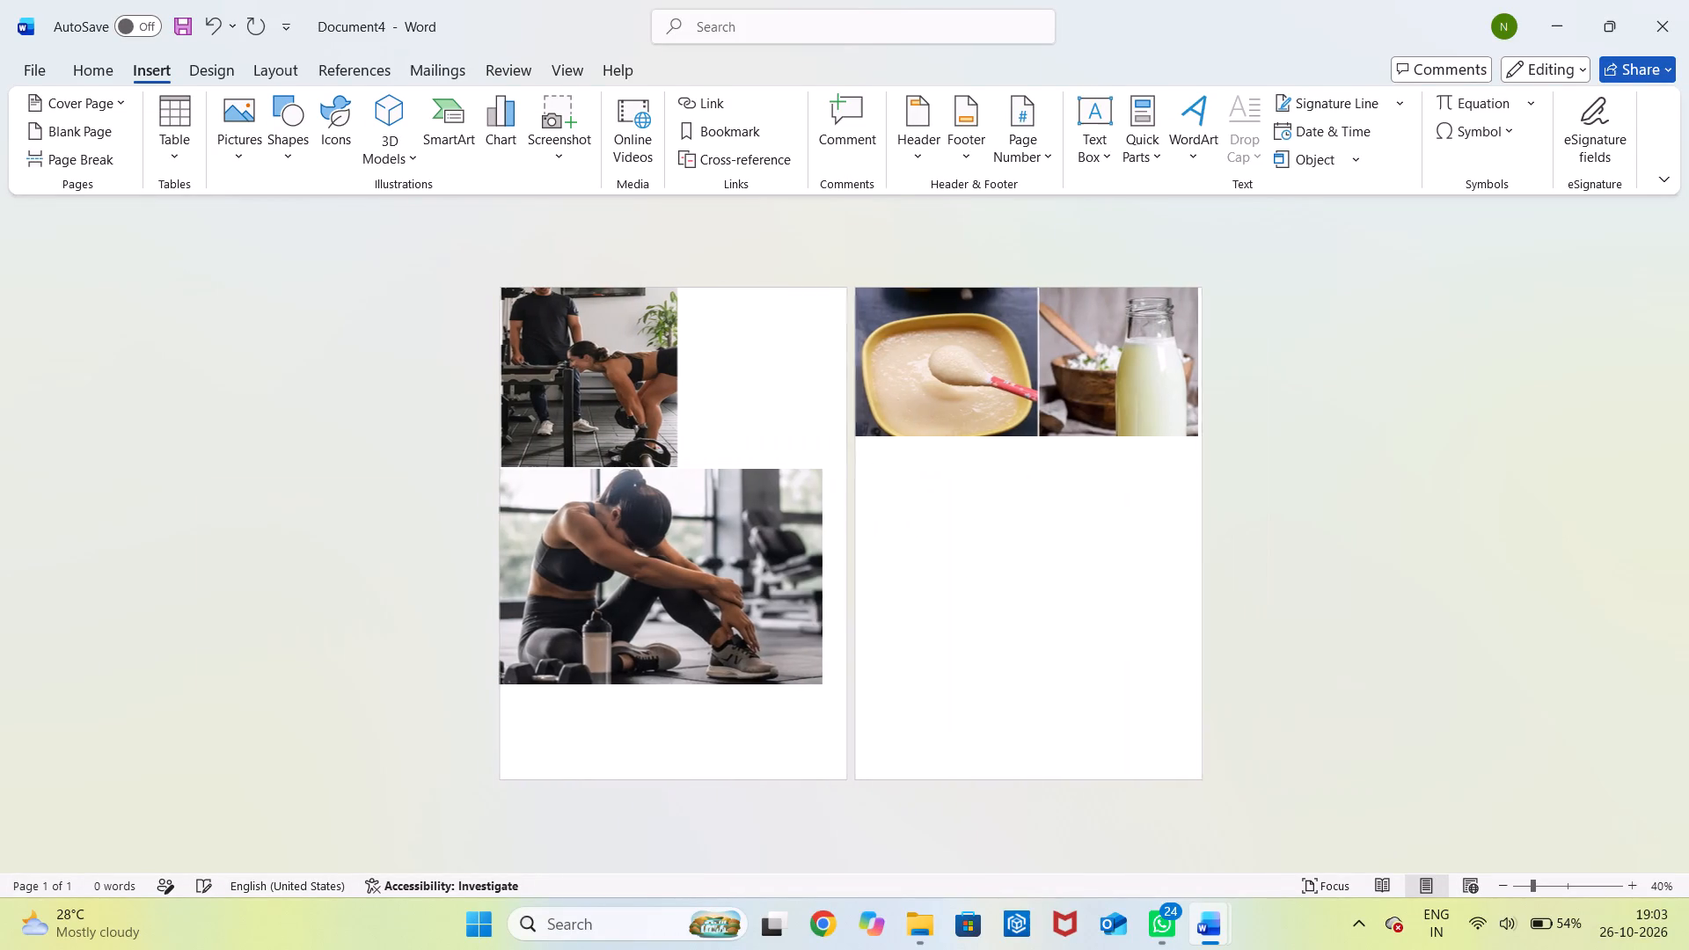
Shrink the photo of the seated woman to about a third of the page height, matching the upper gym photo's width.
click(633, 559)
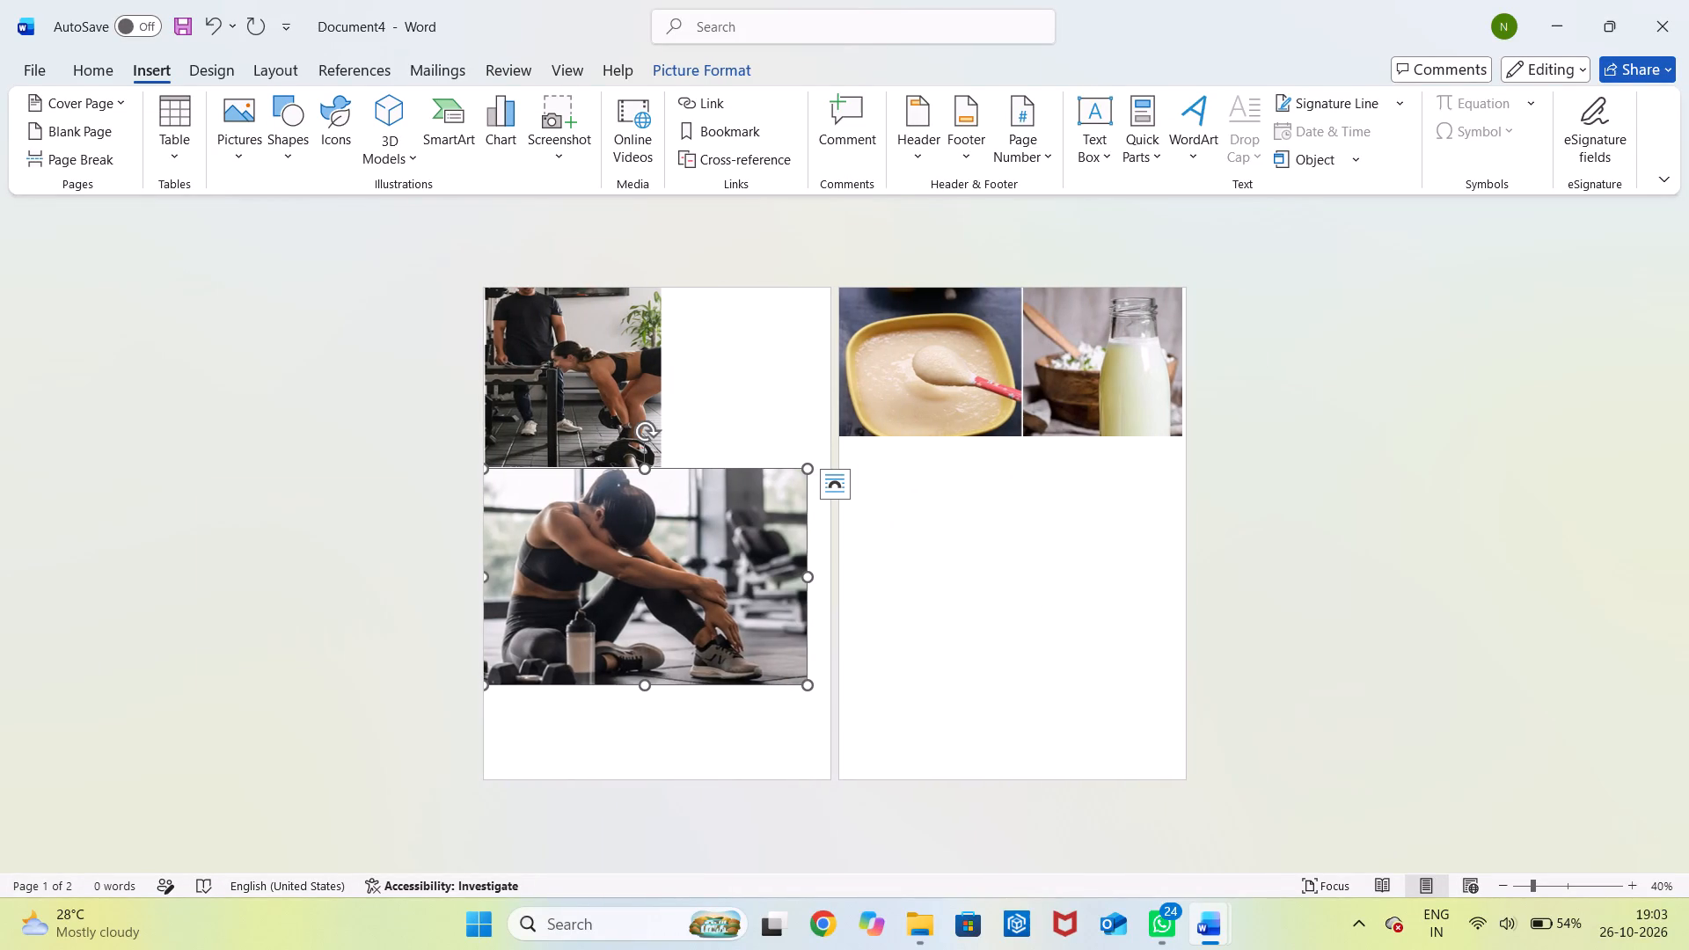
drag(641, 681, 638, 638)
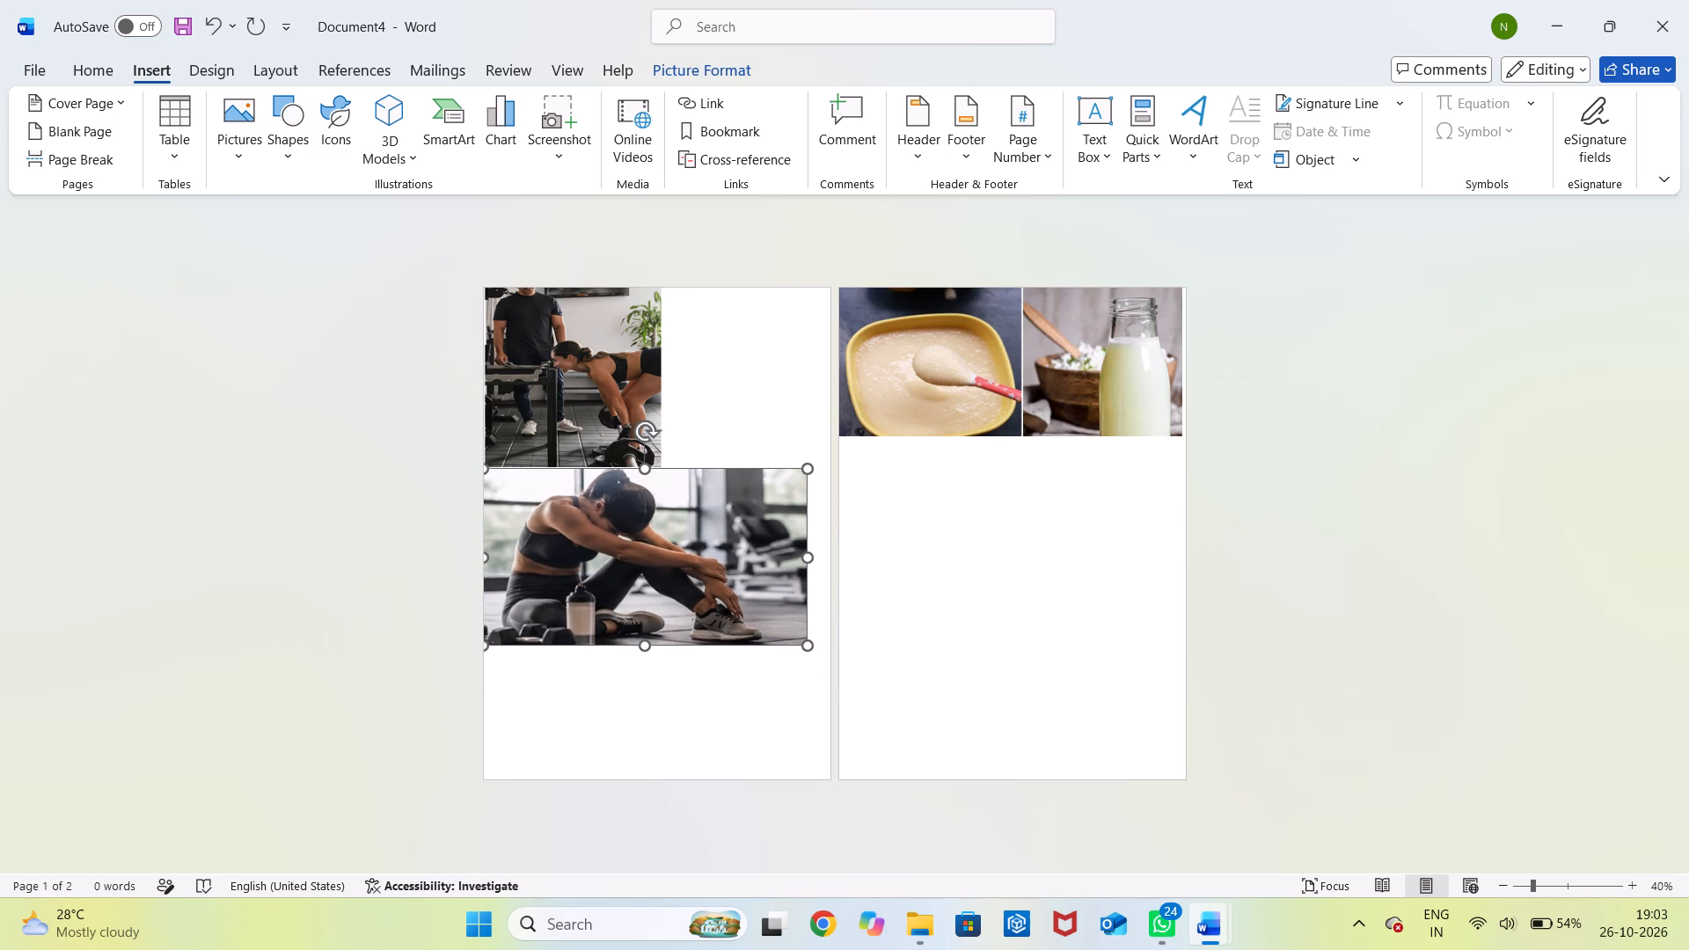
drag(638, 638, 640, 636)
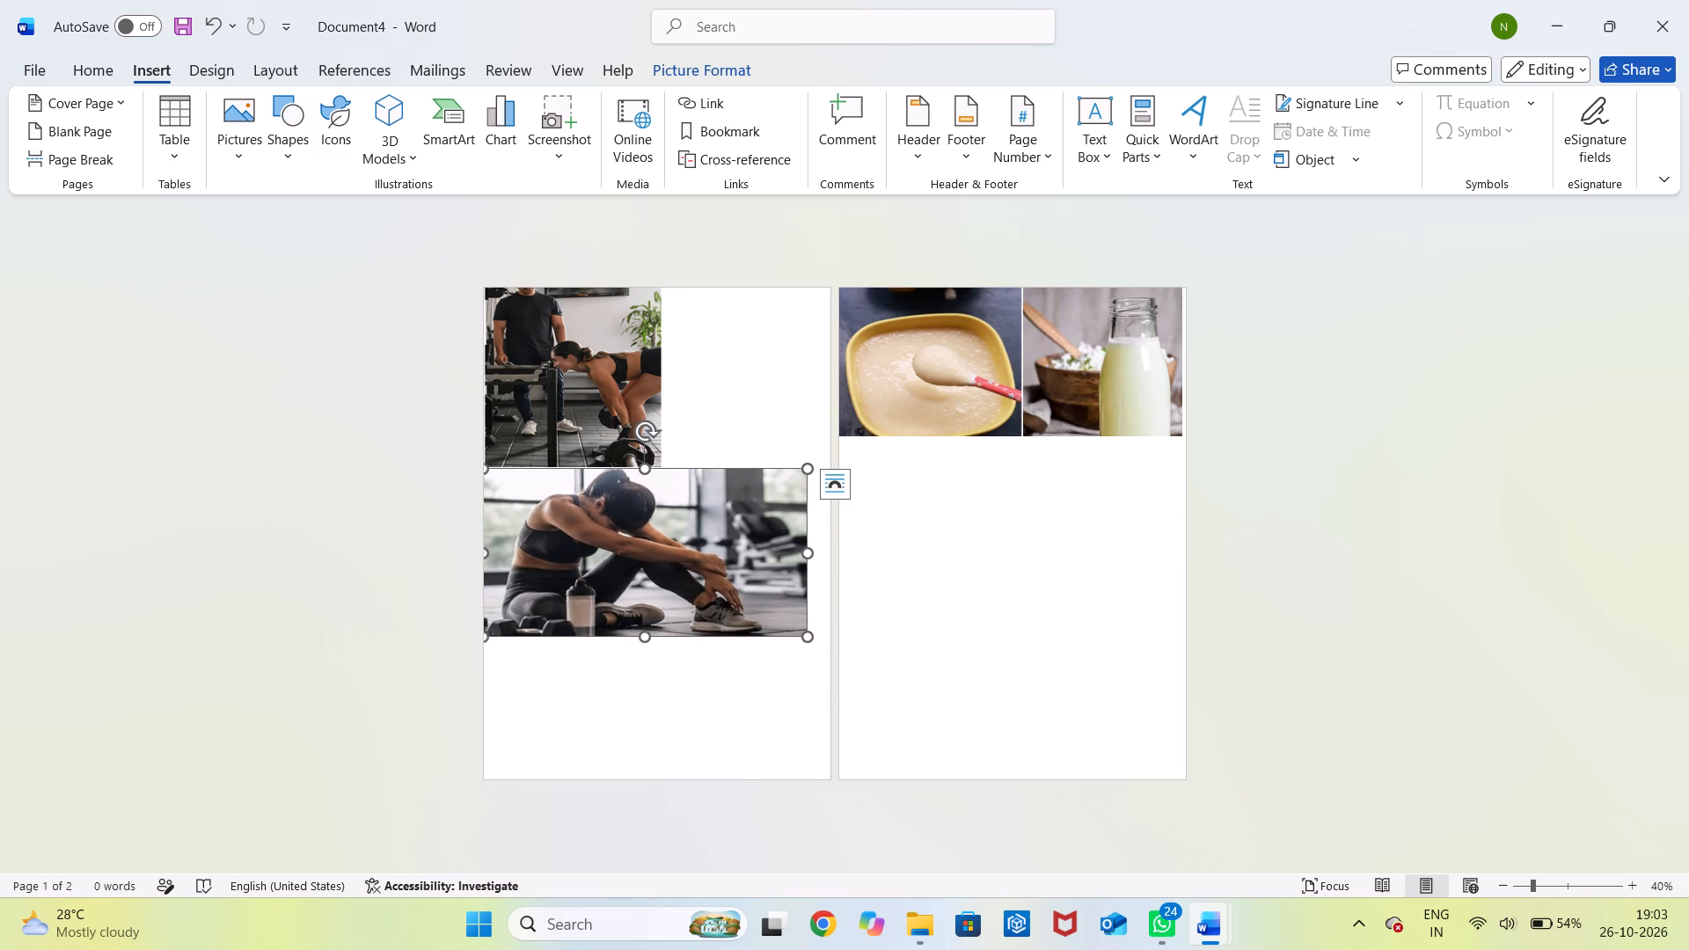
drag(805, 556, 674, 559)
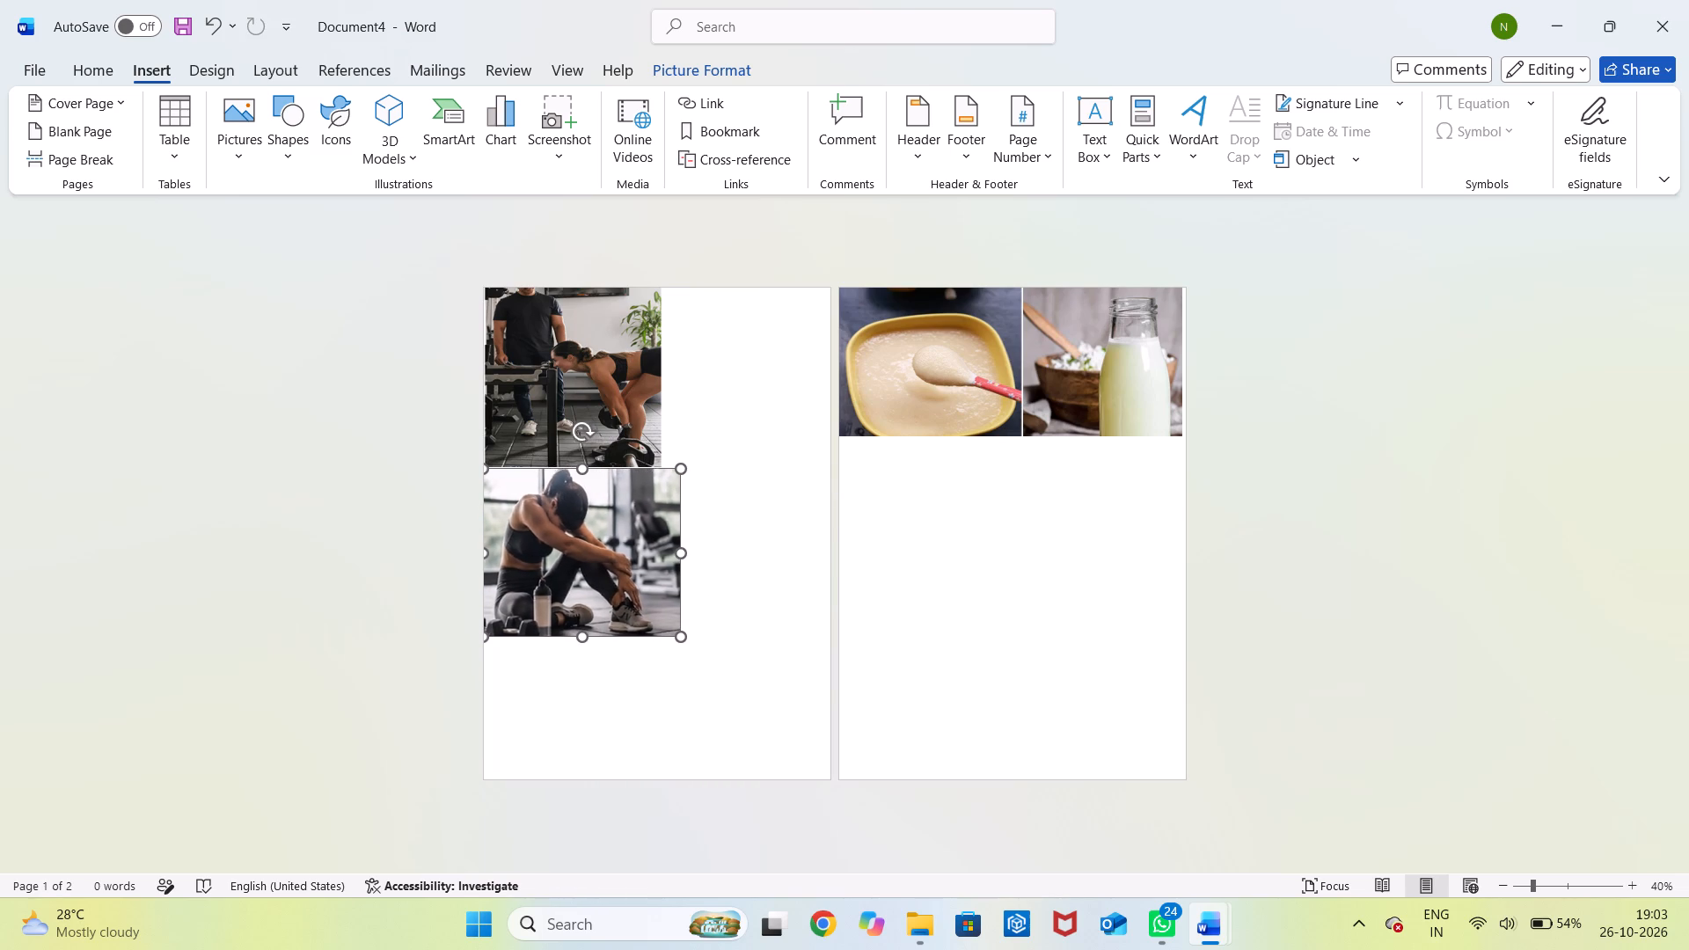
drag(674, 559, 663, 560)
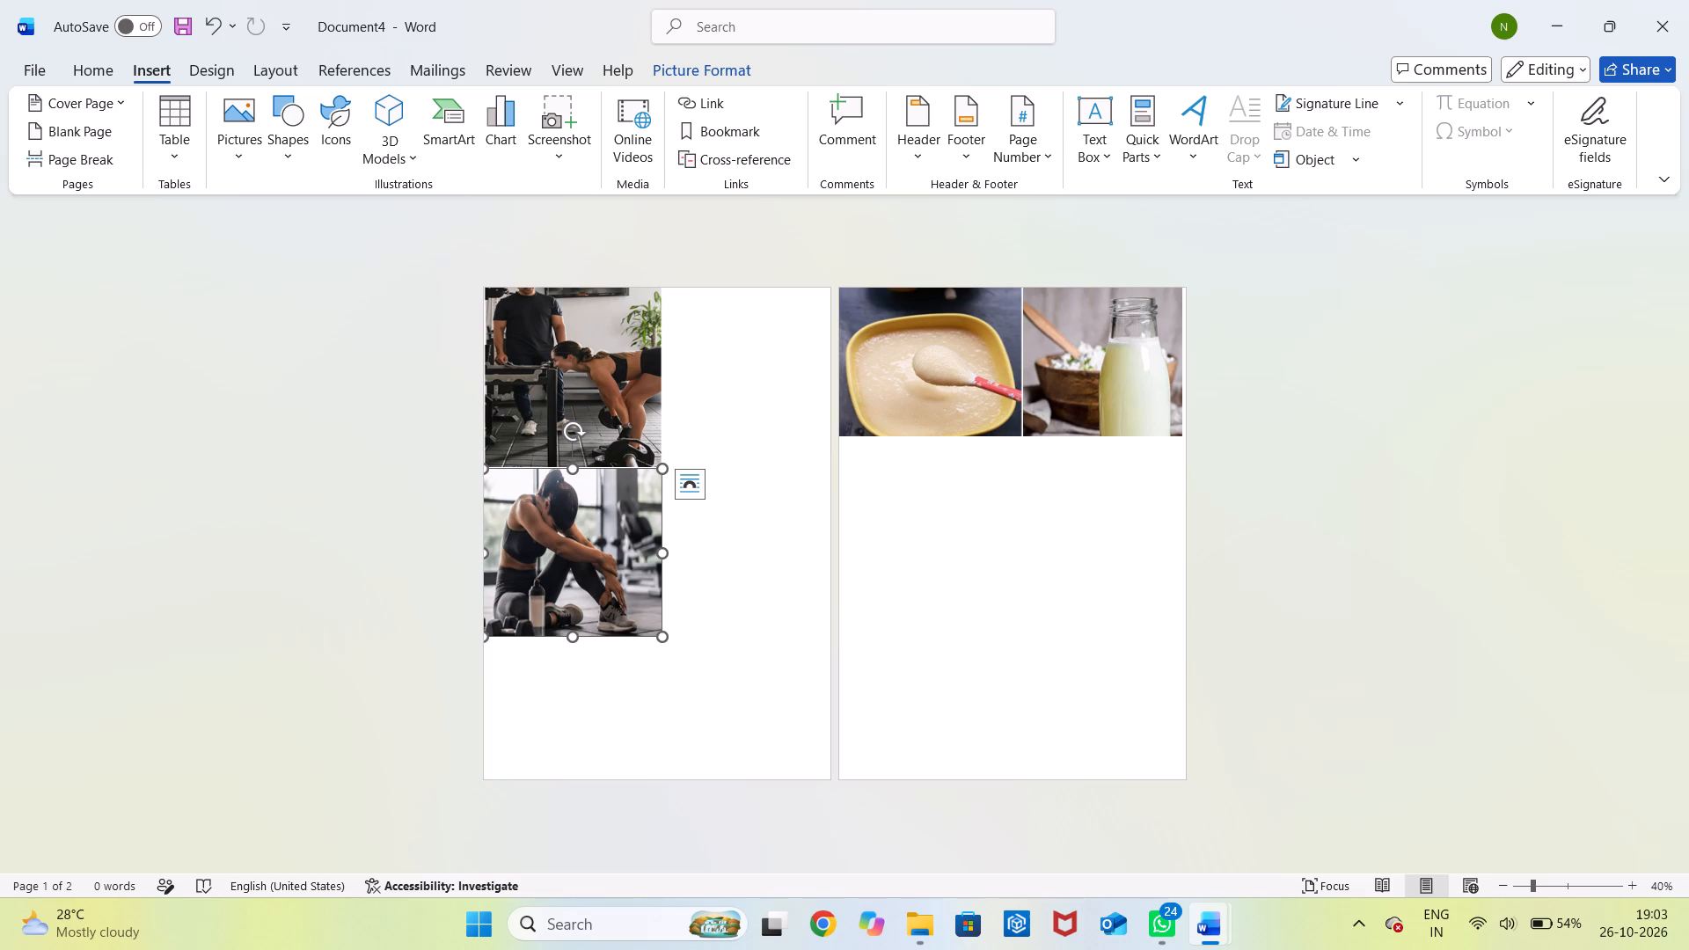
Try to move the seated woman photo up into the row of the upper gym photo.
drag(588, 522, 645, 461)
Select the upper gym photo on the first page for resizing.
click(645, 461)
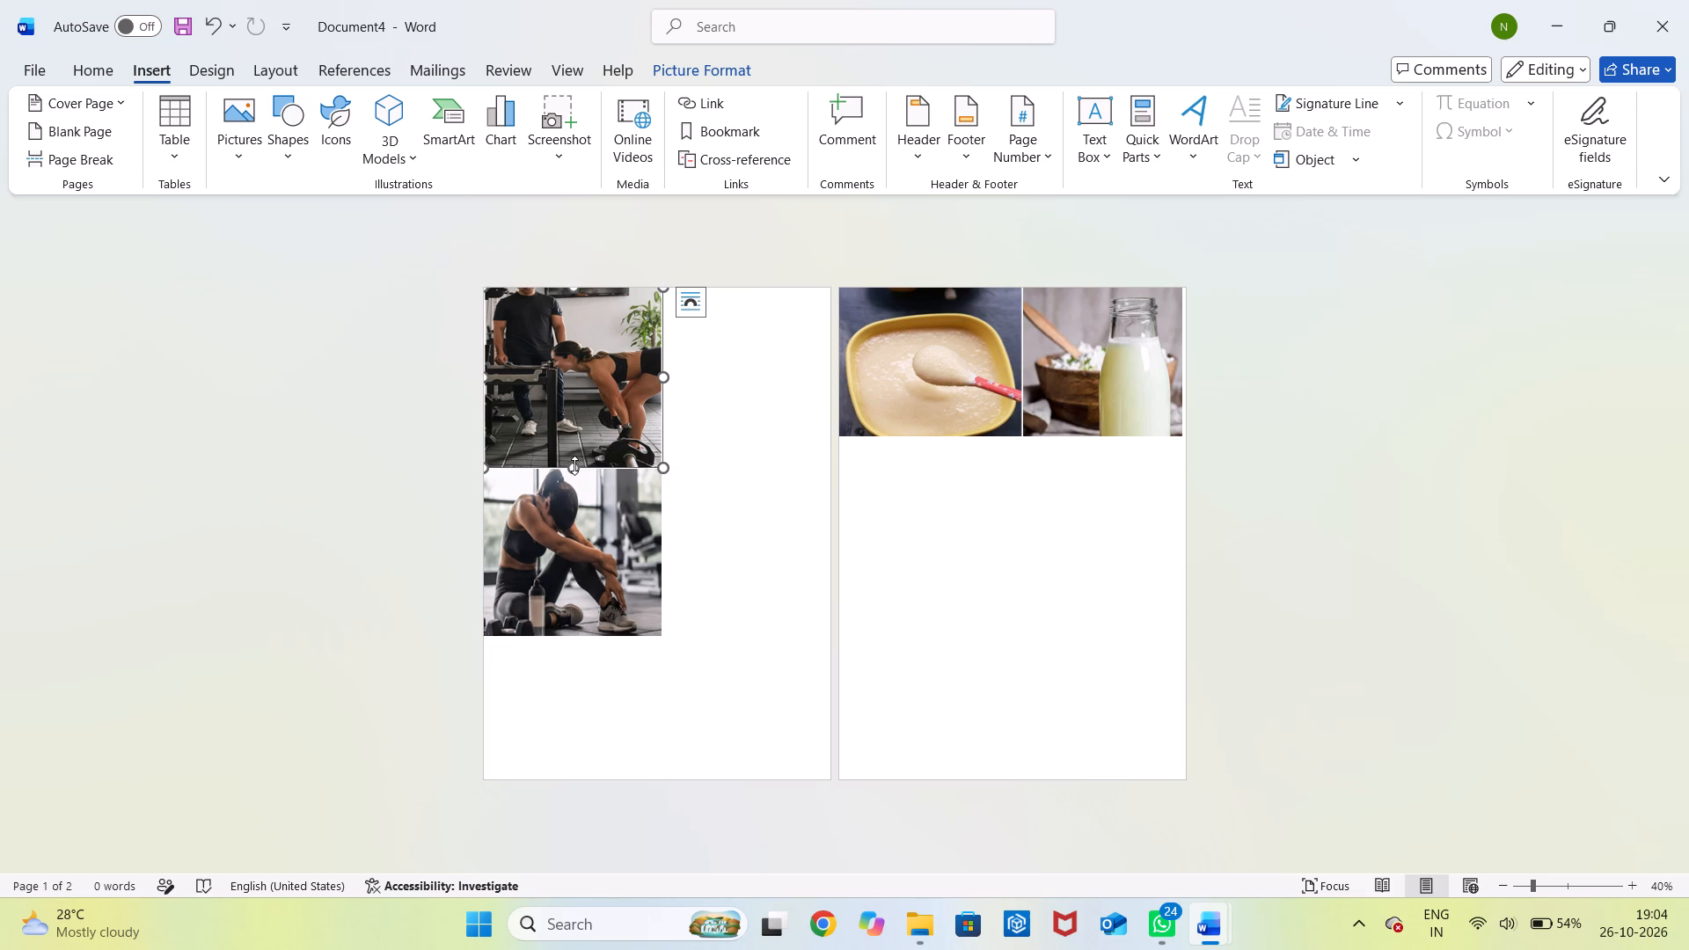
Reduce the upper gym photo's height to about a third of the page, fitting all four photos on one page.
click(715, 386)
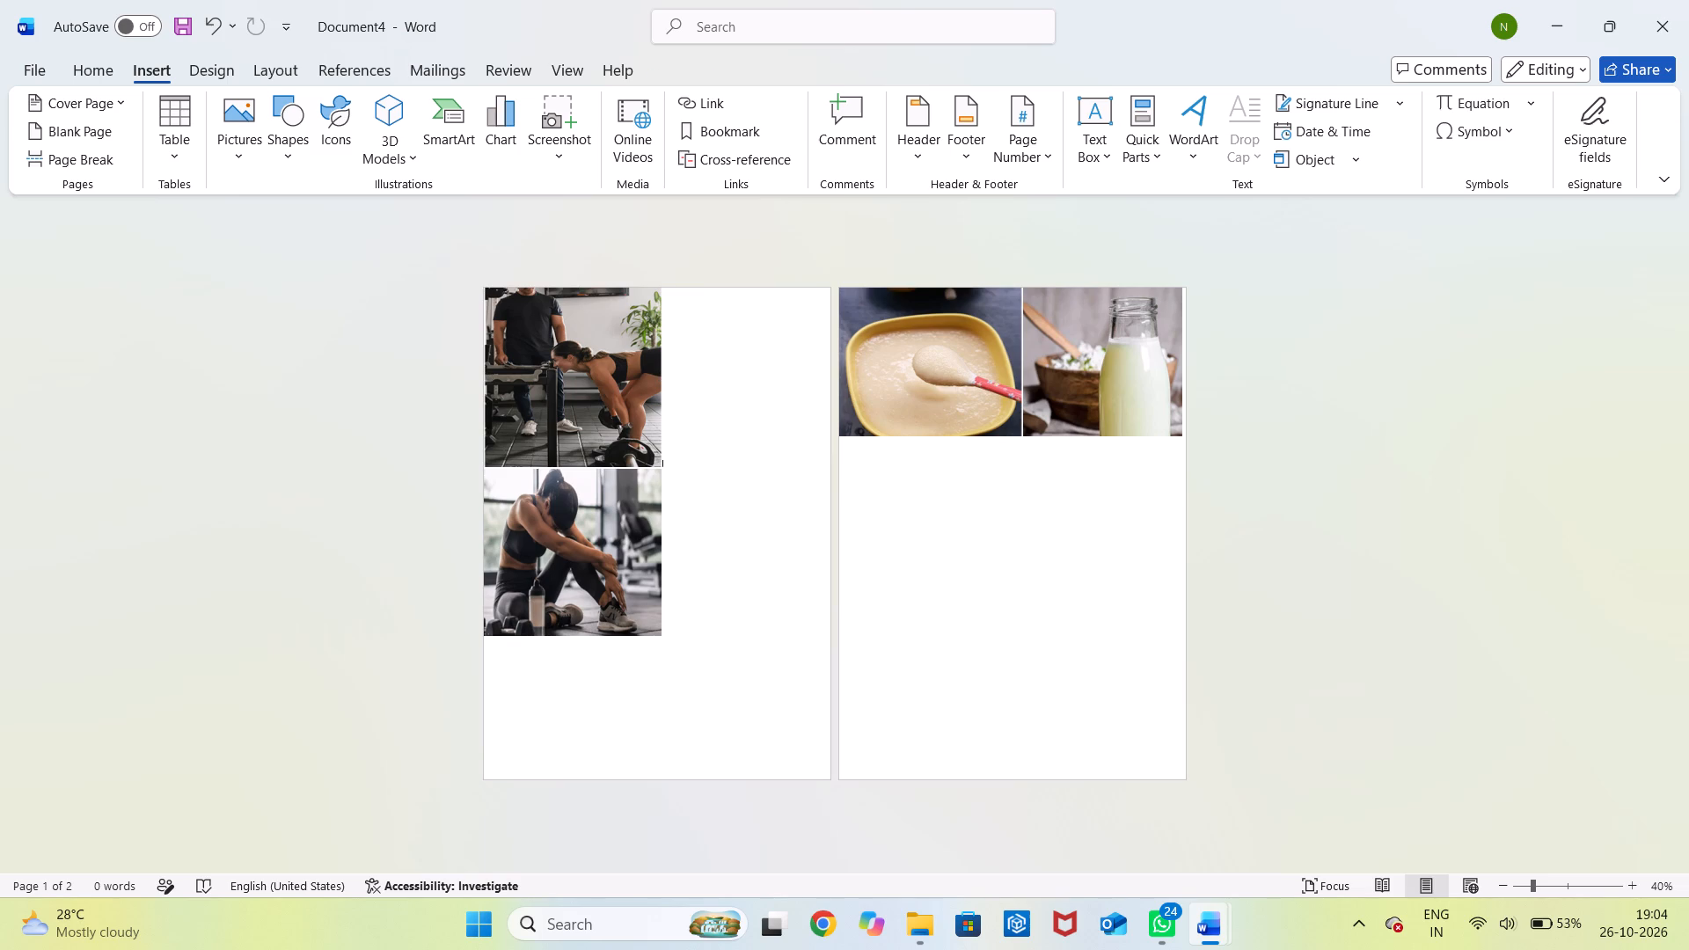
click(1029, 293)
click(739, 391)
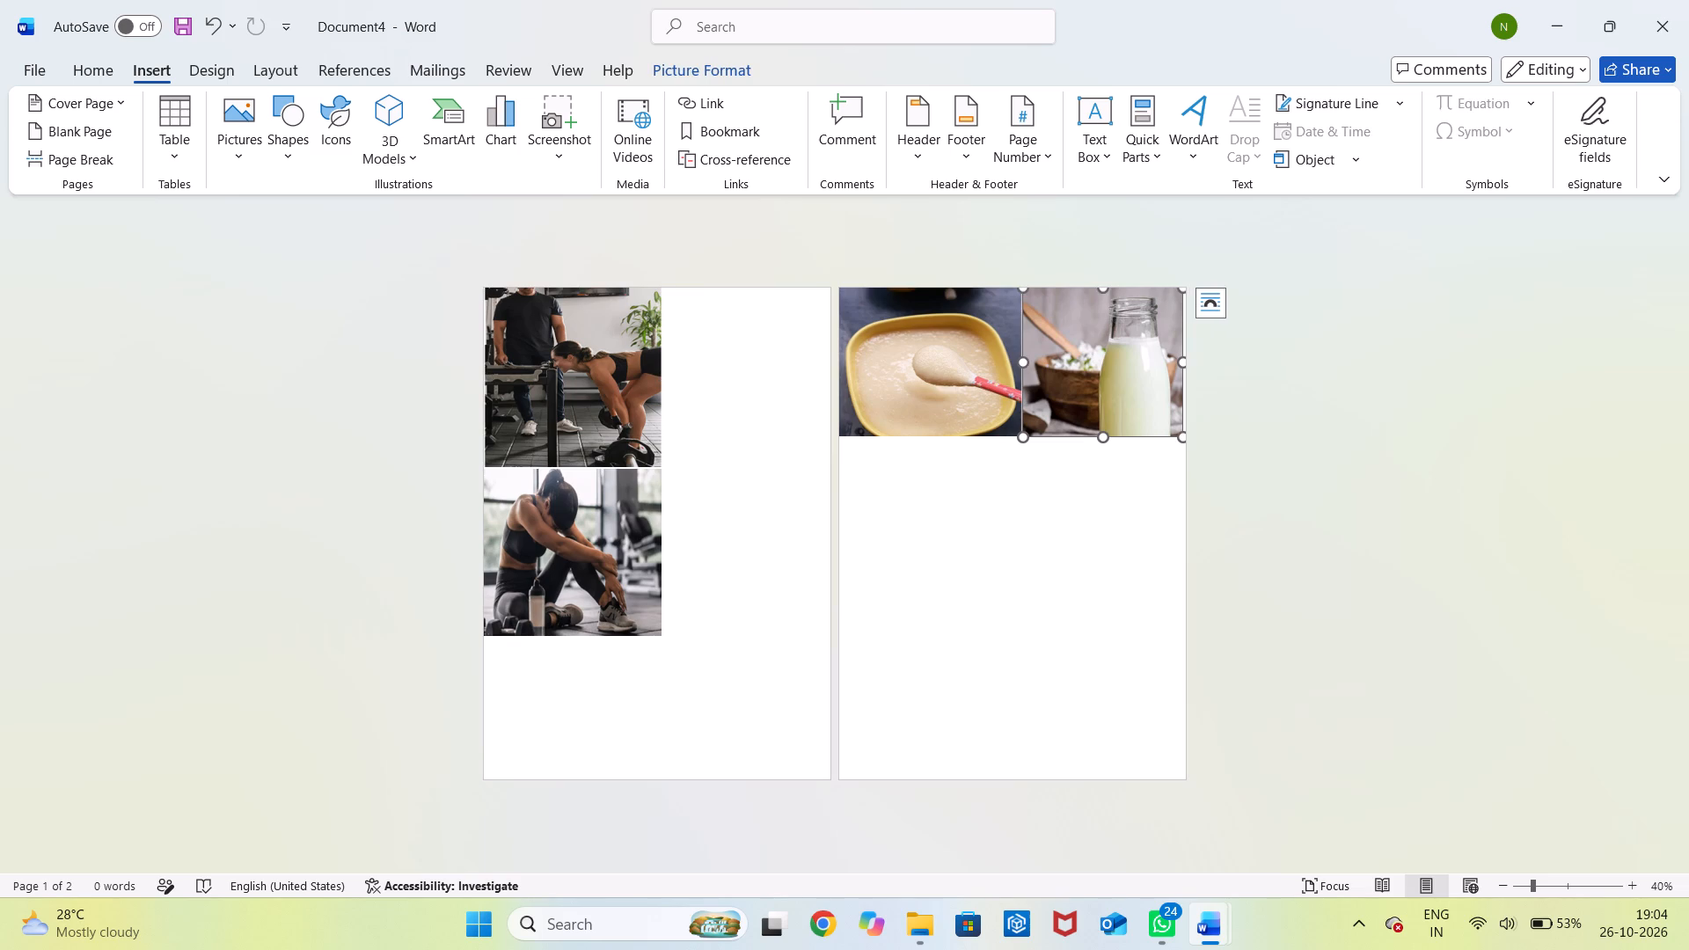
click(576, 454)
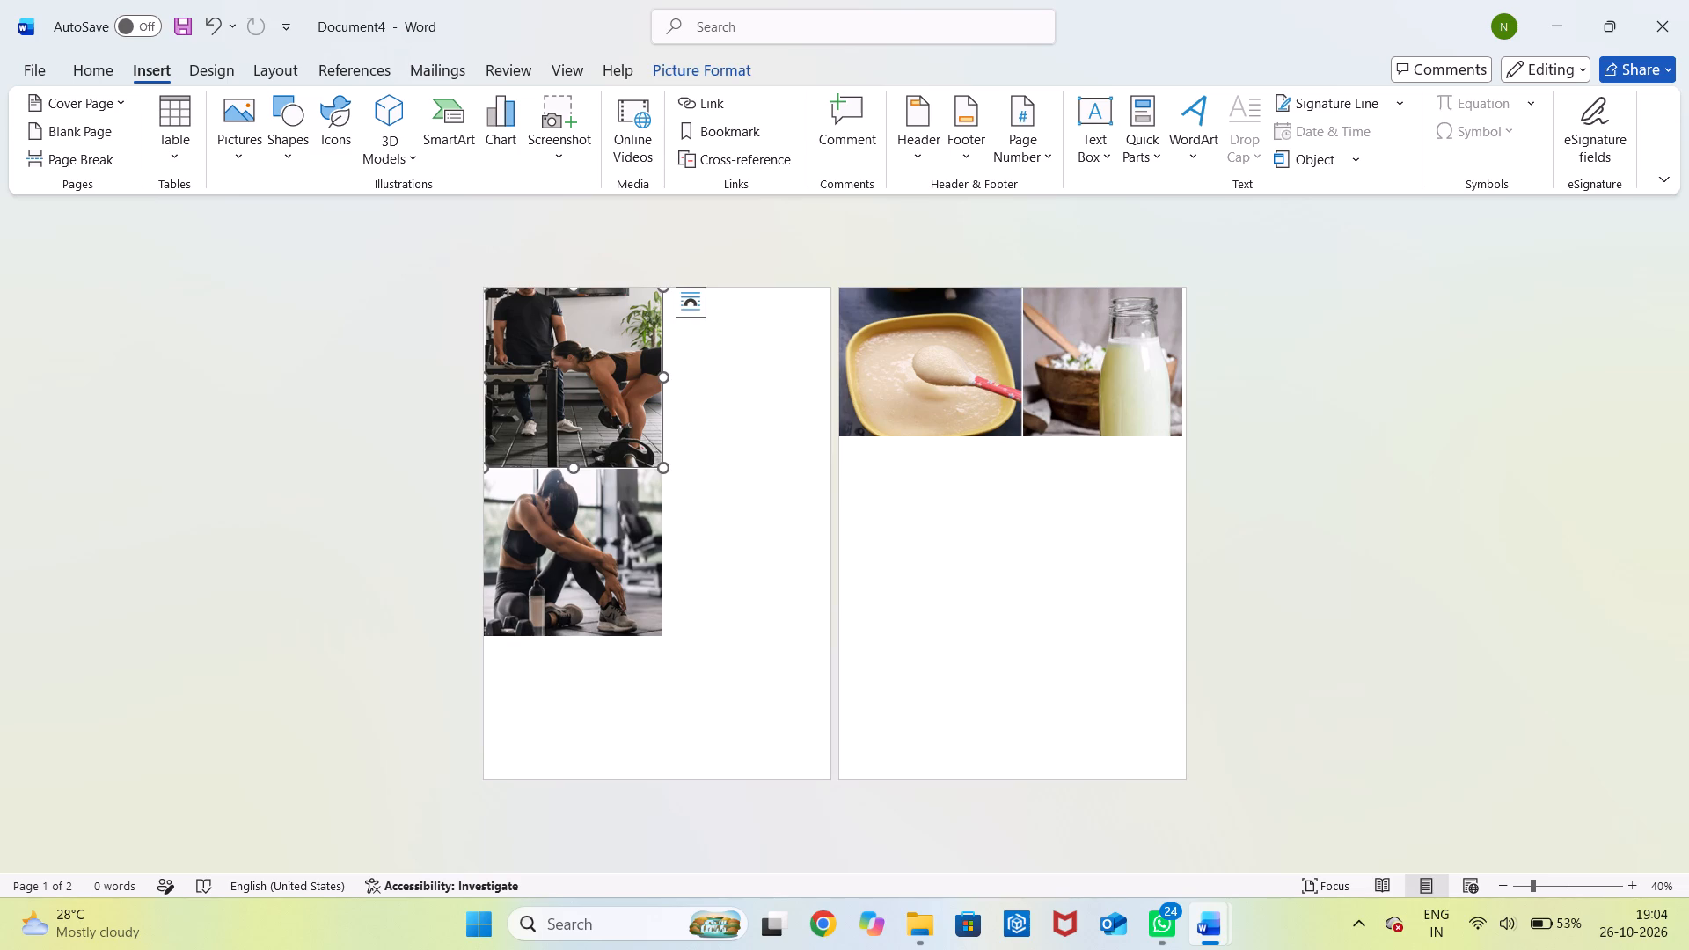
drag(571, 470, 566, 402)
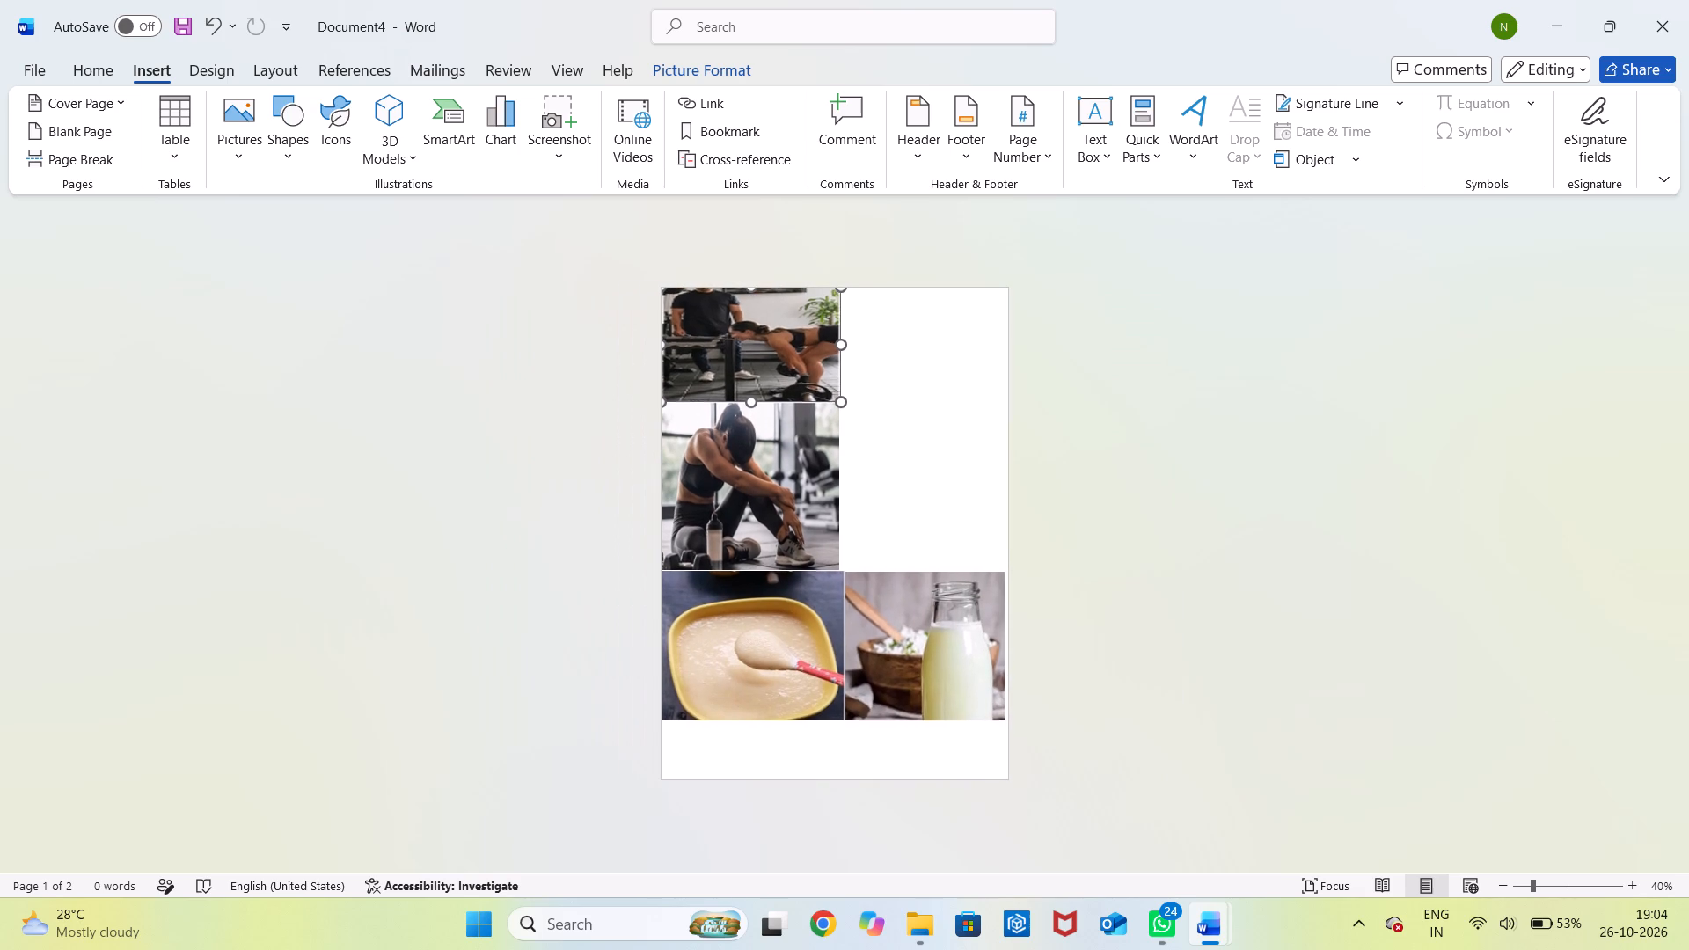
drag(566, 402, 576, 407)
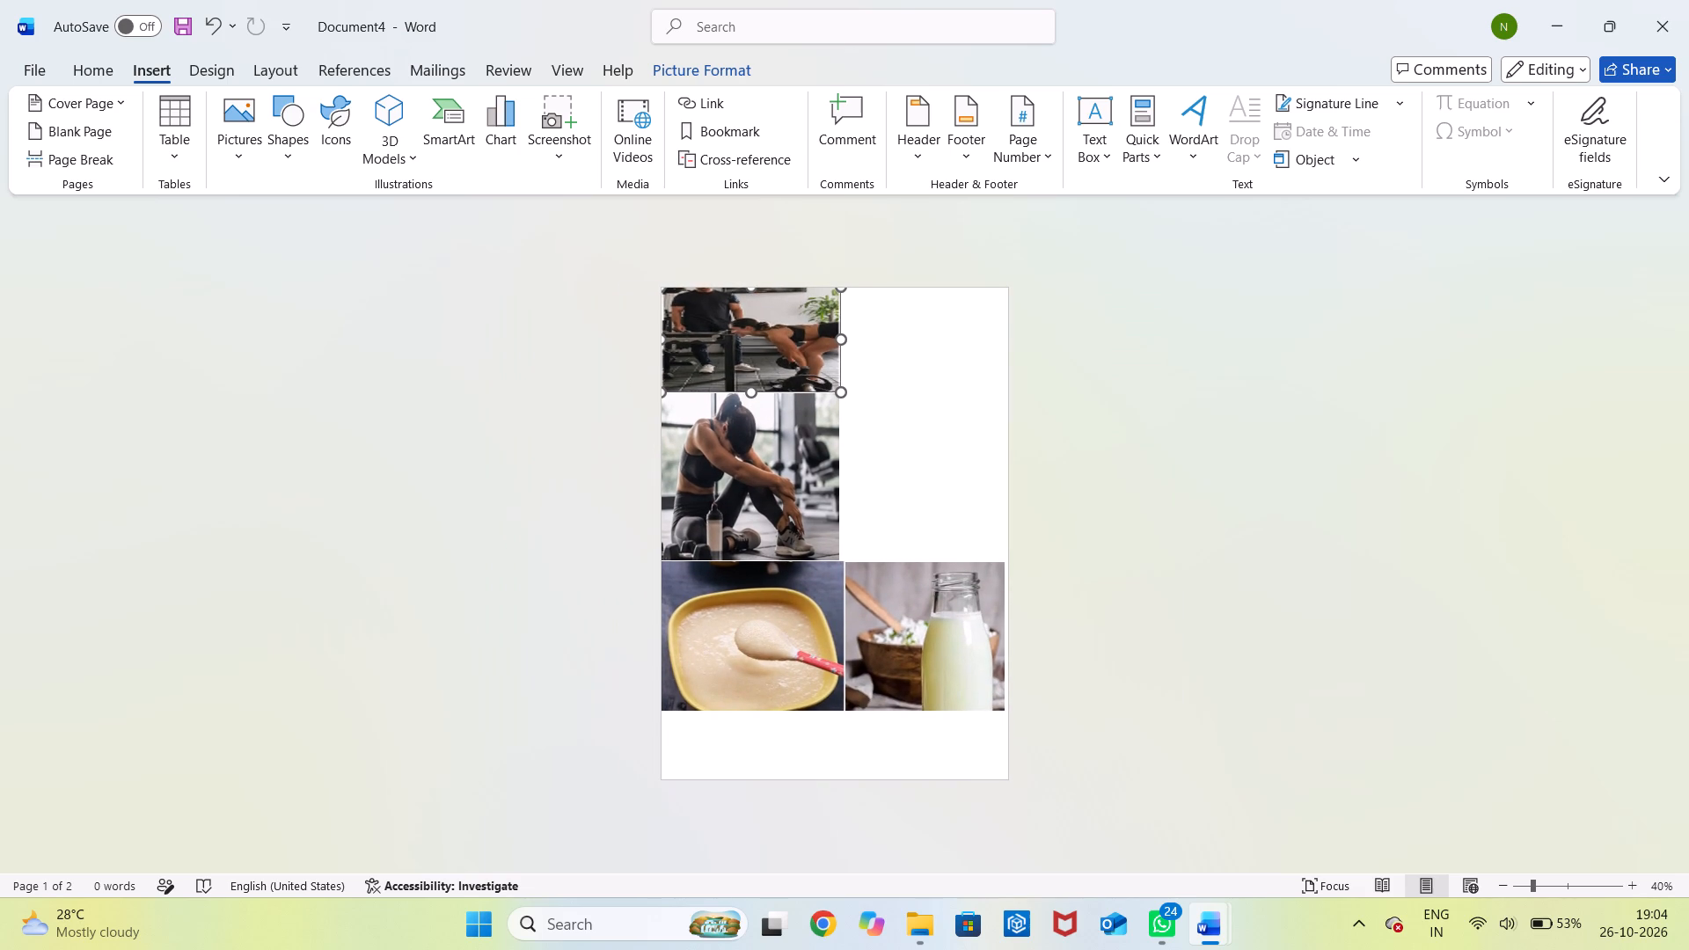
drag(576, 407, 584, 455)
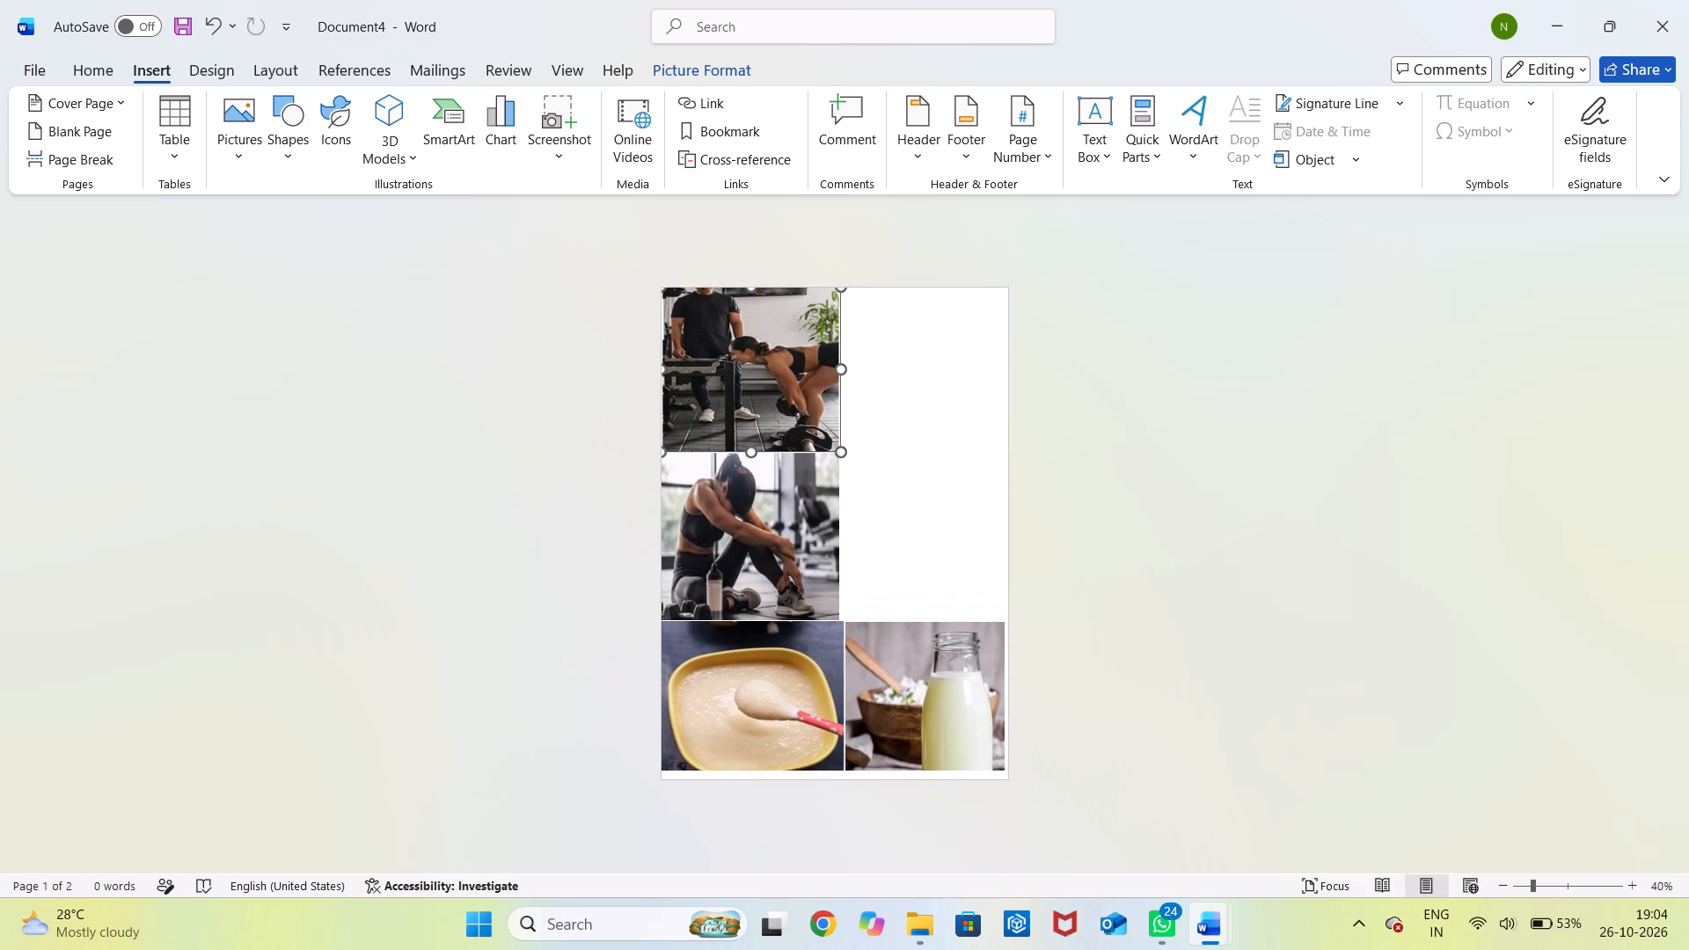
drag(584, 455, 590, 440)
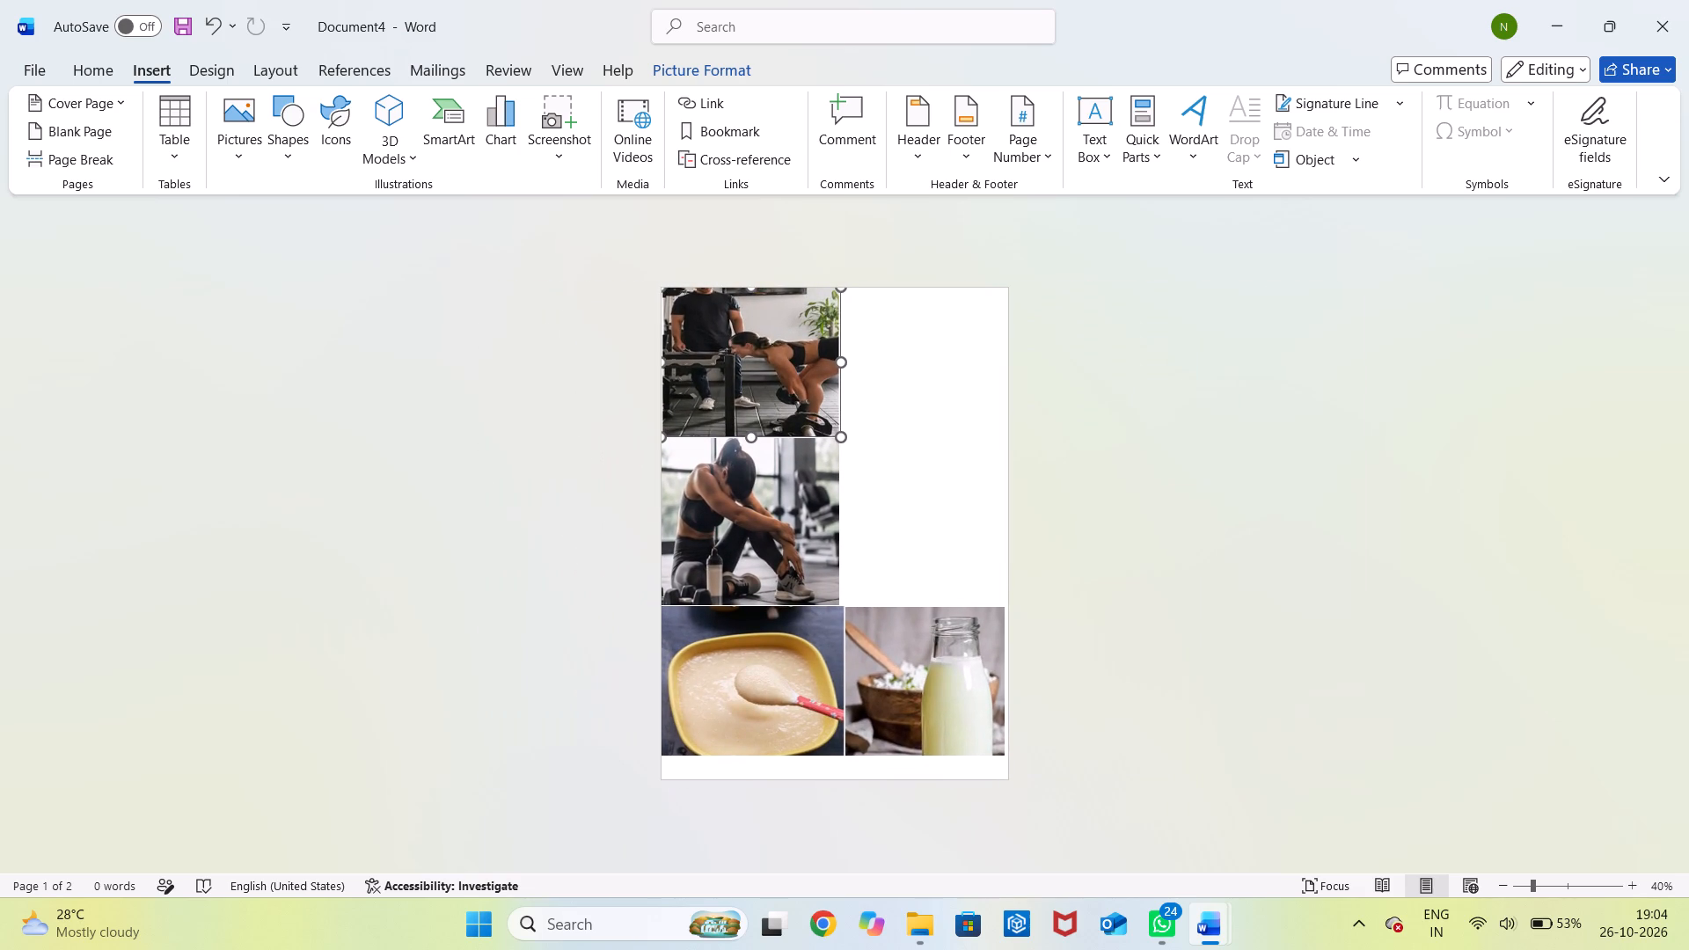
drag(590, 440, 597, 451)
click(597, 451)
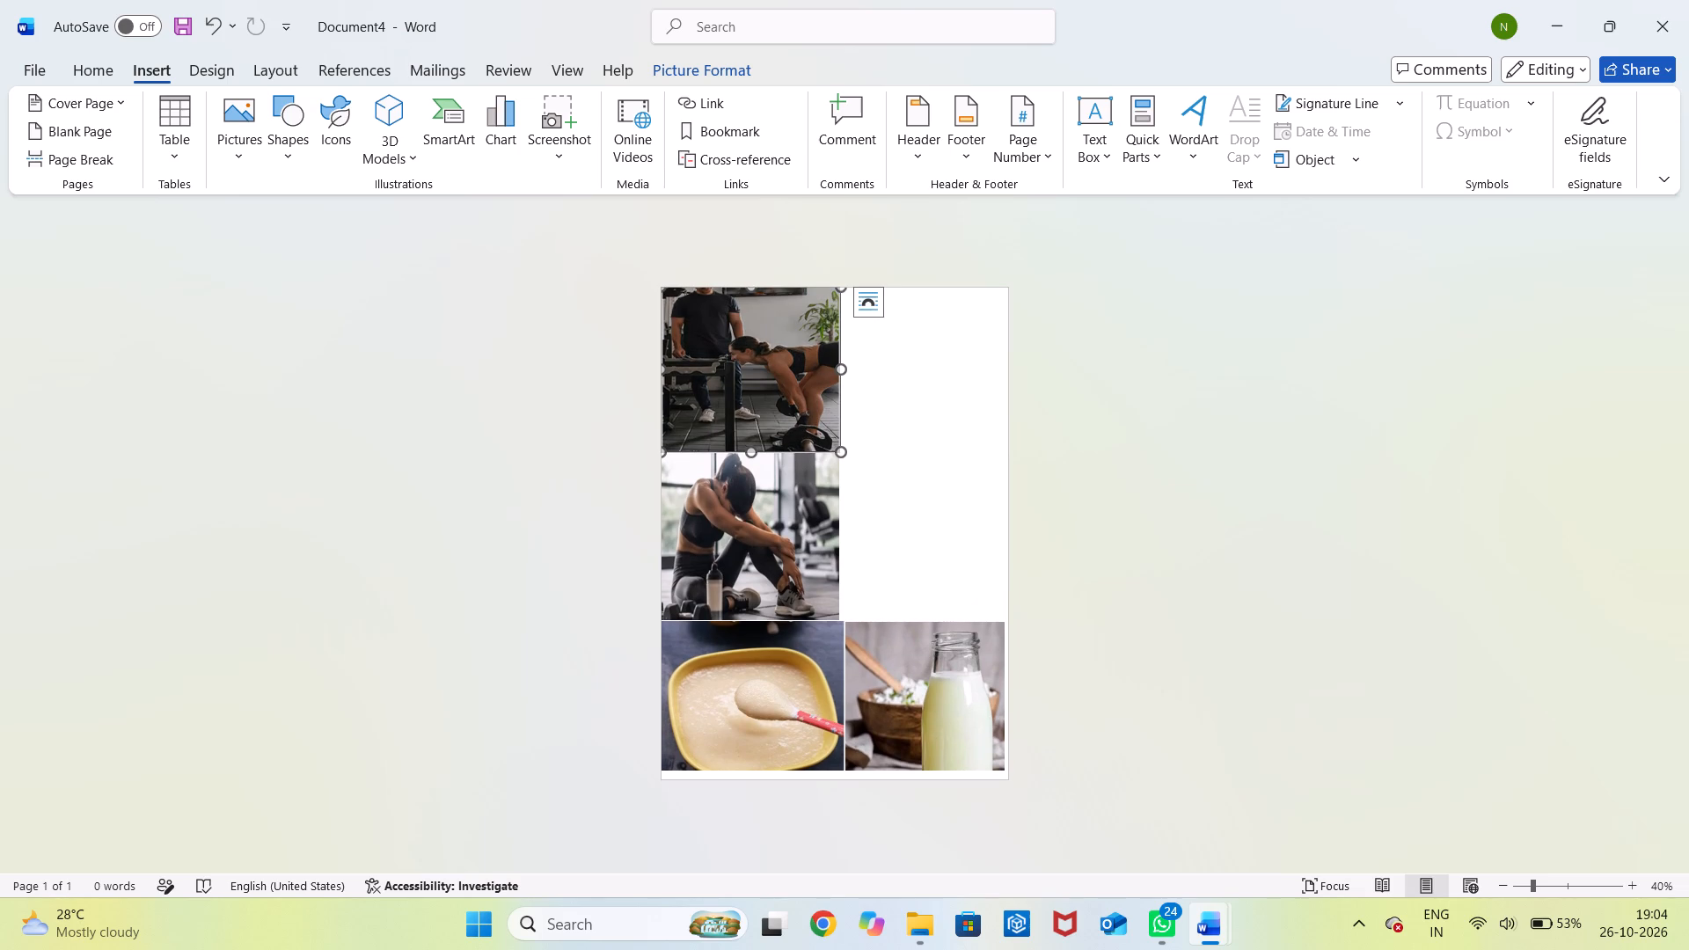
click(869, 503)
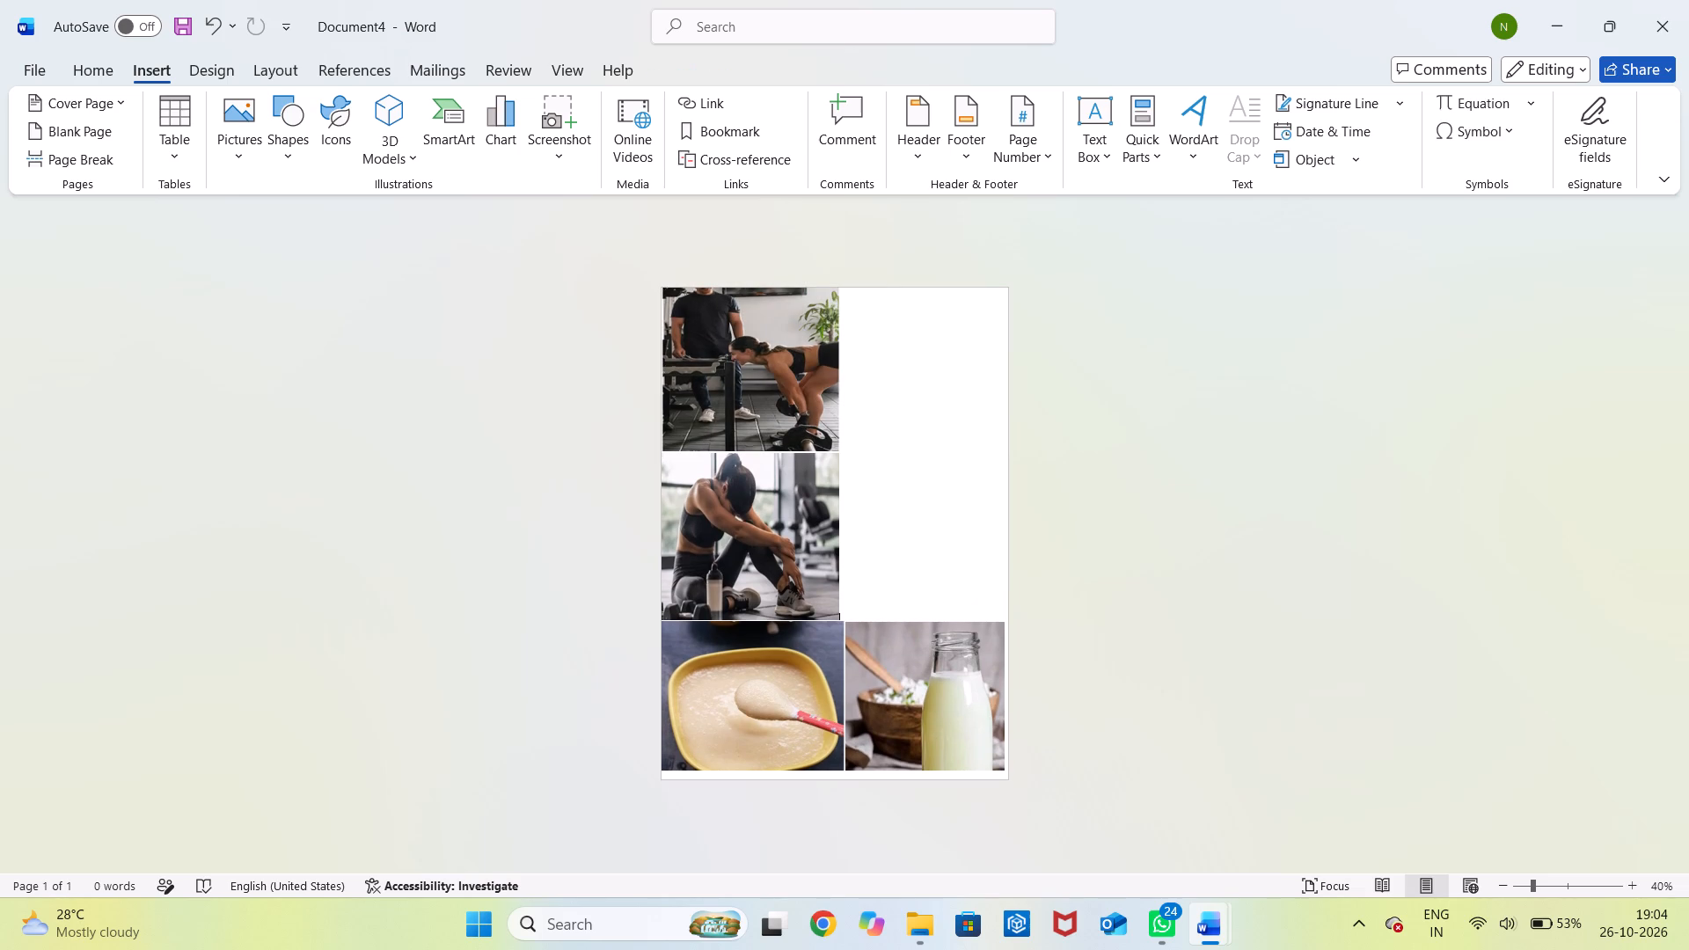
Select all four photos on the page.
drag(892, 513, 1060, 840)
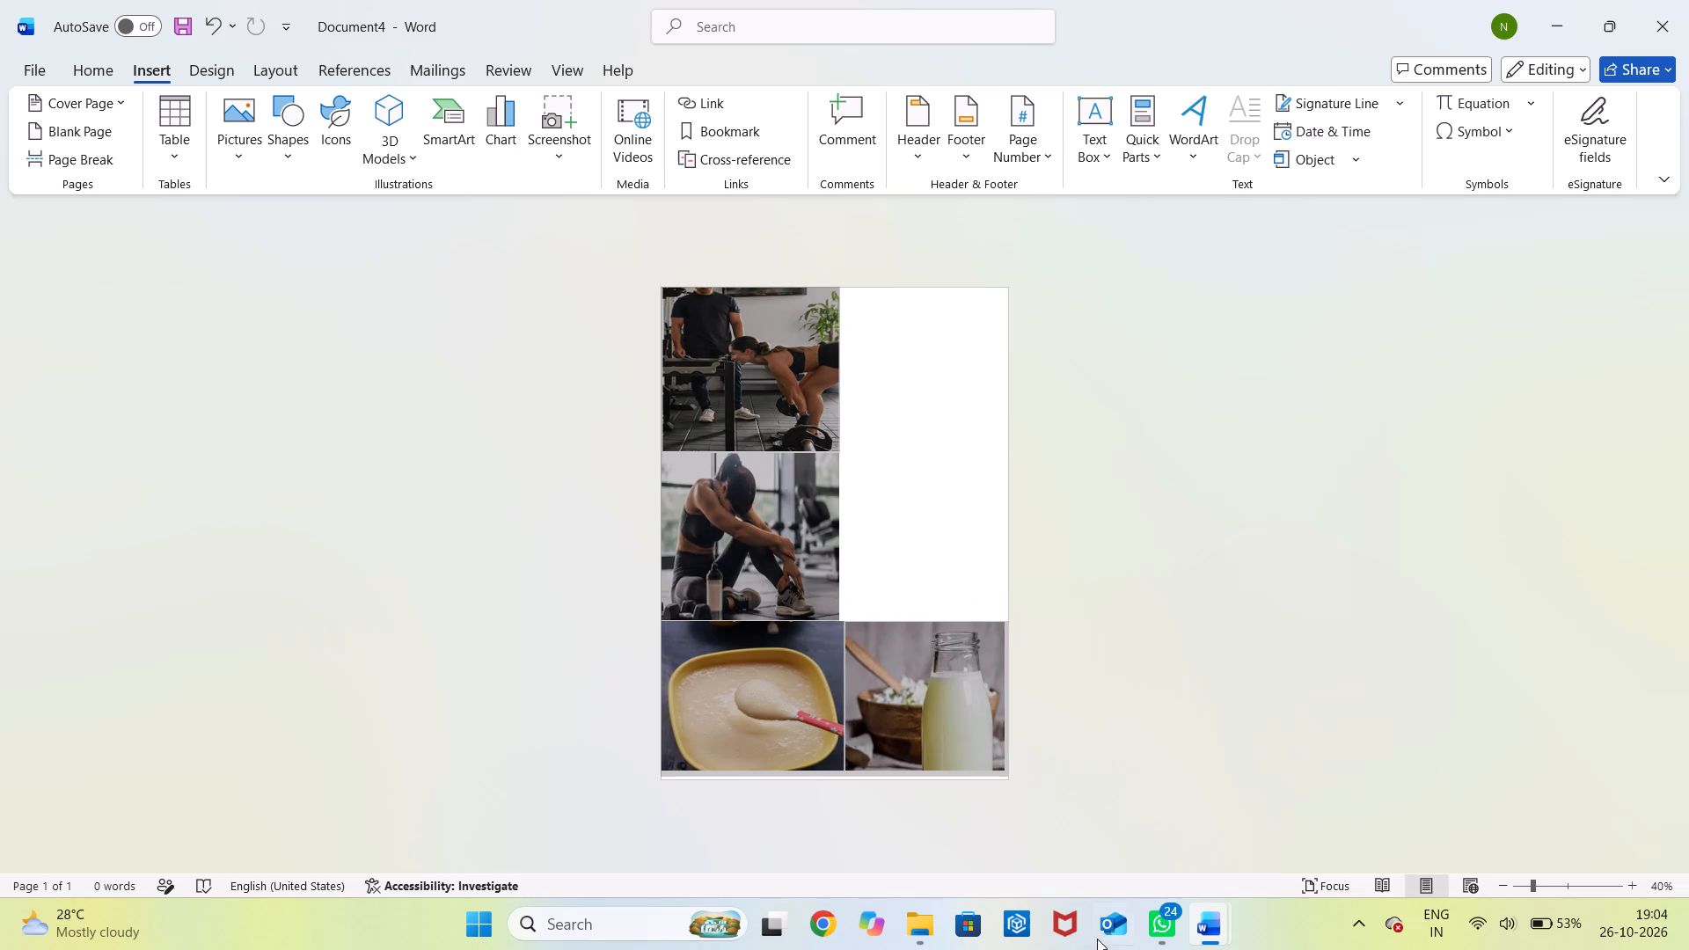
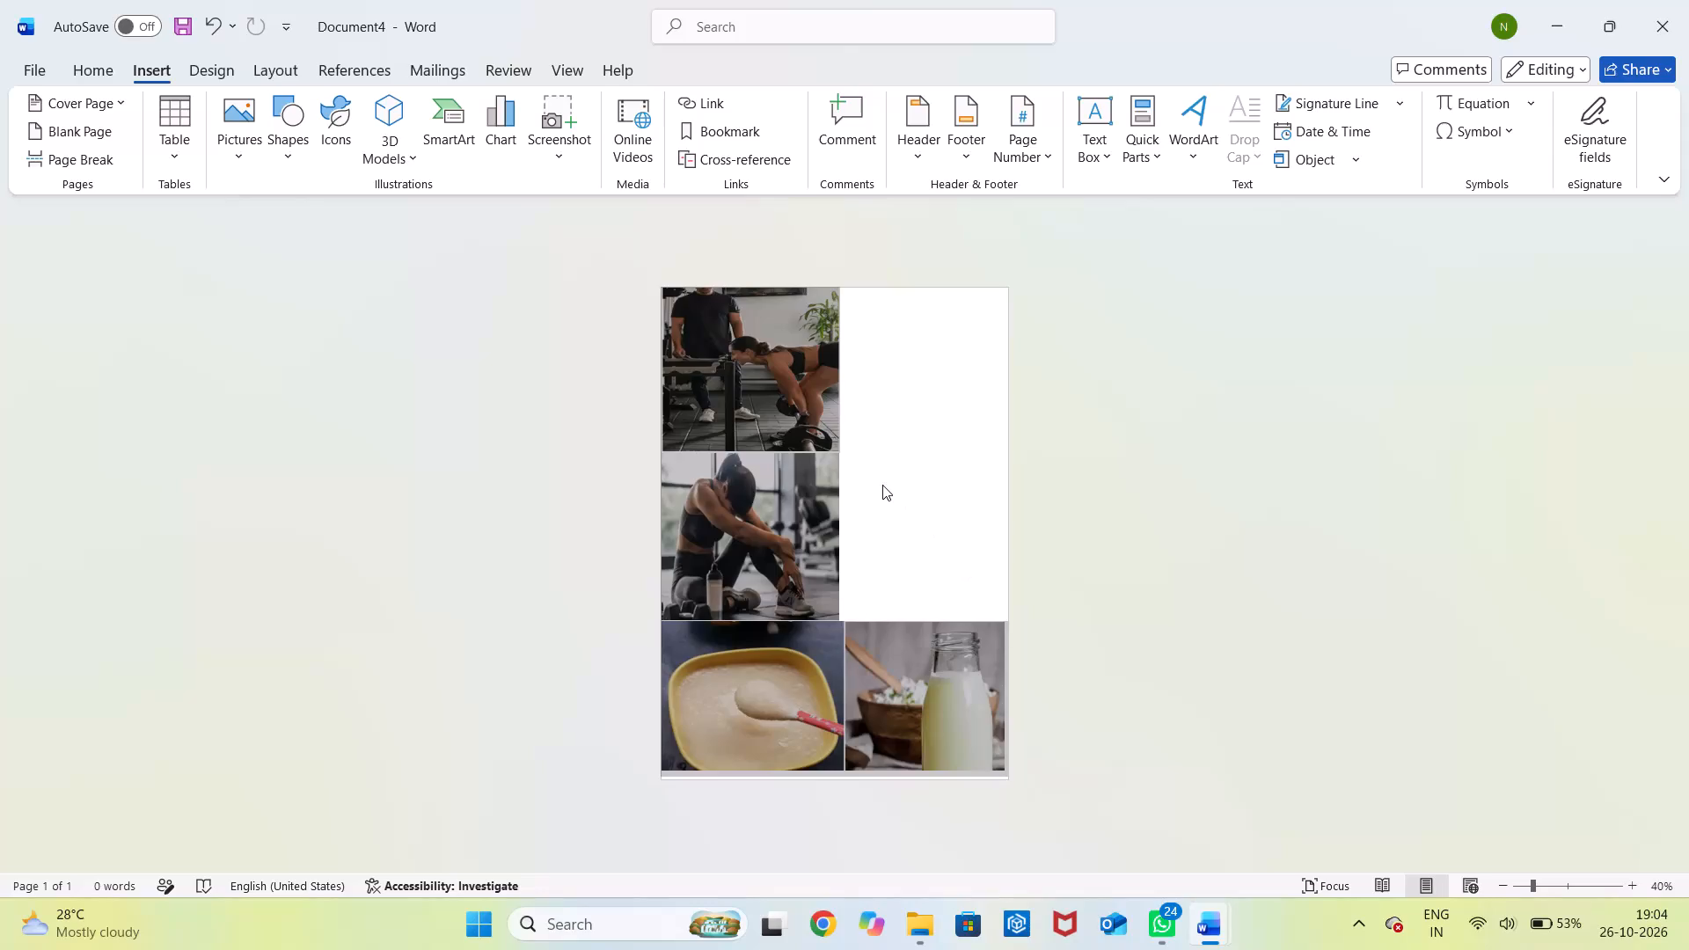
Paste the copied photo of the woman stretching at sunset after the upper gym photo, applying a paste option.
click(876, 306)
click(876, 306)
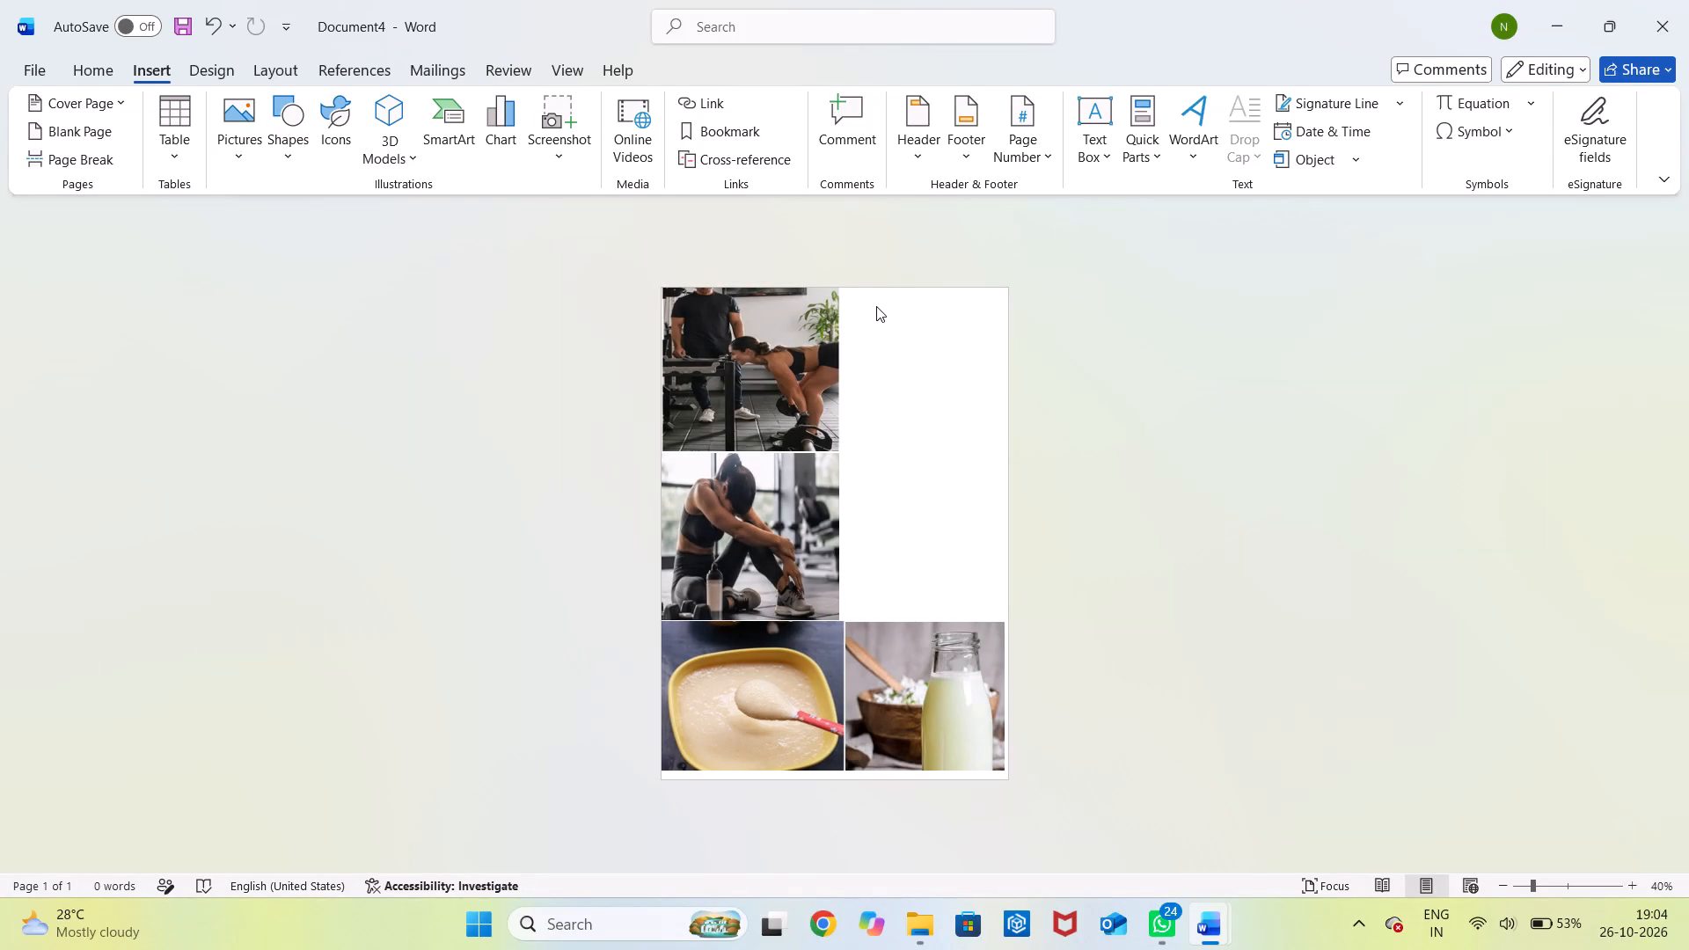
key(ctrl+v)
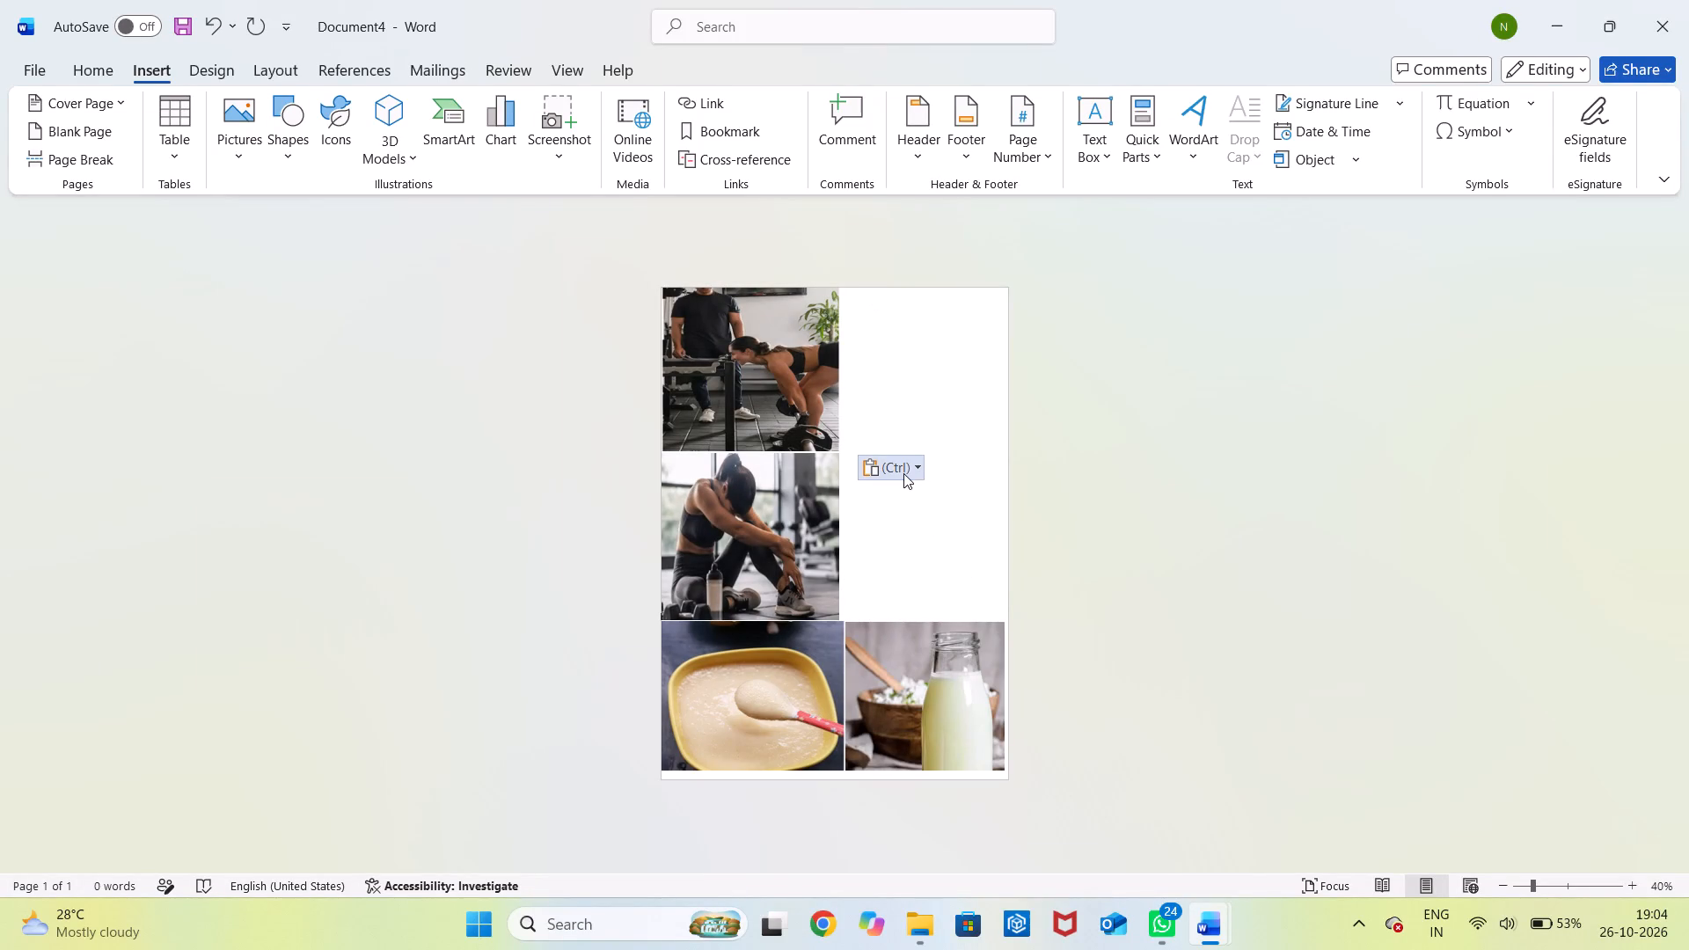
click(903, 473)
click(944, 531)
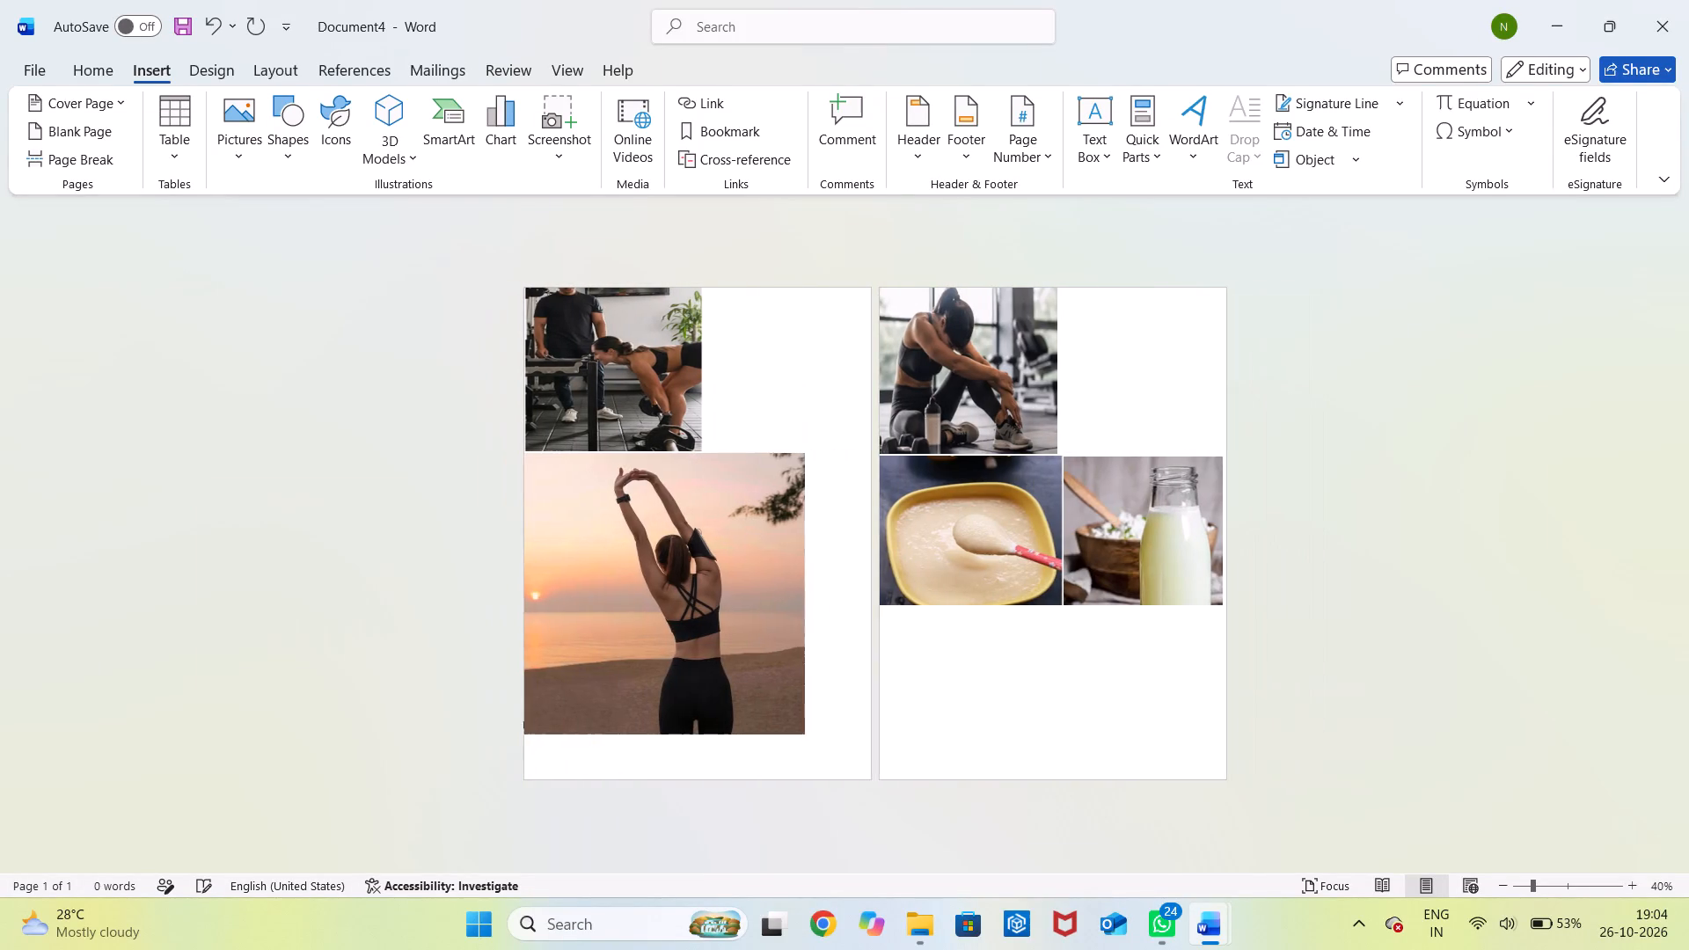
Shrink the sunset stretching photo to about a third of the page height so it fits beside the upper gym photo.
drag(655, 639, 736, 730)
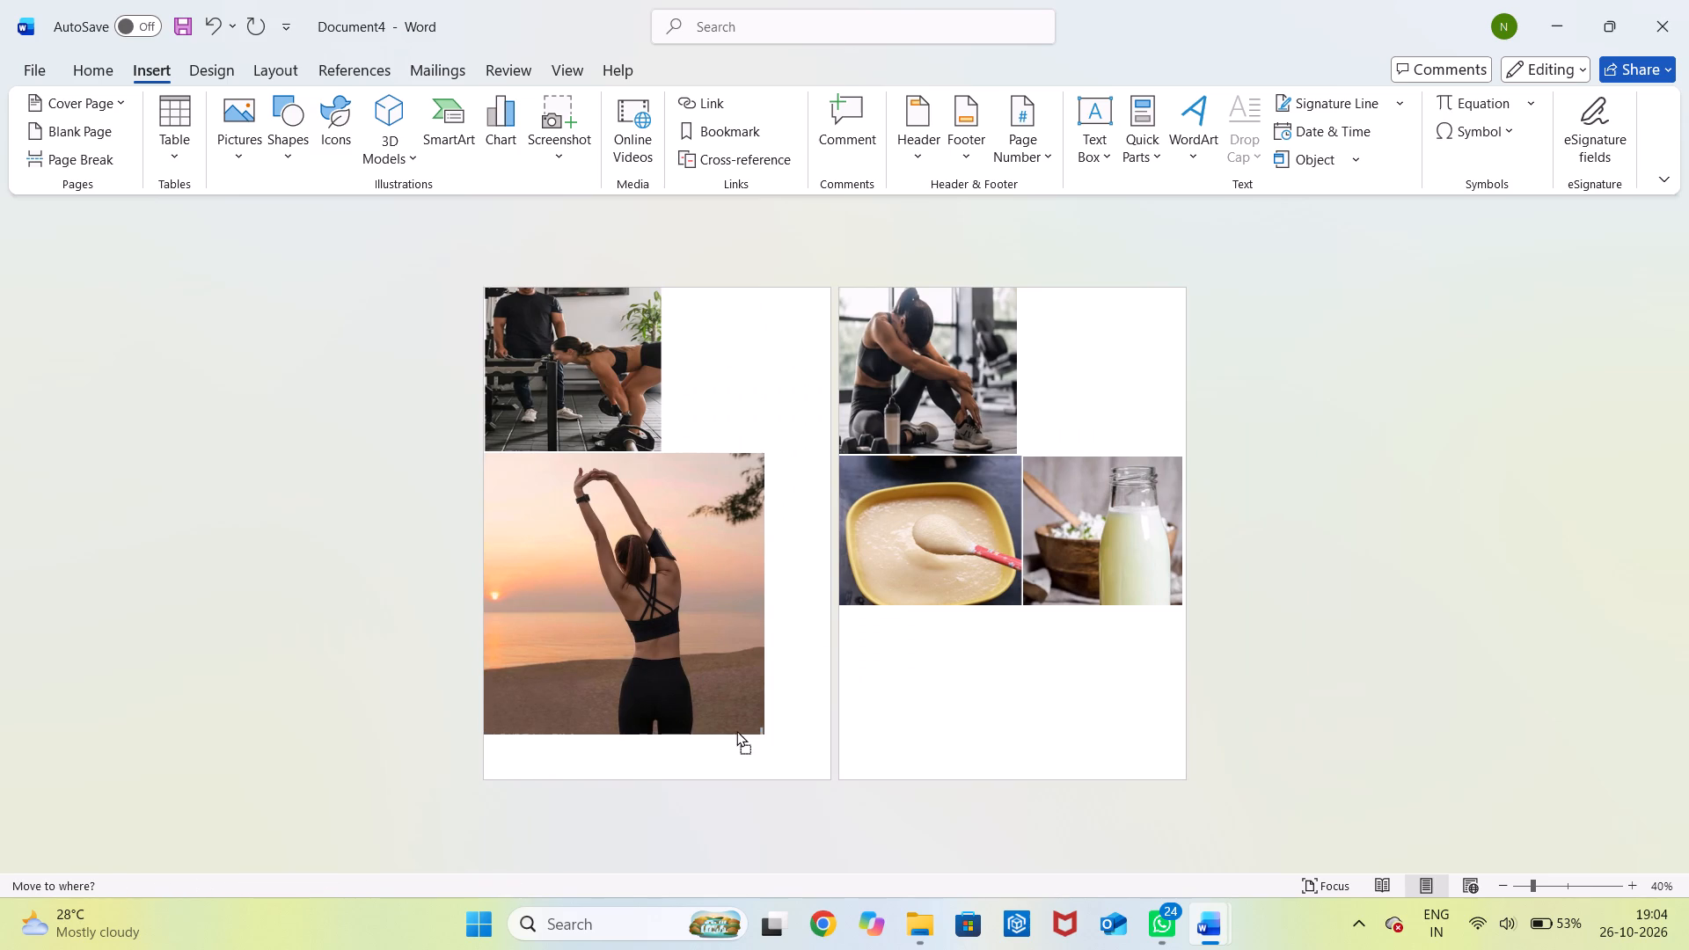
drag(736, 730, 735, 698)
click(735, 698)
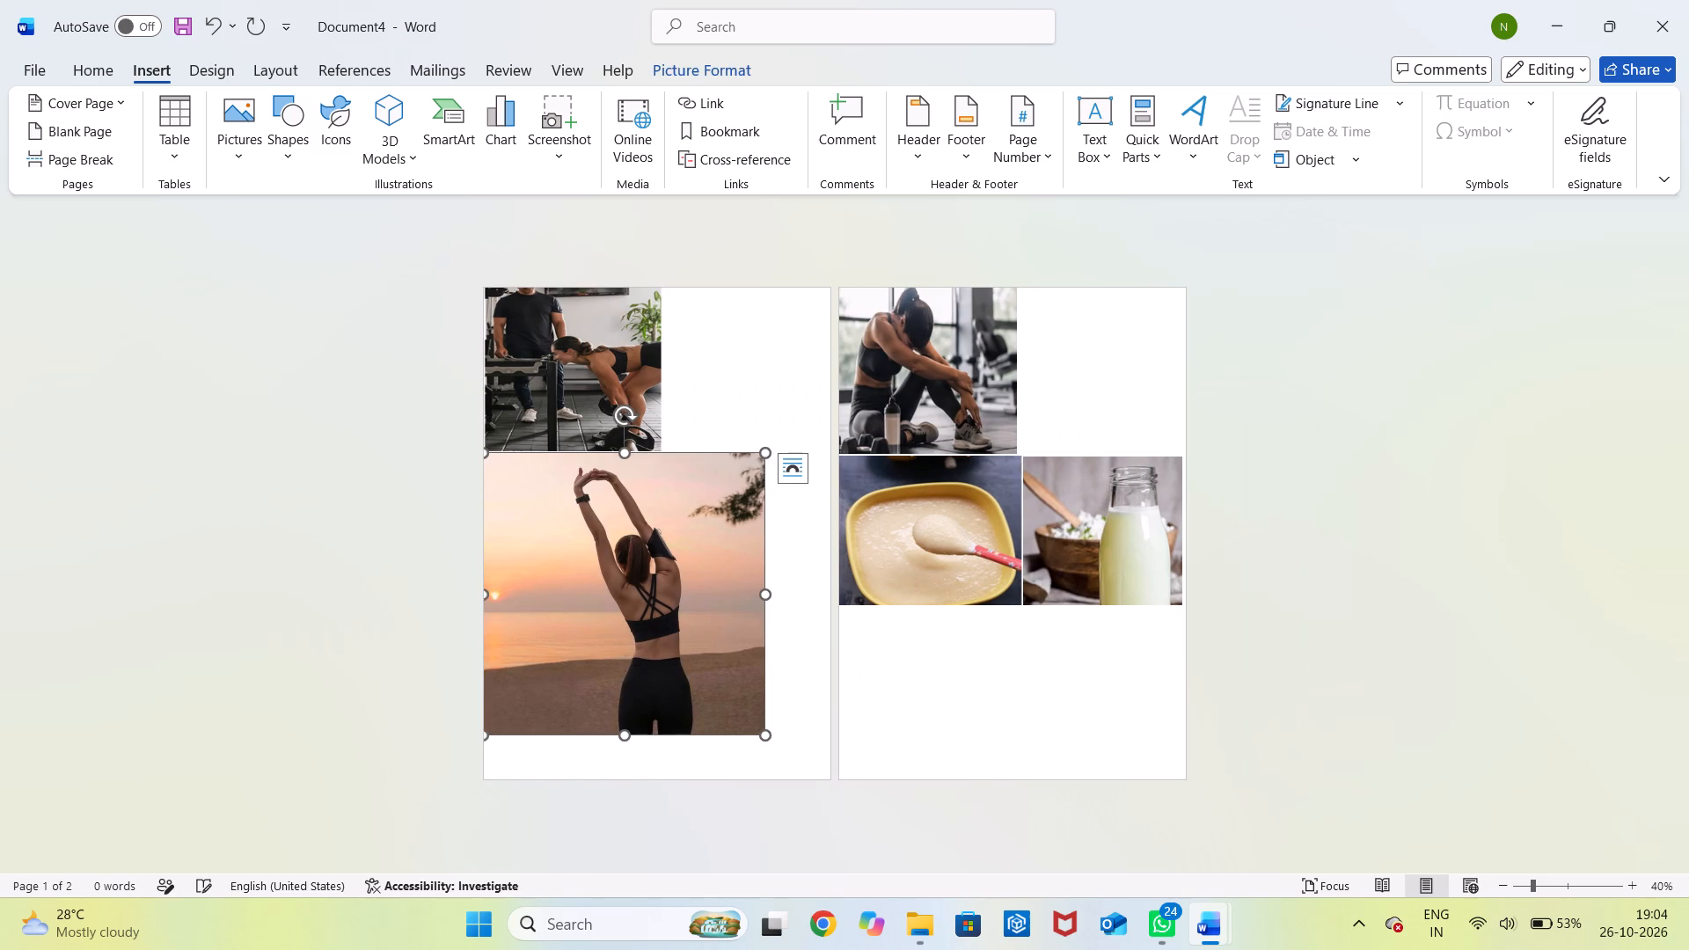
drag(764, 731, 596, 653)
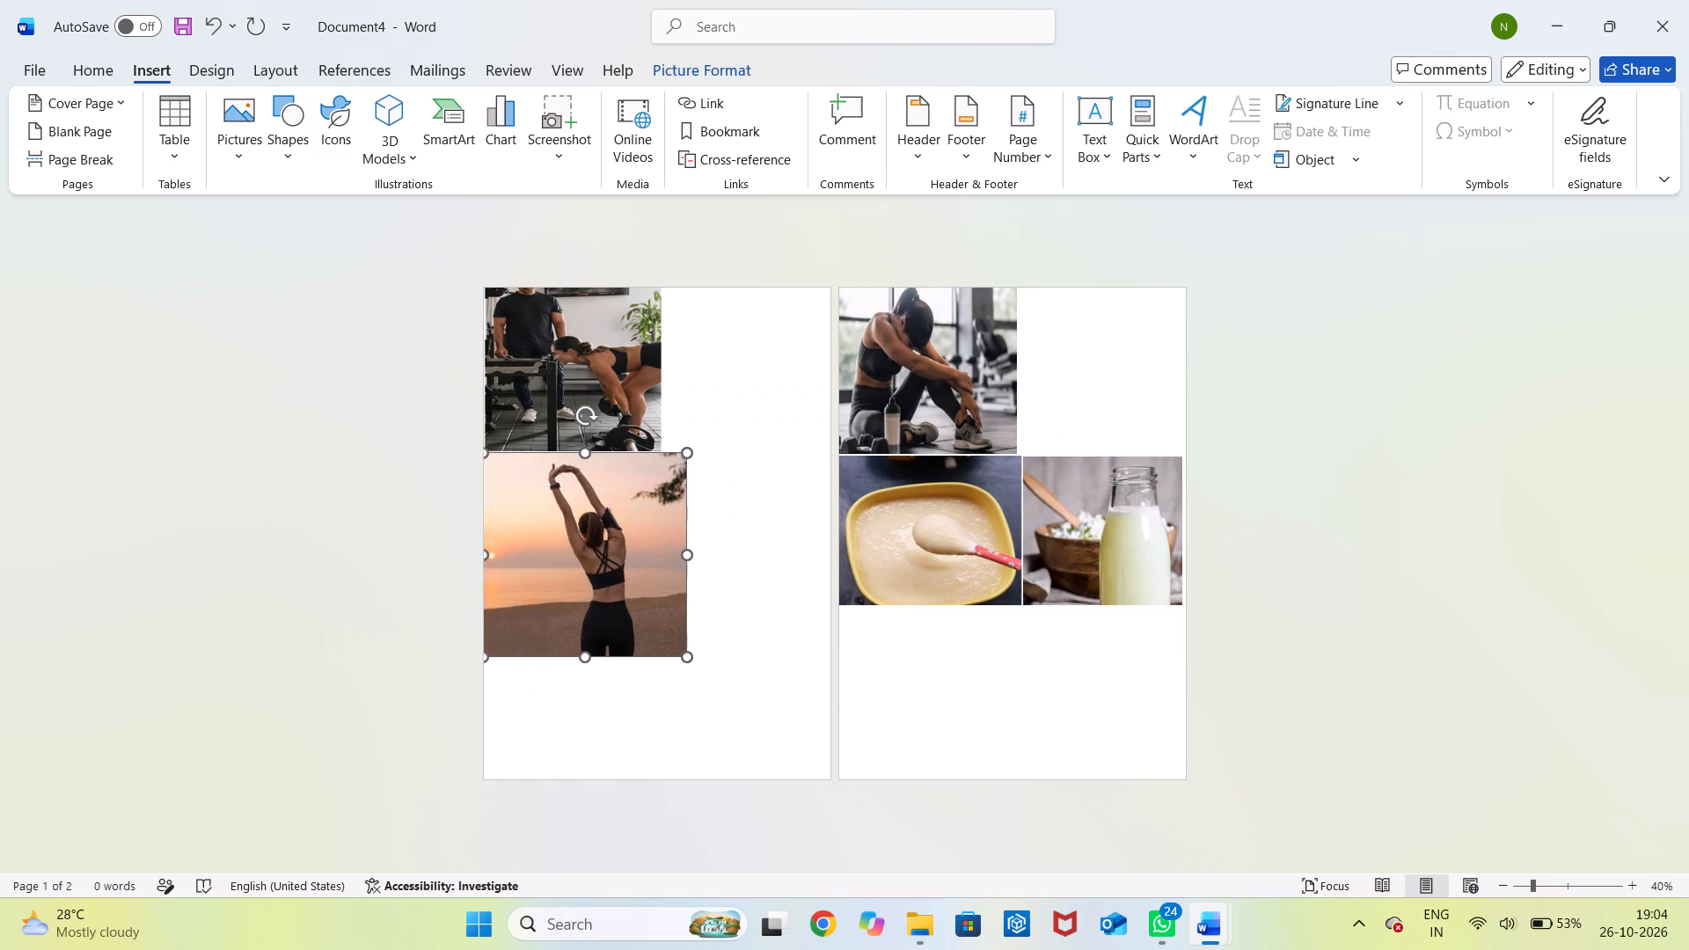
drag(596, 653, 540, 614)
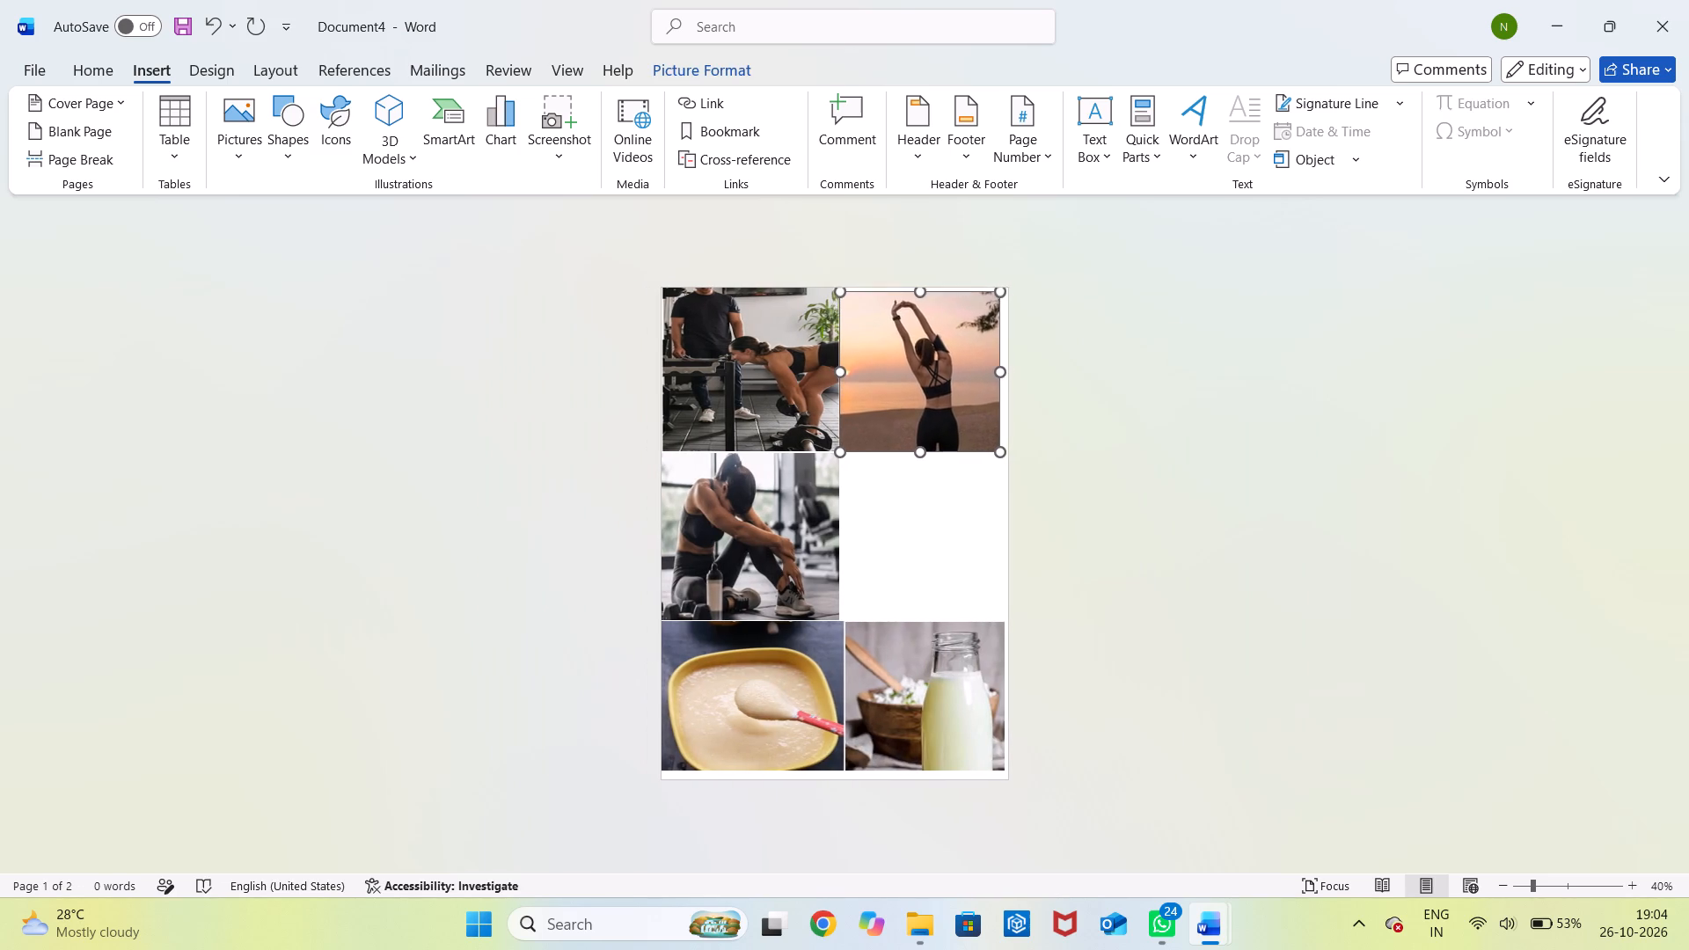
drag(540, 614, 545, 603)
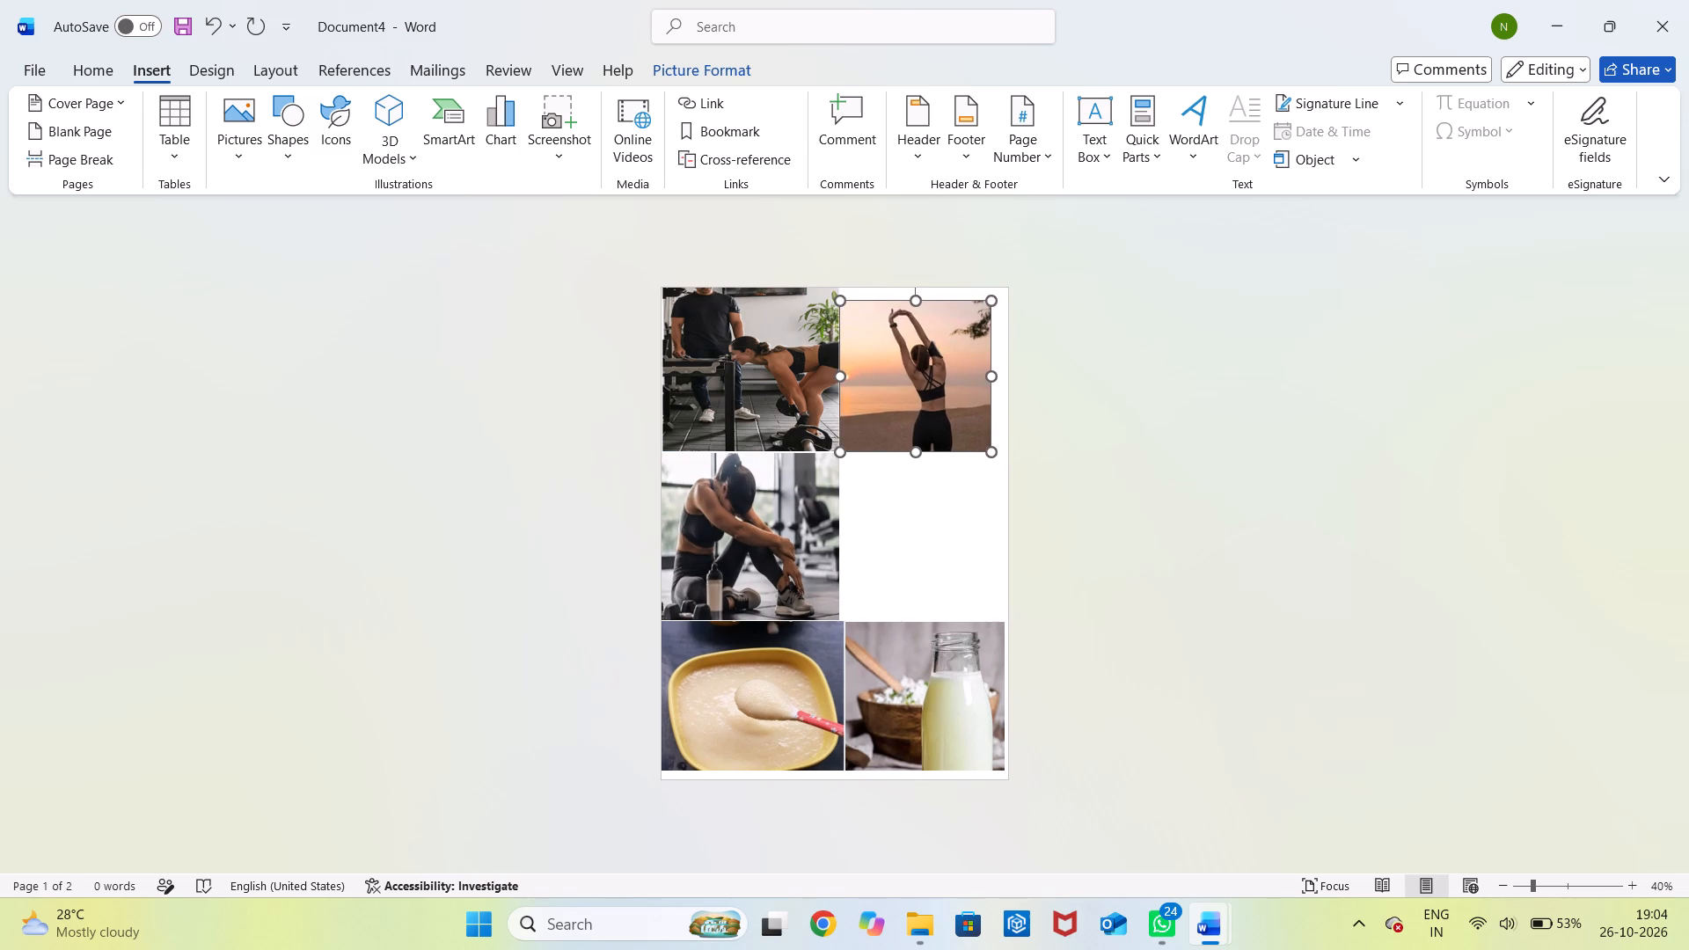
drag(545, 603, 554, 617)
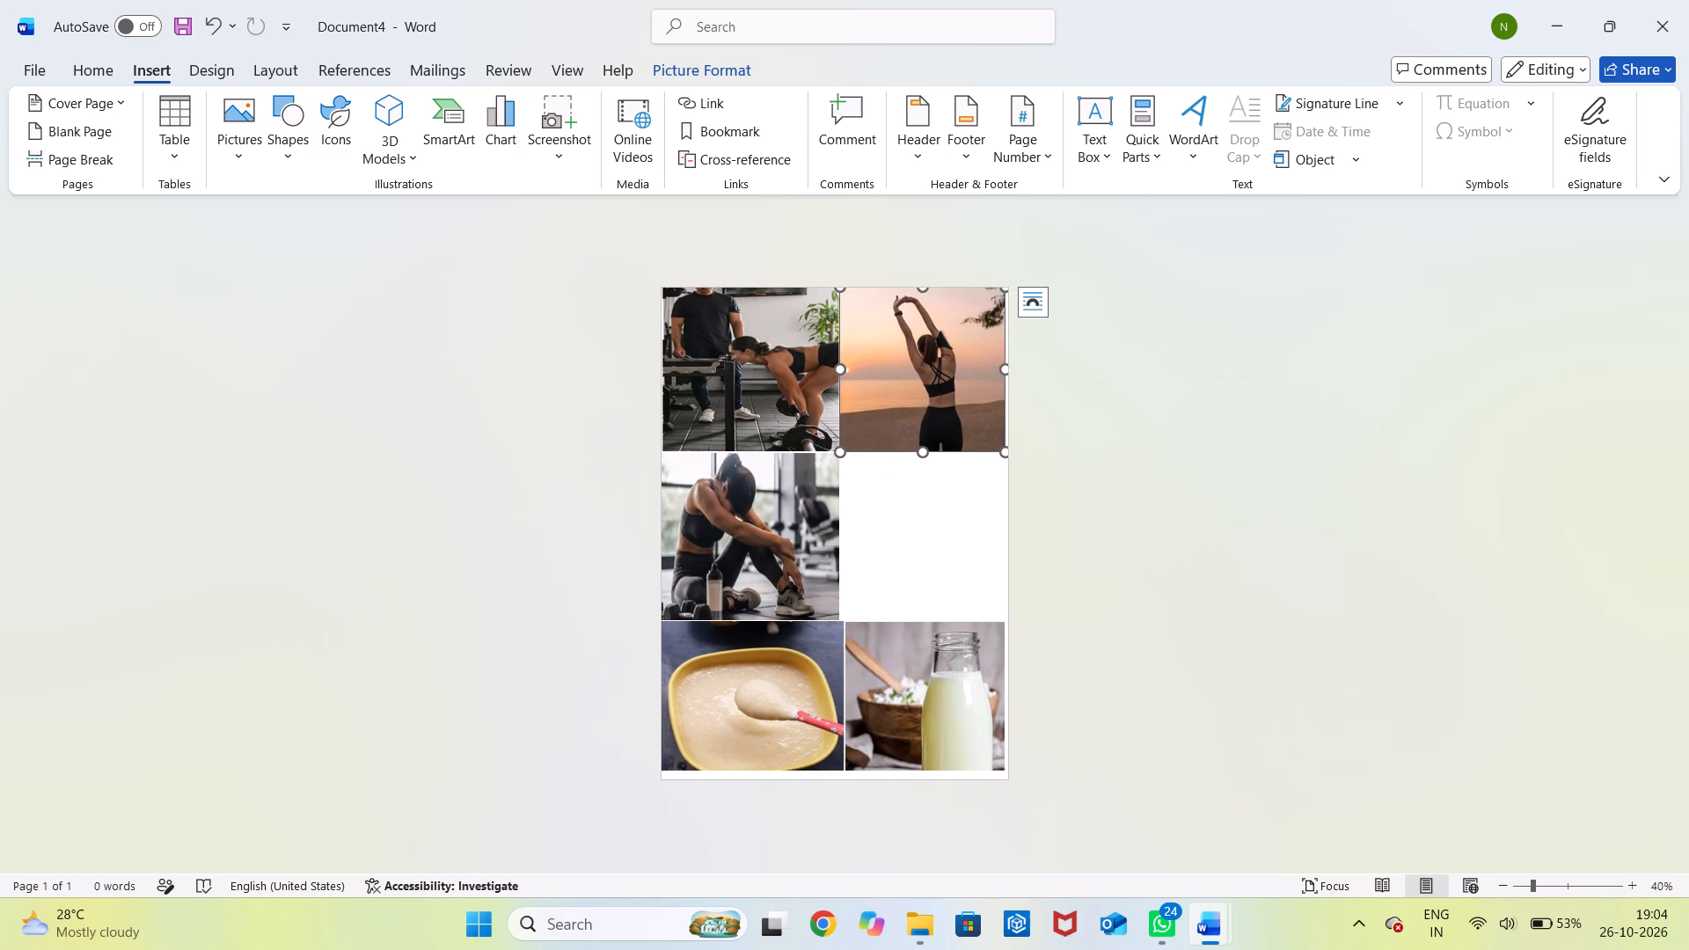
click(924, 488)
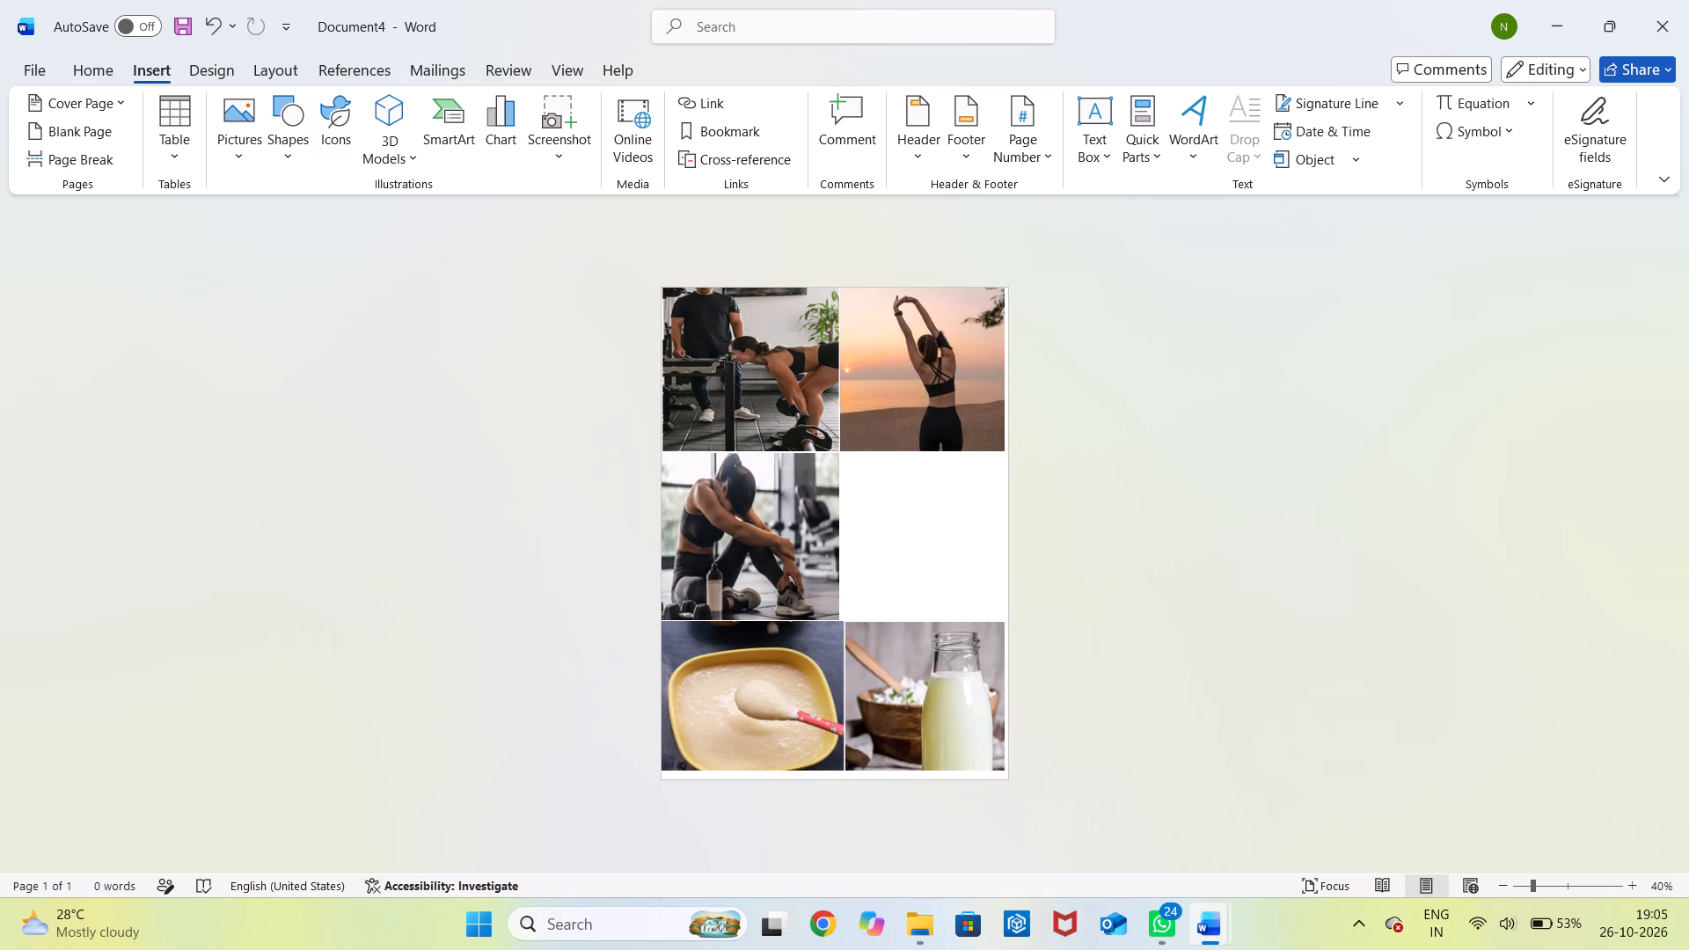
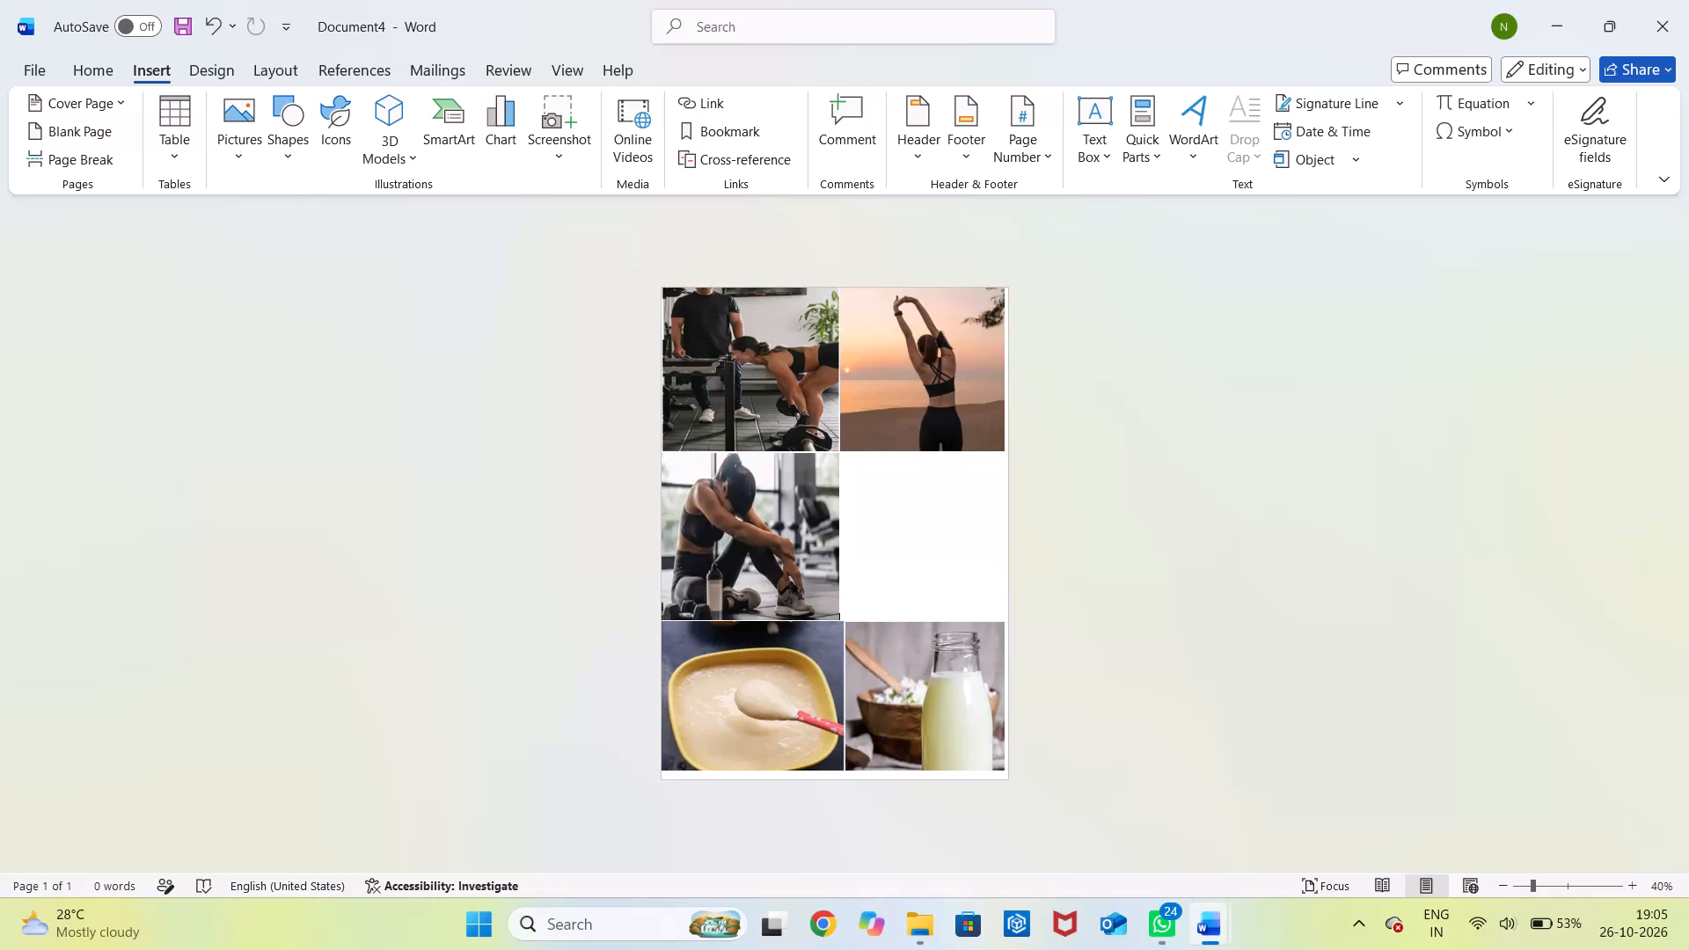
Paste the copied photo of the man on the pulldown machine as a picture ahead of the porridge photo.
key(ctrl+v)
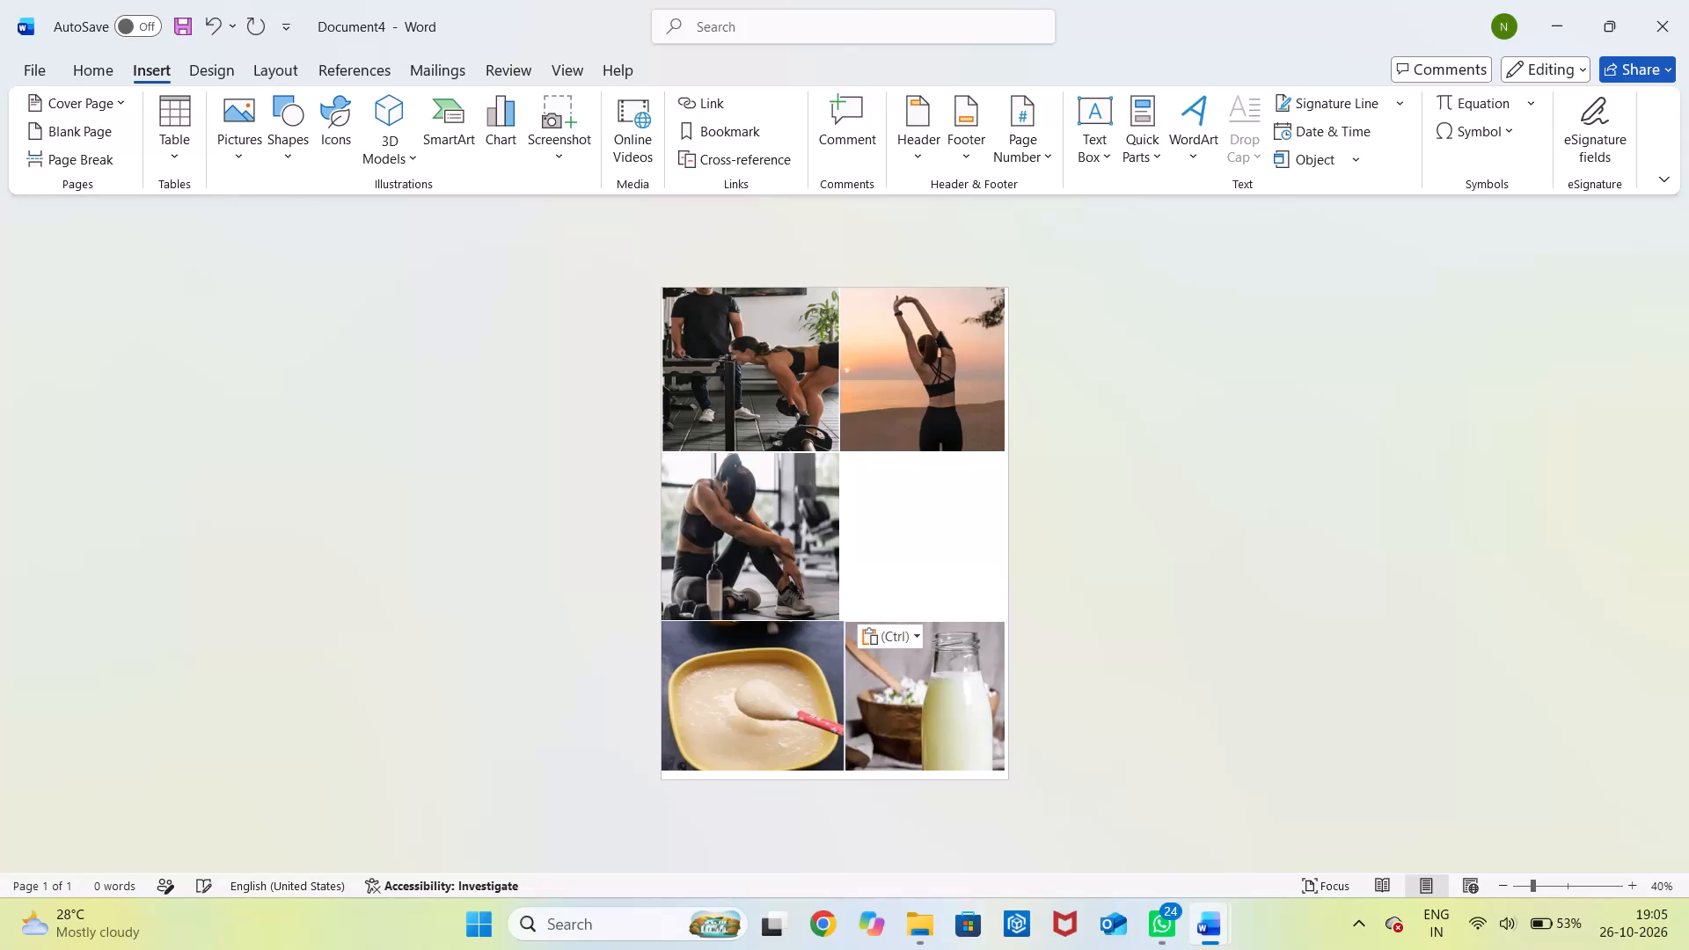
click(881, 639)
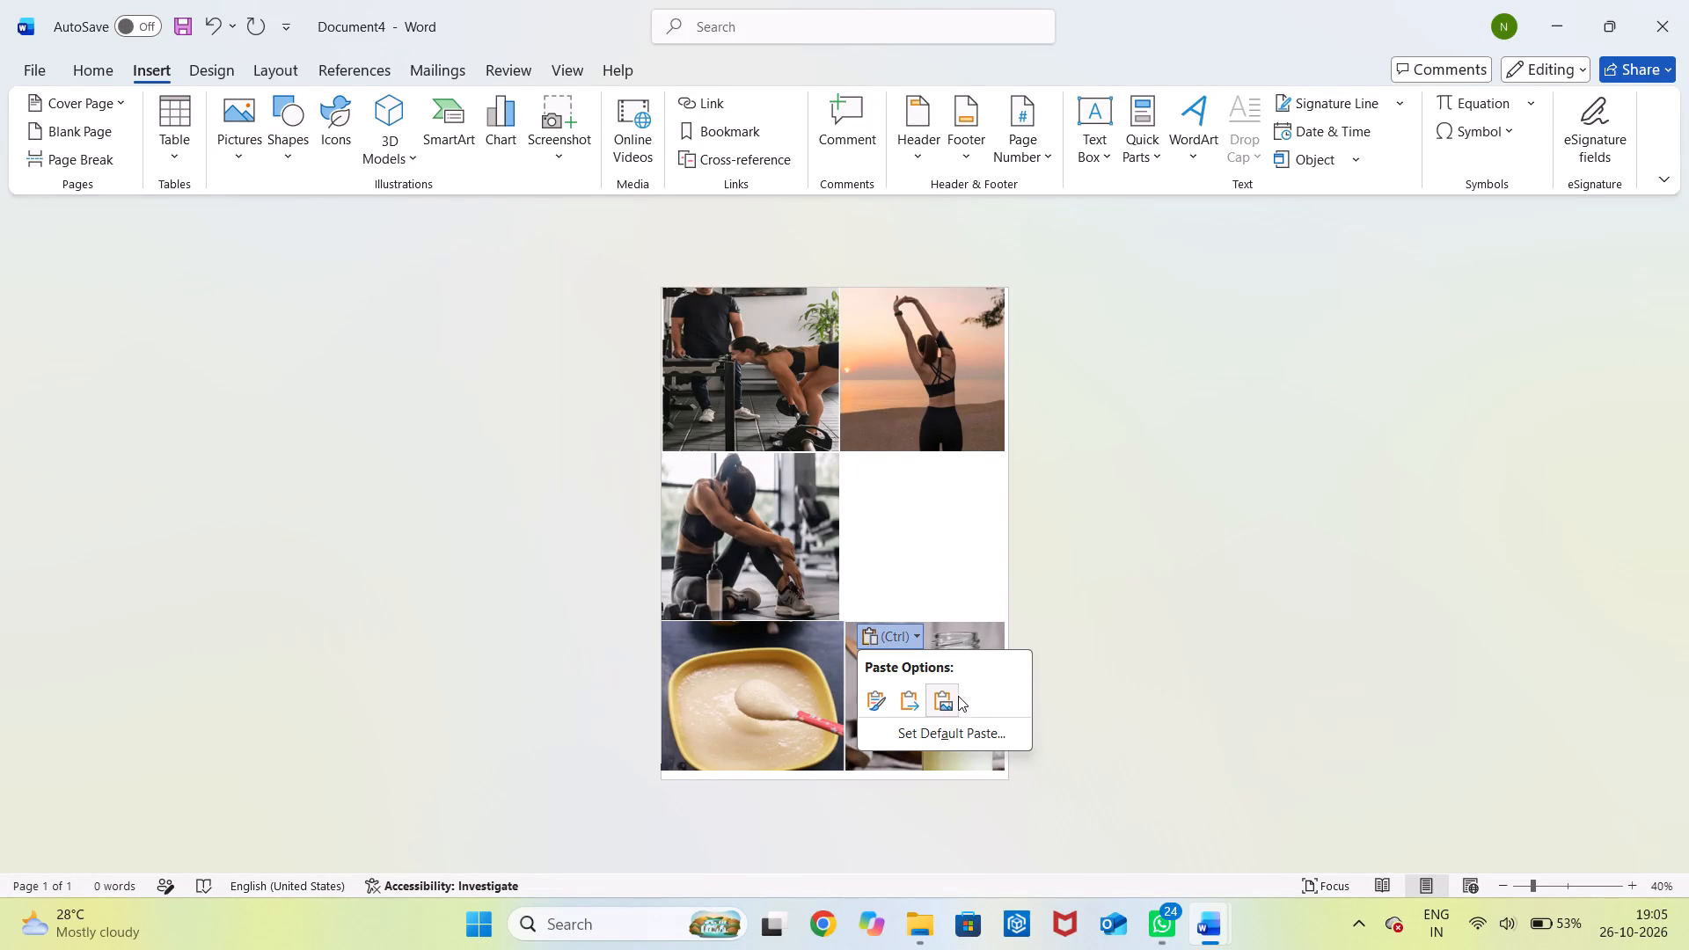
click(947, 707)
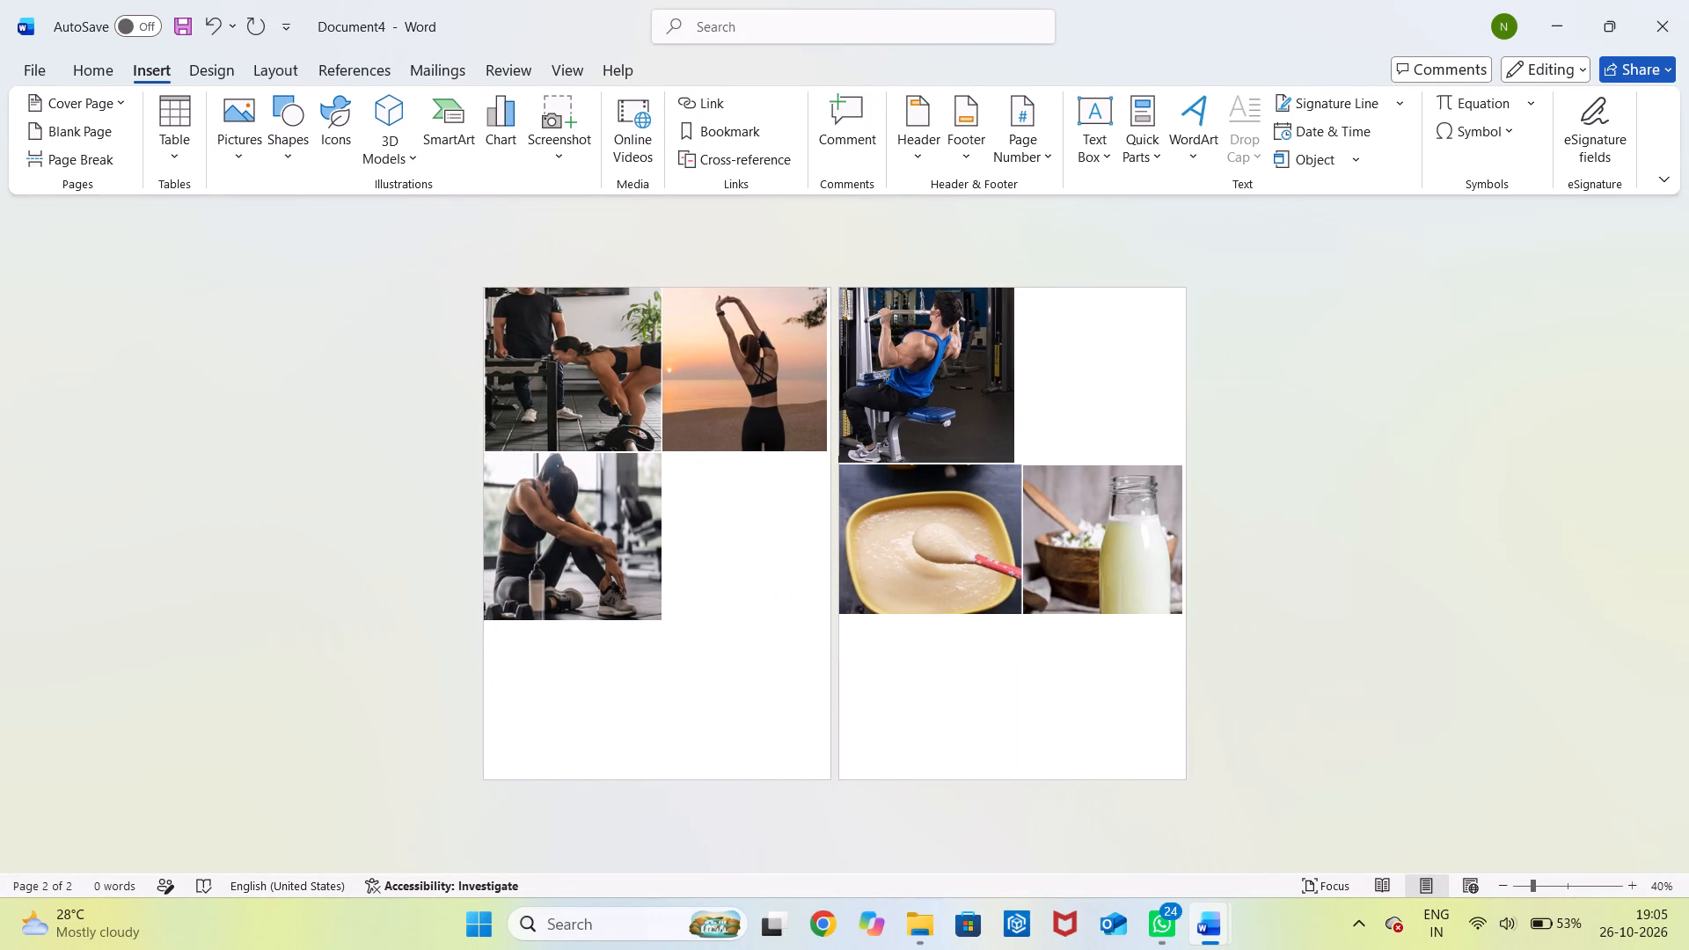
Reduce the pulldown photo's height and width so it fits beside the seated woman photo in the second row.
click(943, 384)
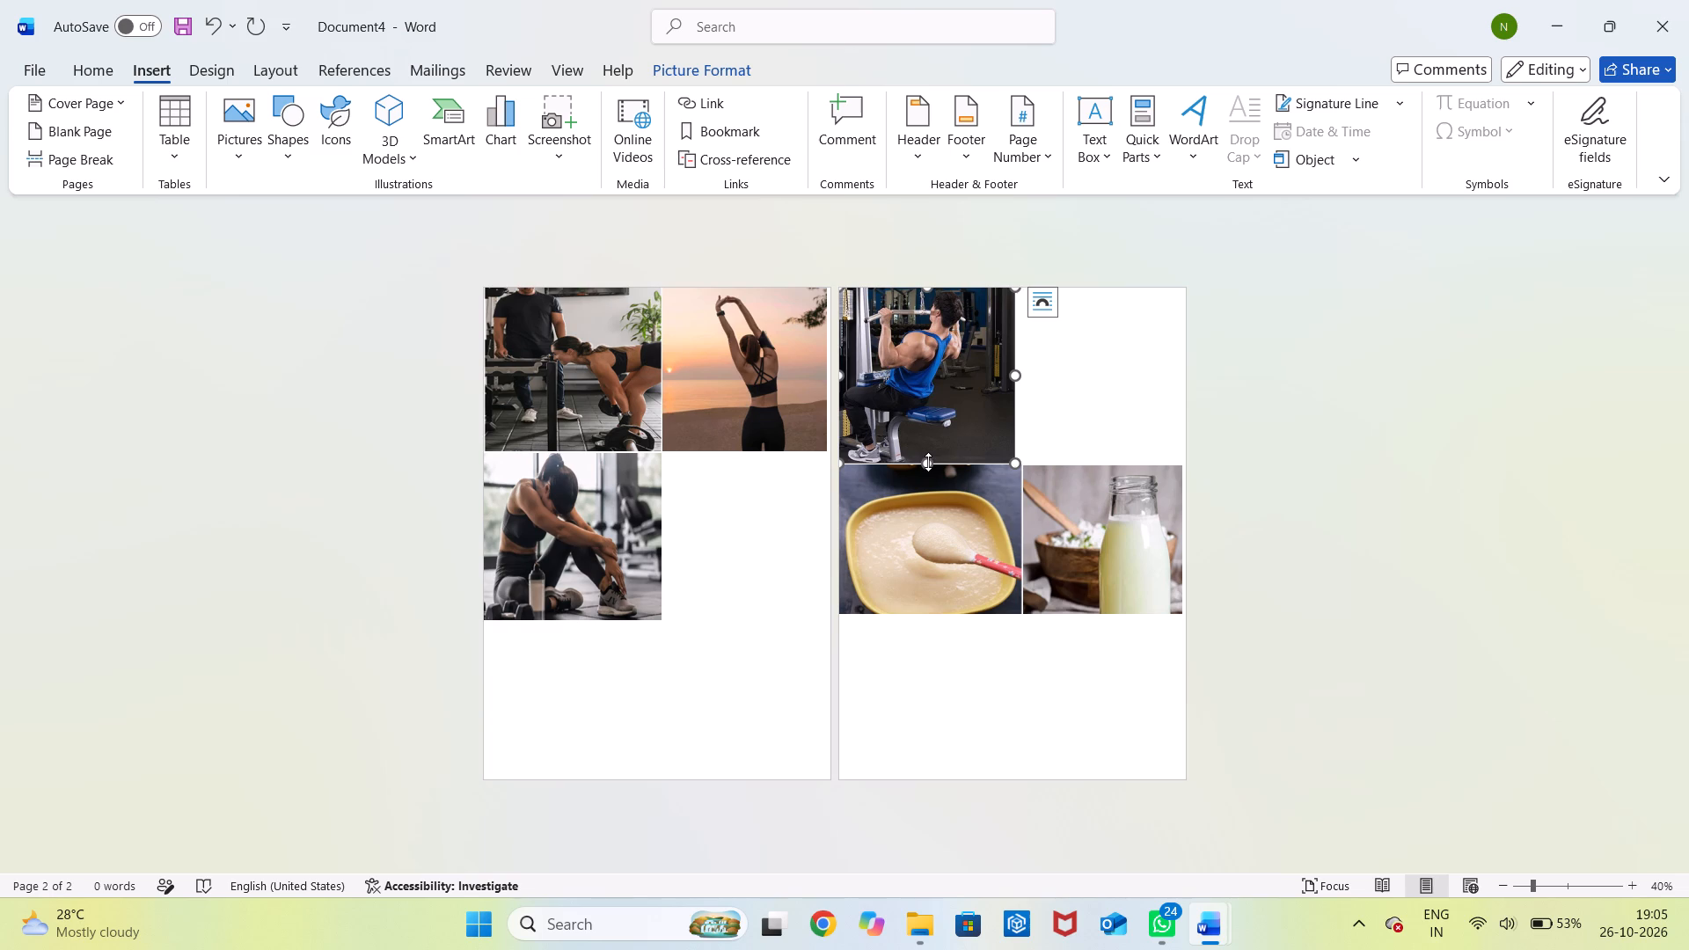
drag(928, 462, 926, 389)
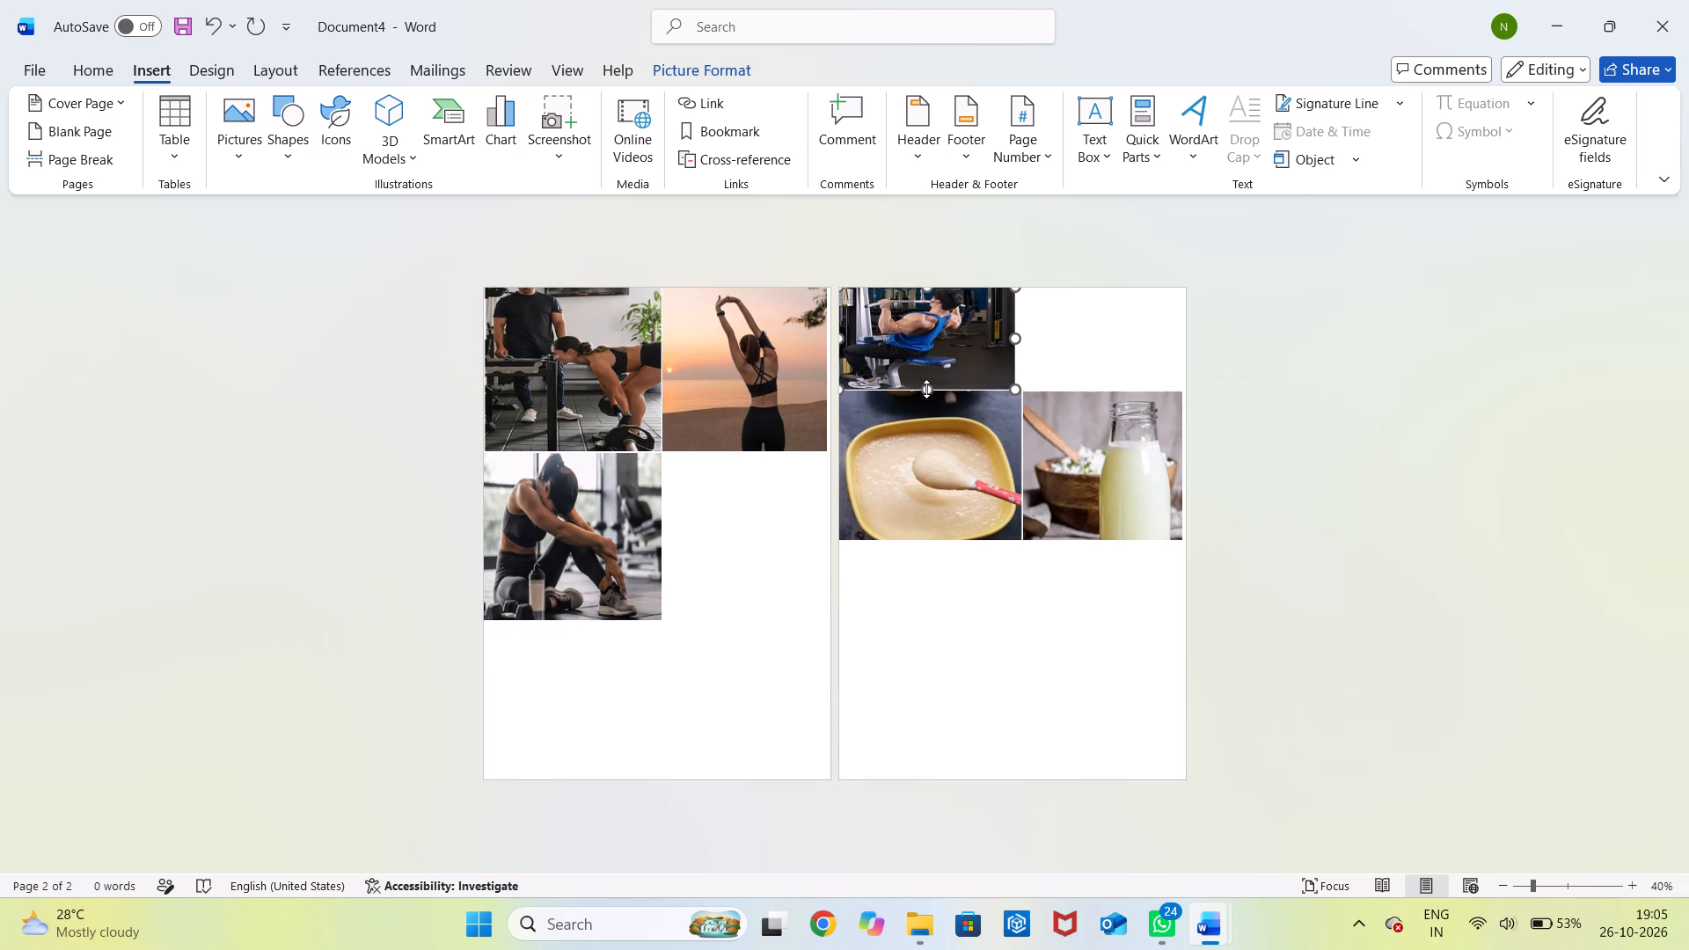
drag(1019, 339, 960, 343)
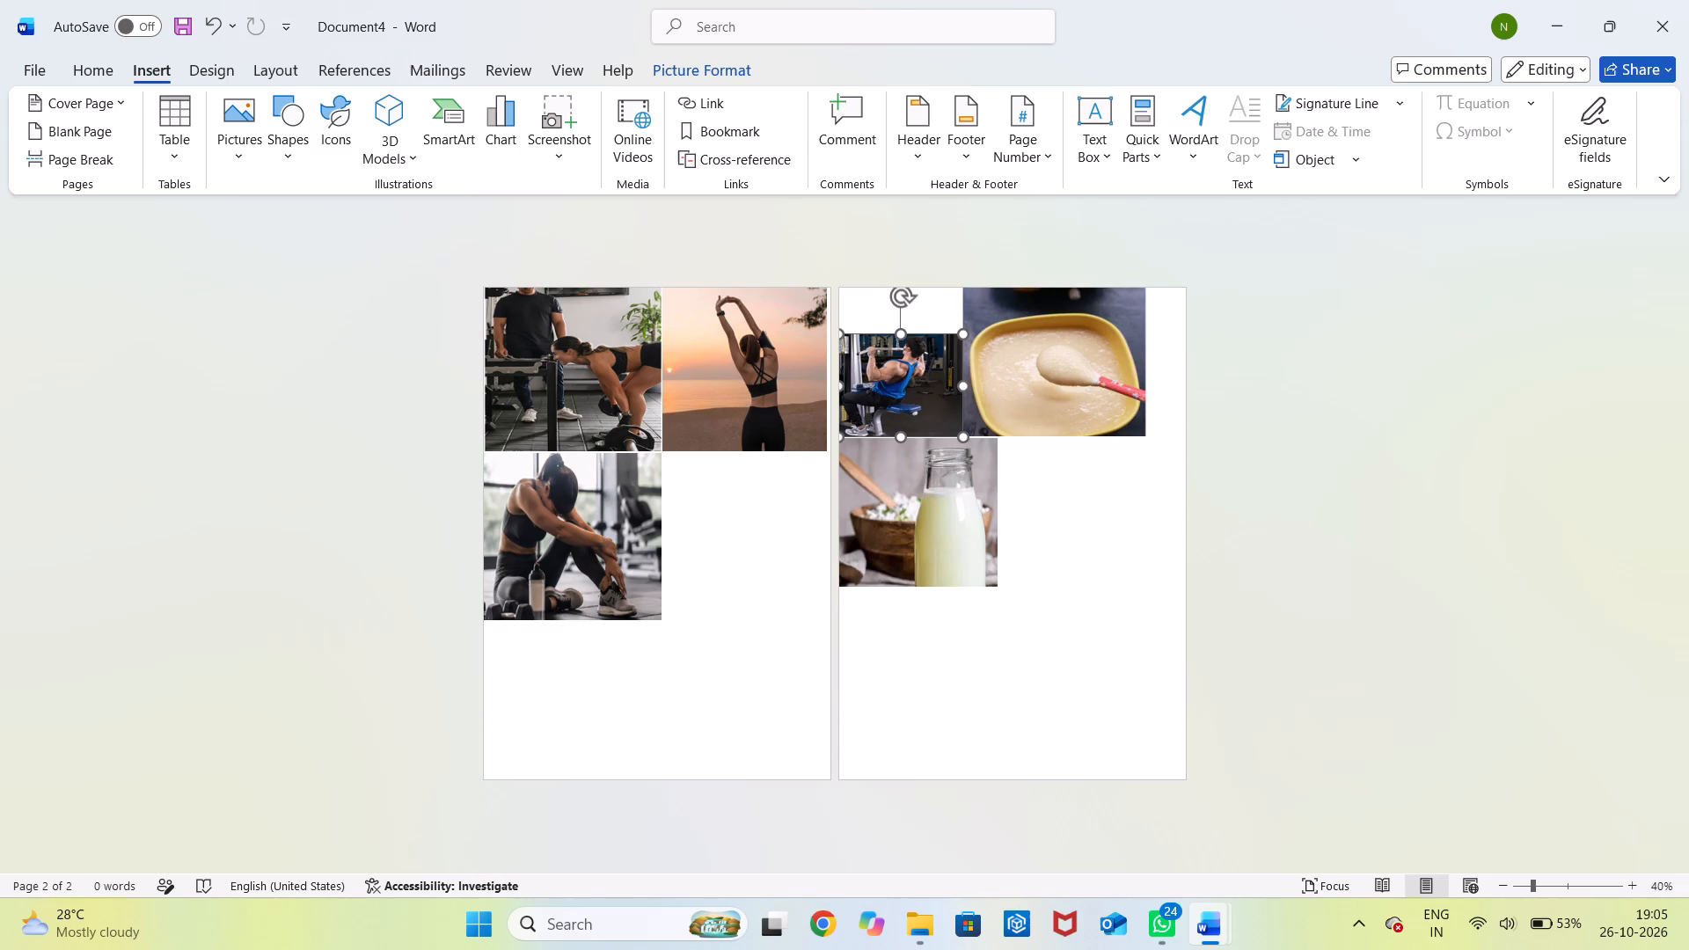
drag(960, 343, 998, 318)
click(998, 318)
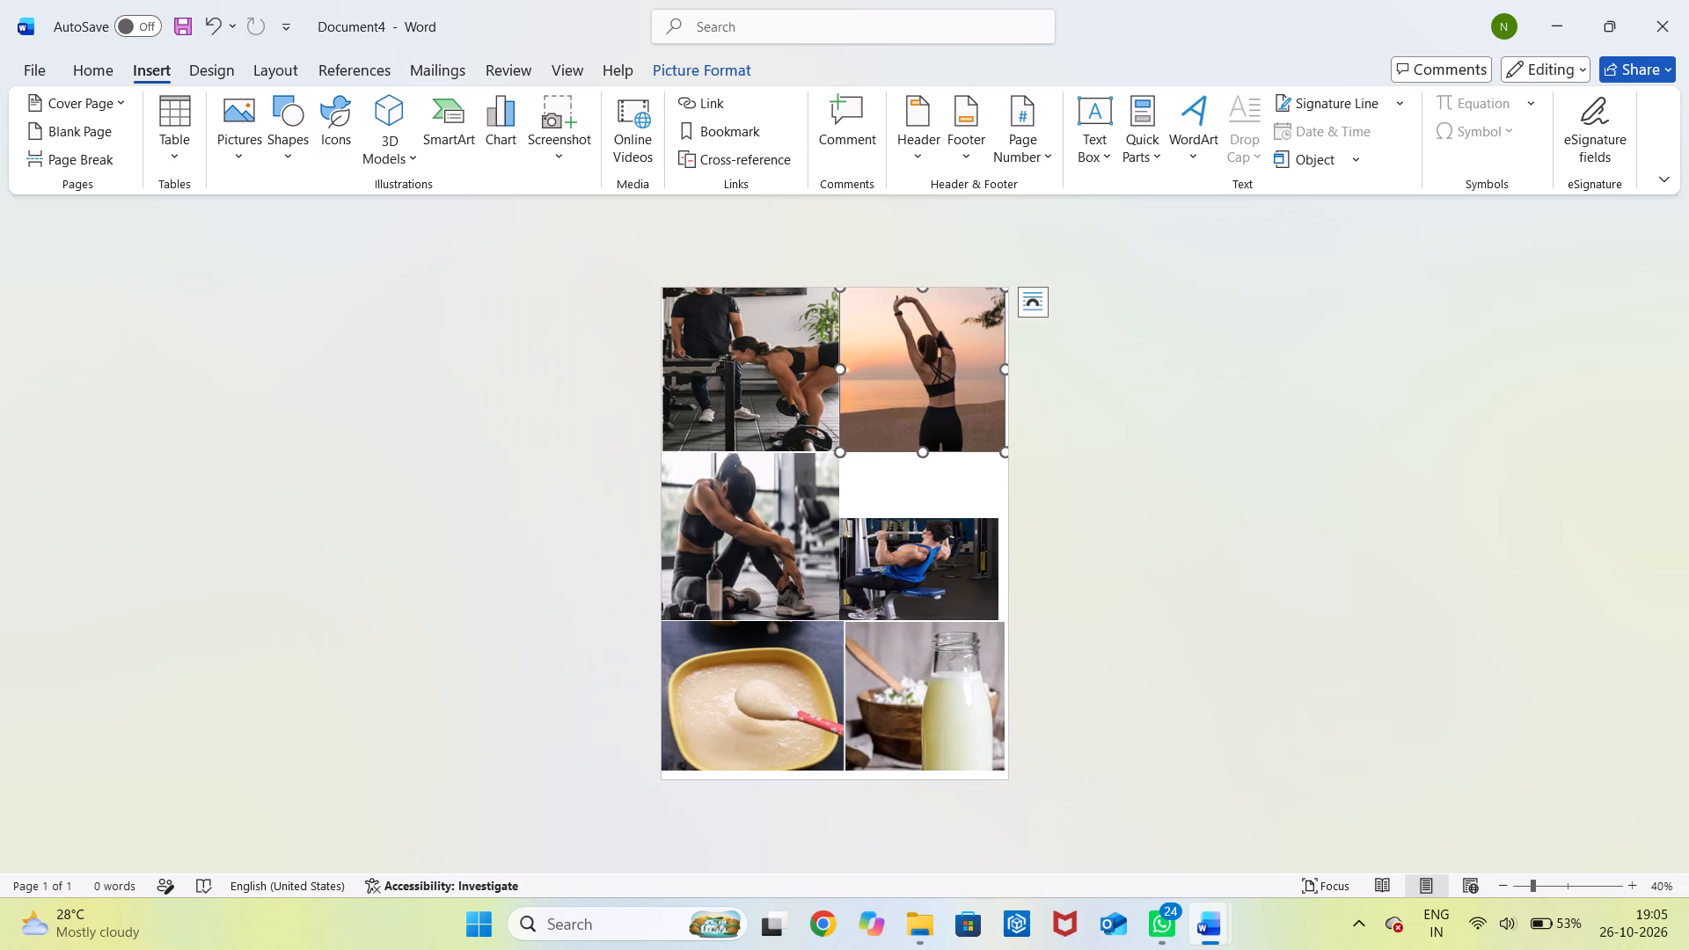
Stretch the pulldown photo up to the seated woman photo's height and widen it to nearly the page's right edge.
click(922, 543)
drag(916, 519, 922, 455)
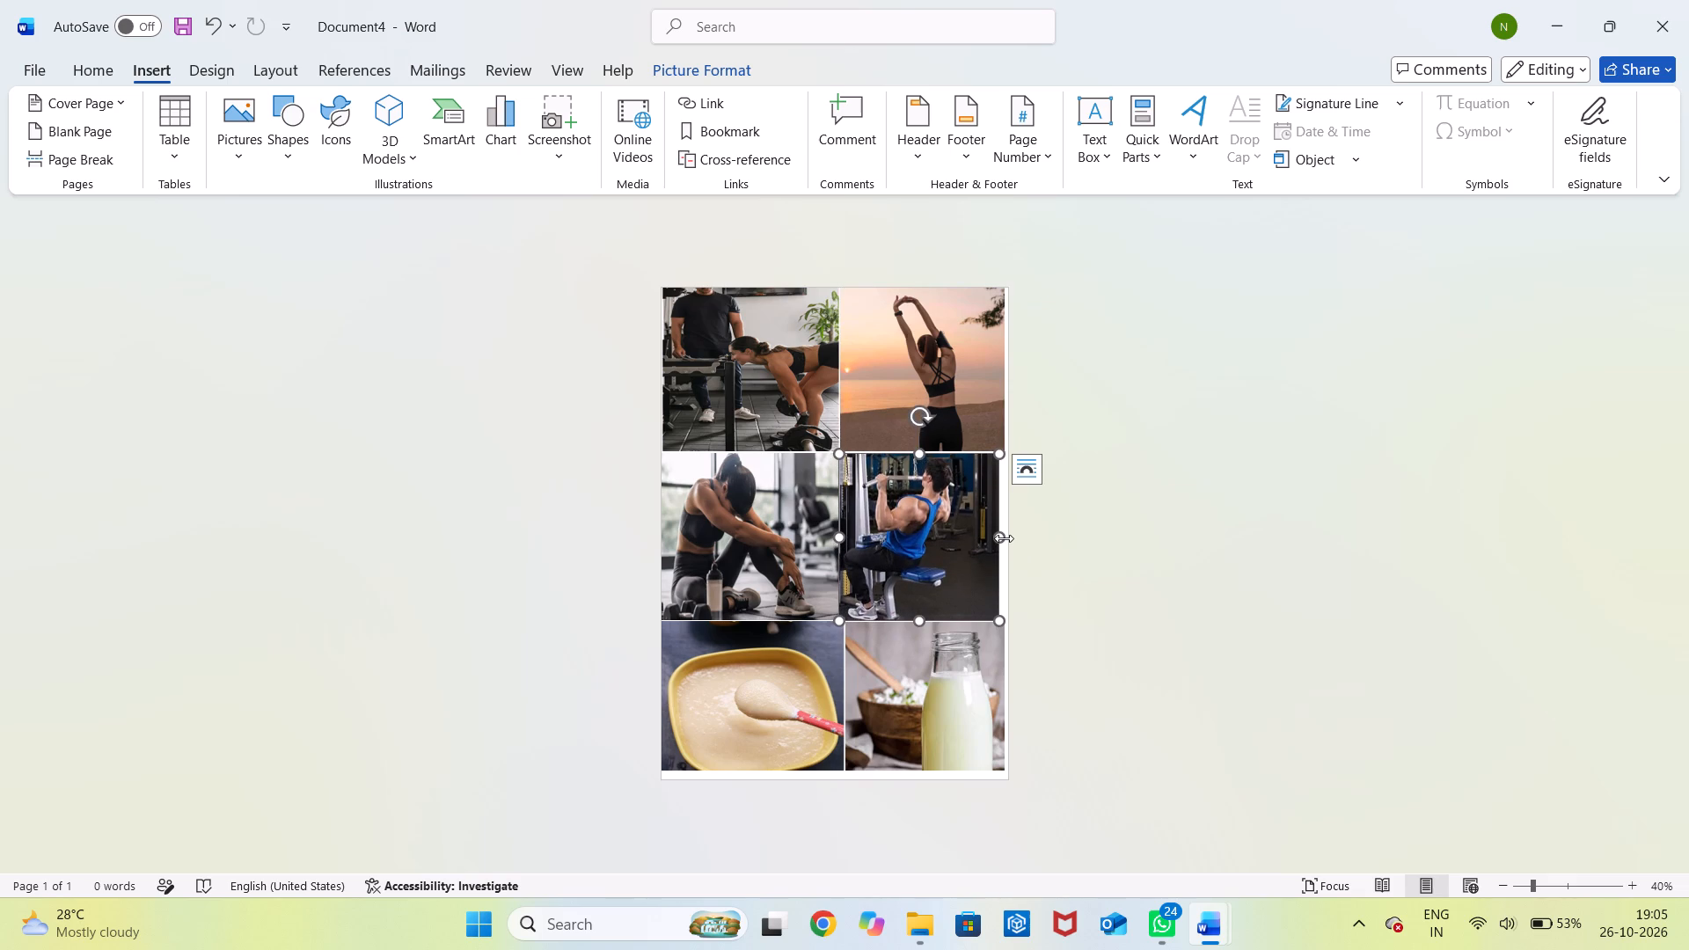
click(1004, 538)
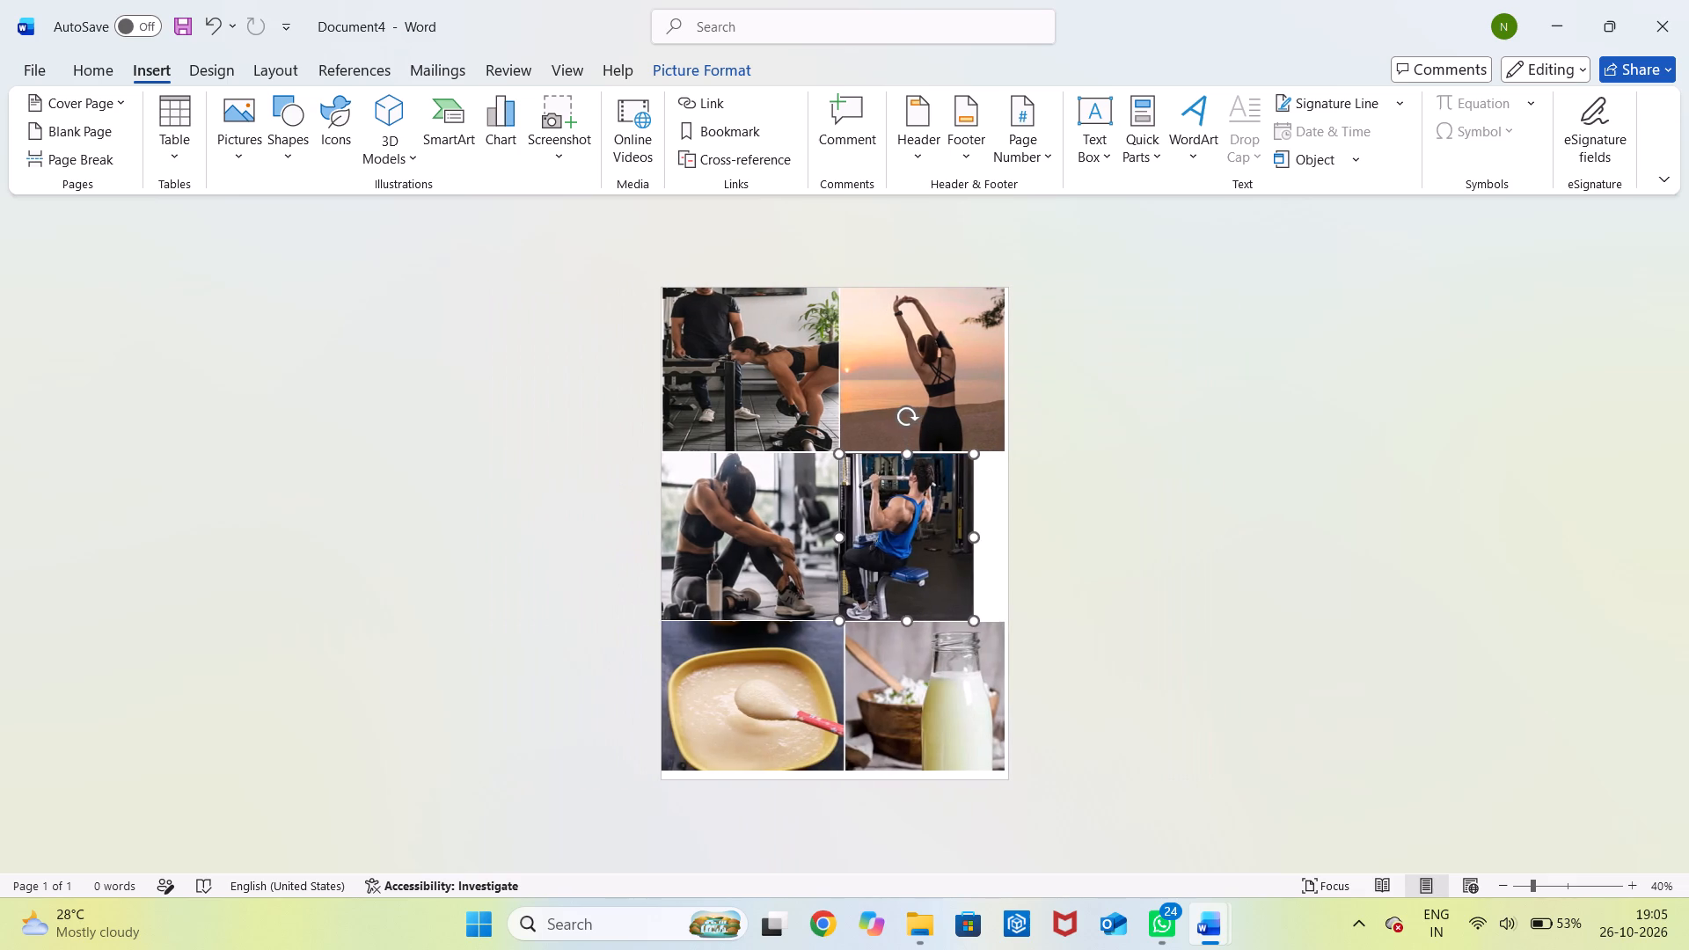
click(1003, 543)
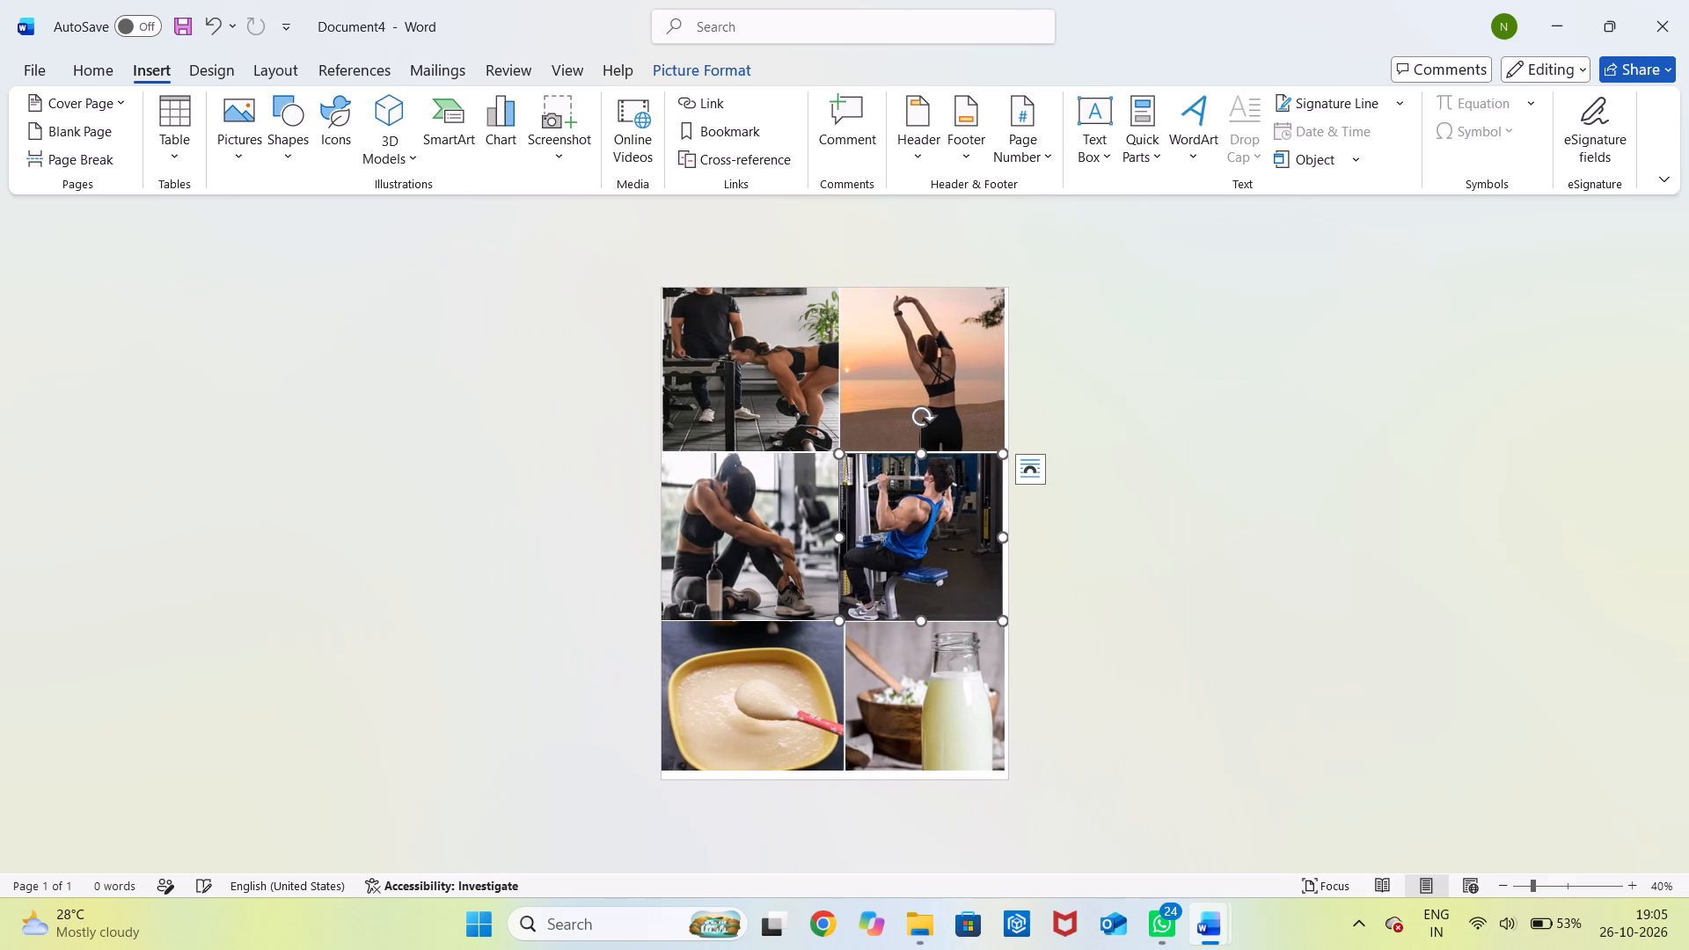
click(1312, 381)
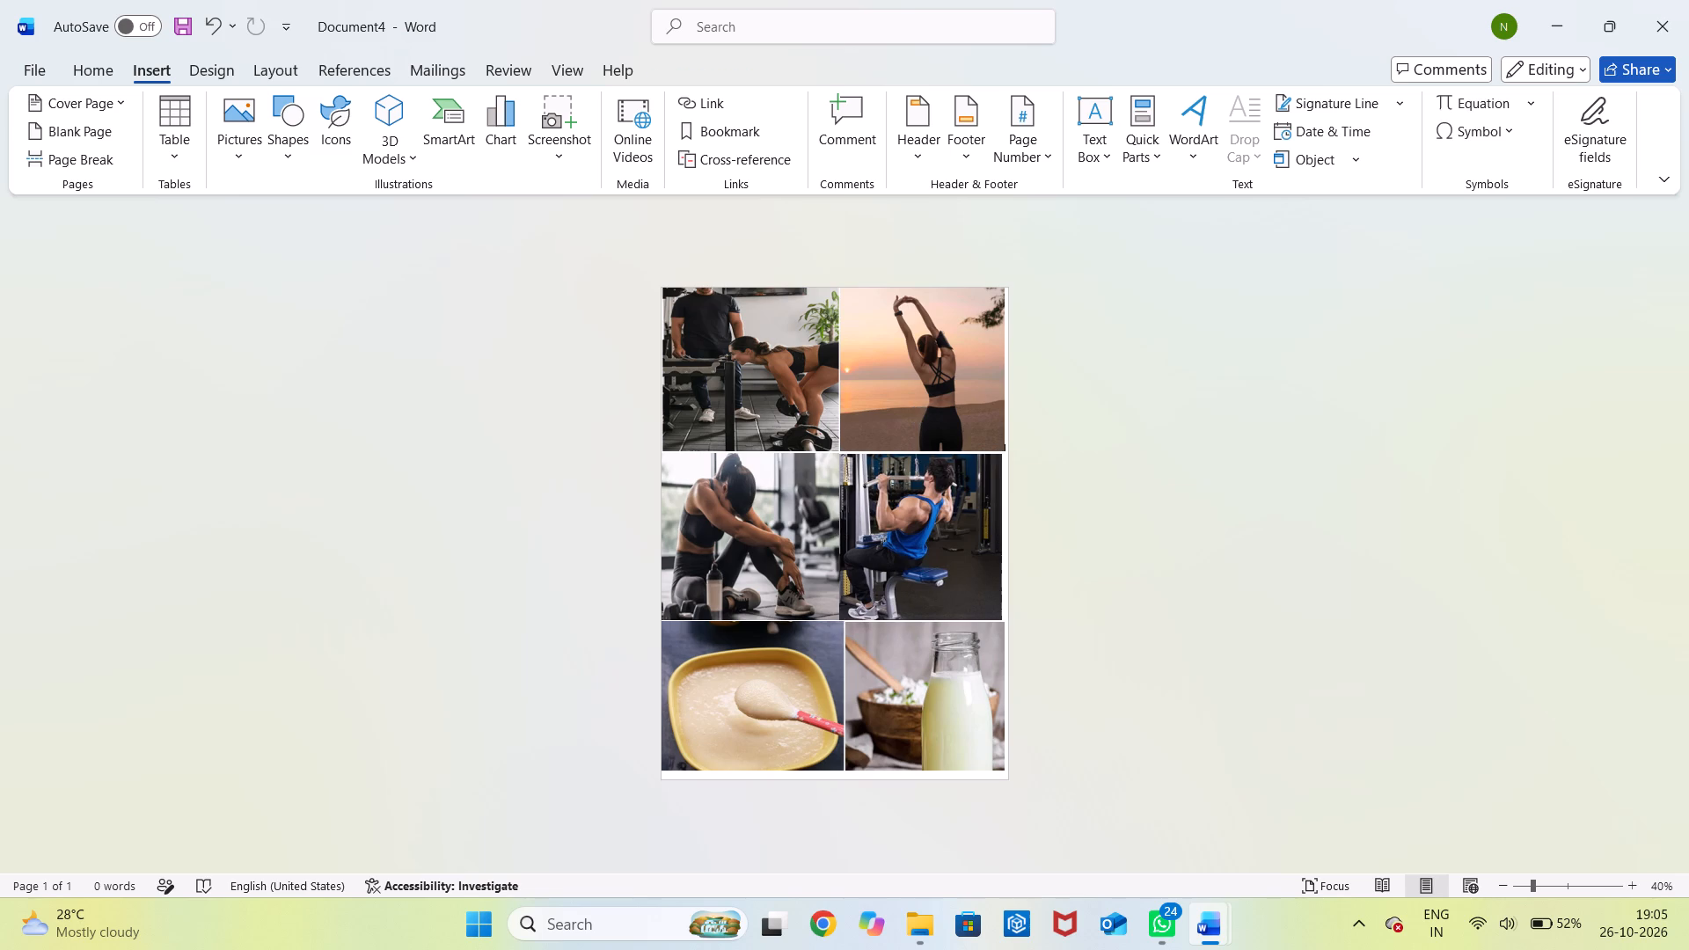
Examine the six-photo grid up close and as a whole page, checking the alignment and gaps between photos.
ctrl+scroll(958, 452, up, 7)
ctrl+scroll(958, 452, down, 8)
ctrl+scroll(958, 452, up, 4)
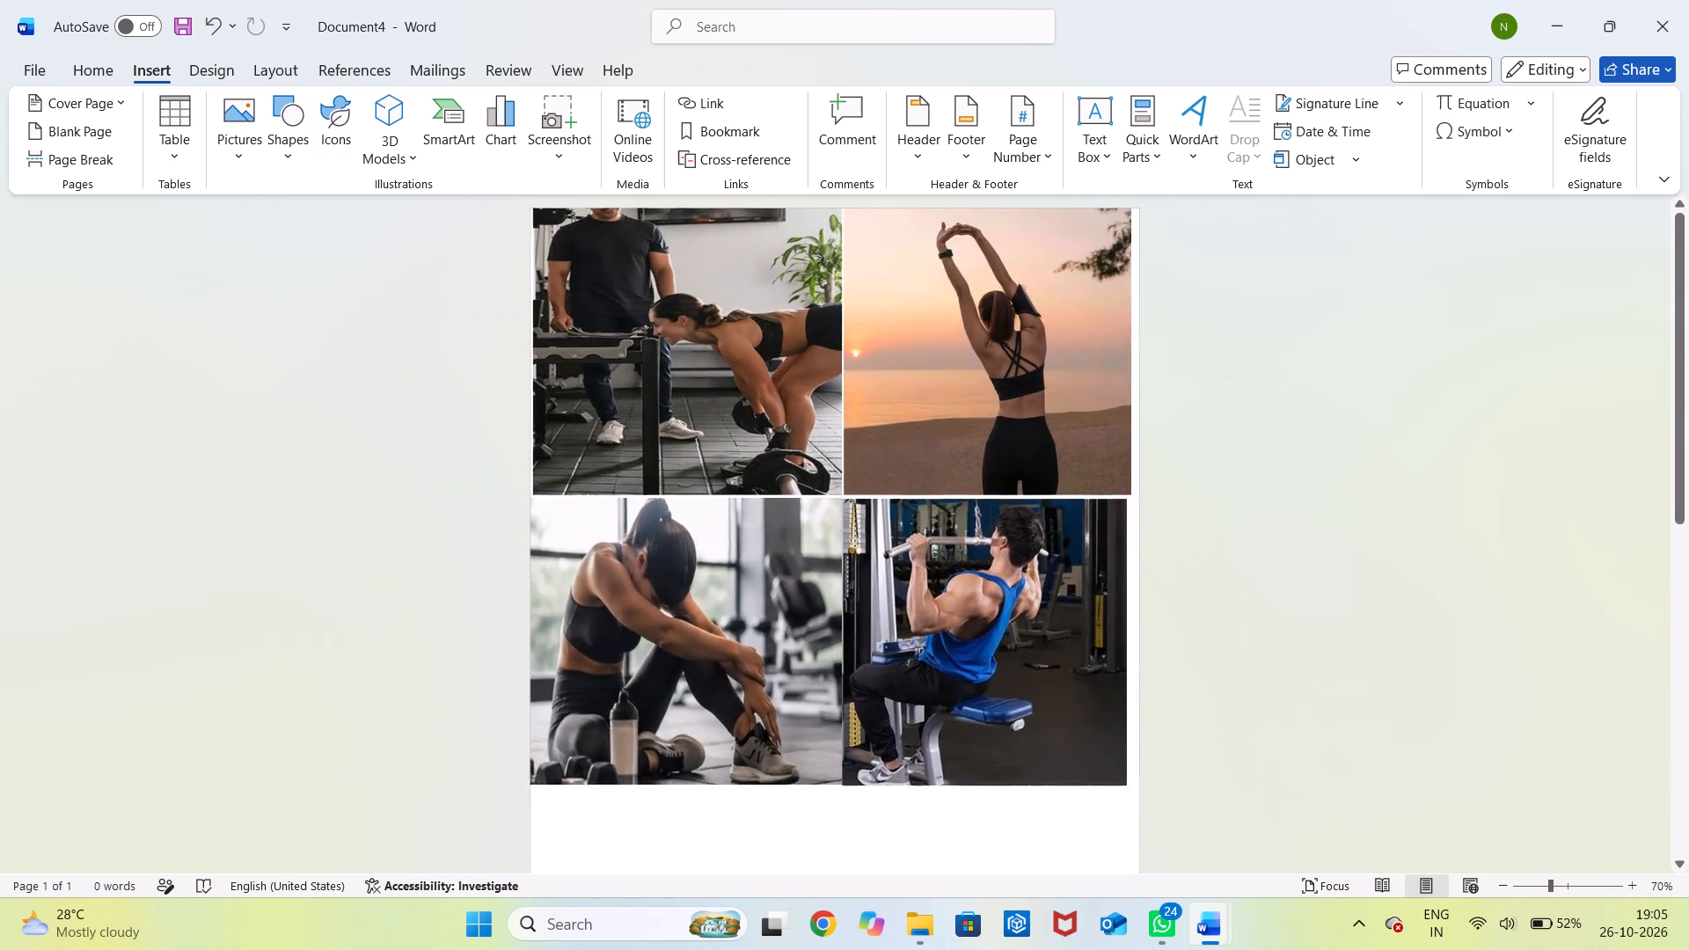
ctrl+scroll(958, 452, up, 1)
ctrl+scroll(958, 452, down, 5)
ctrl+scroll(958, 452, up, 9)
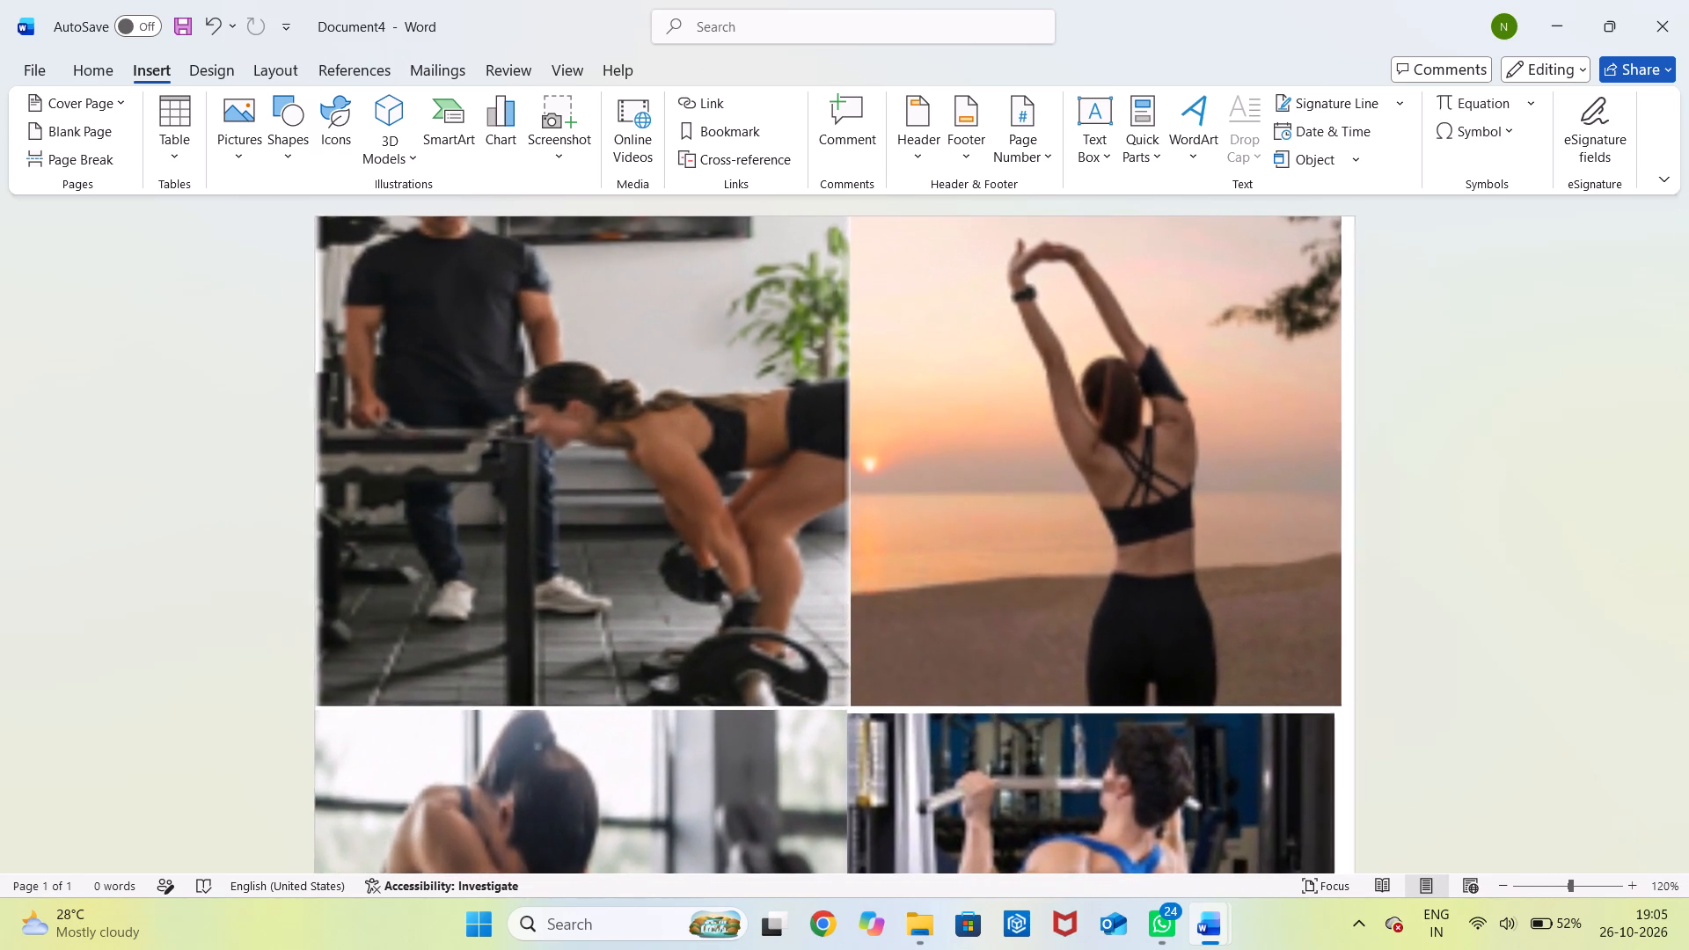
ctrl+scroll(883, 456, down, 6)
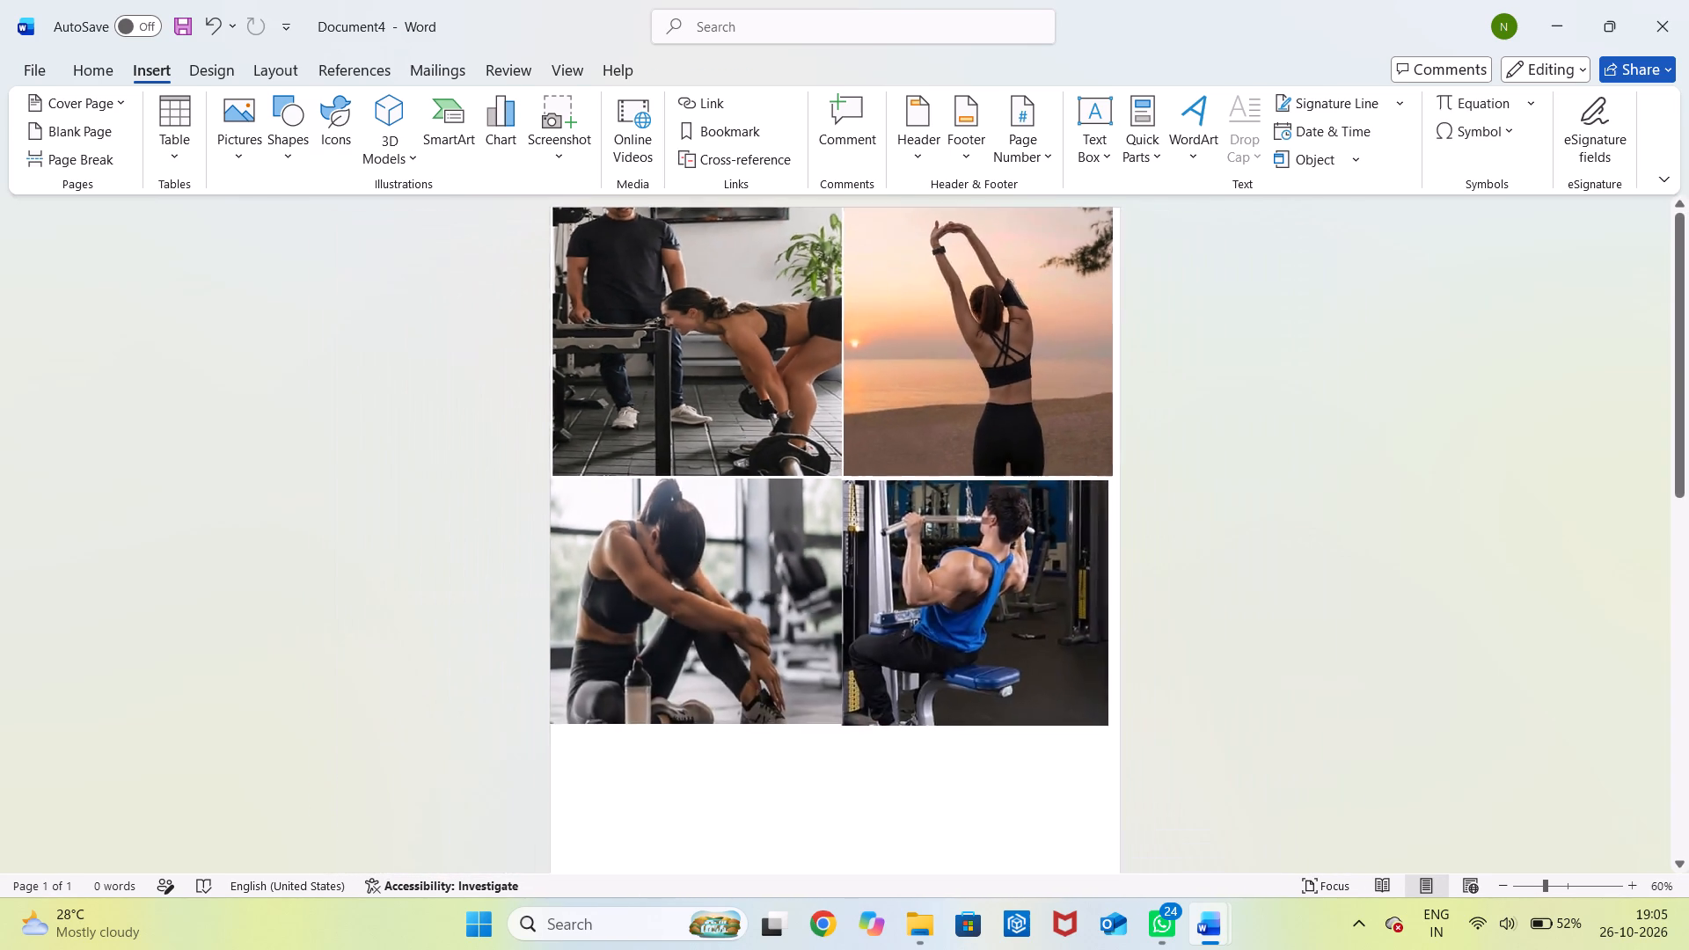
ctrl+scroll(883, 456, down, 3)
ctrl+scroll(883, 456, up, 3)
ctrl+scroll(883, 456, down, 1)
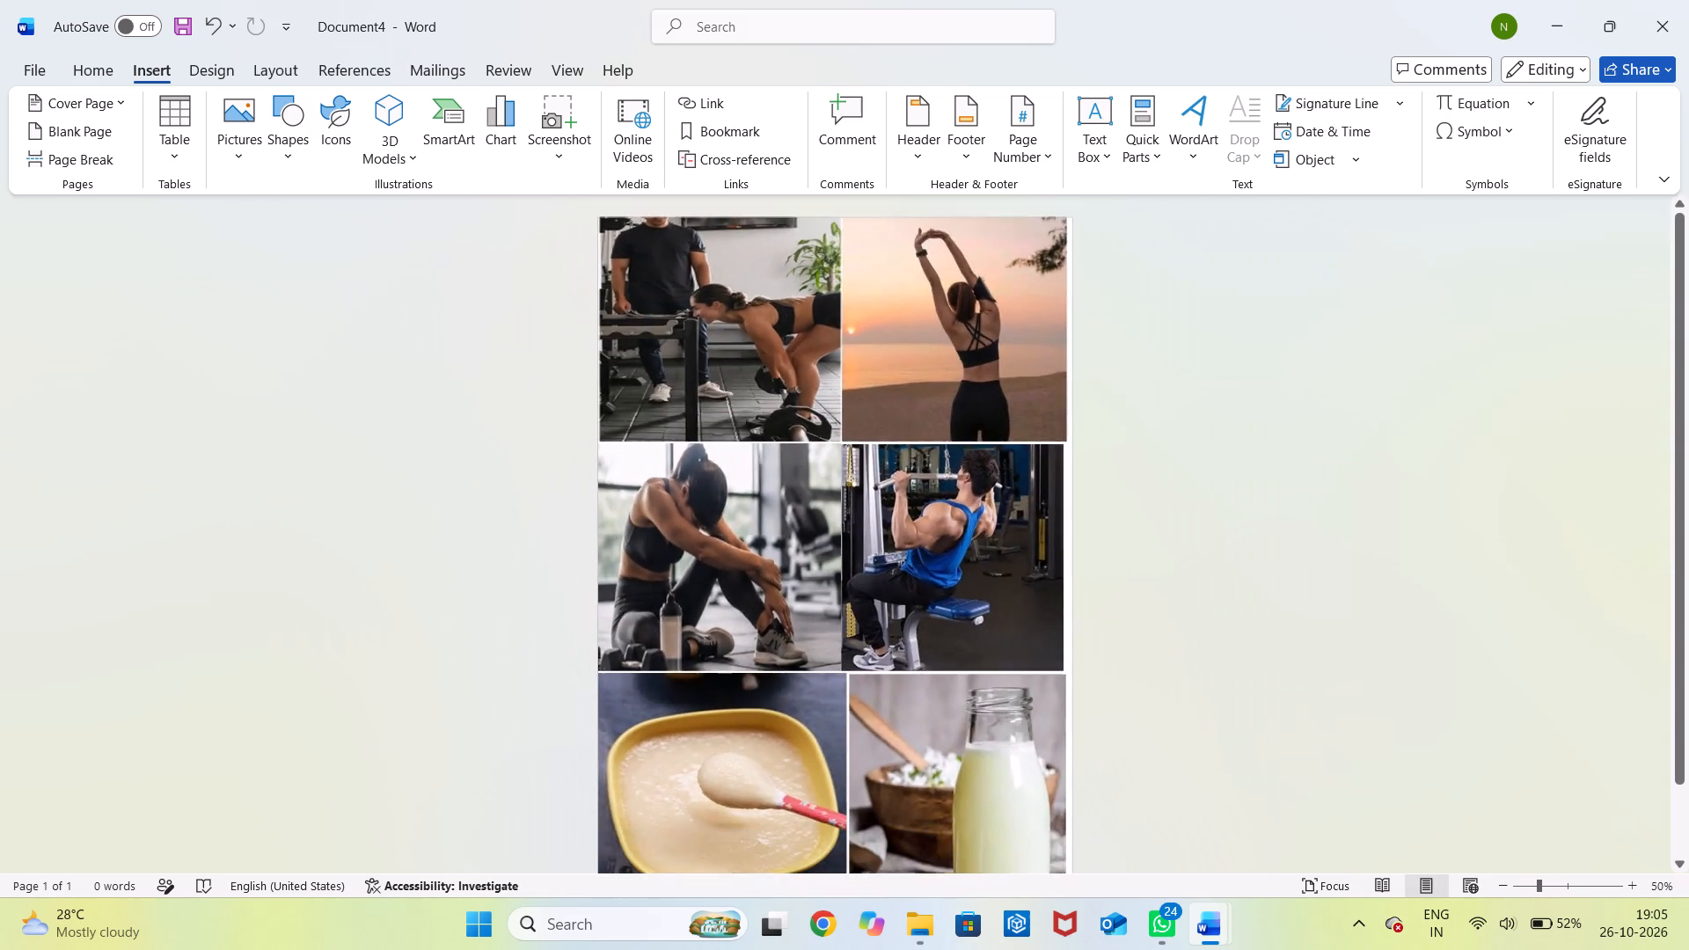
ctrl+scroll(883, 456, down, 1)
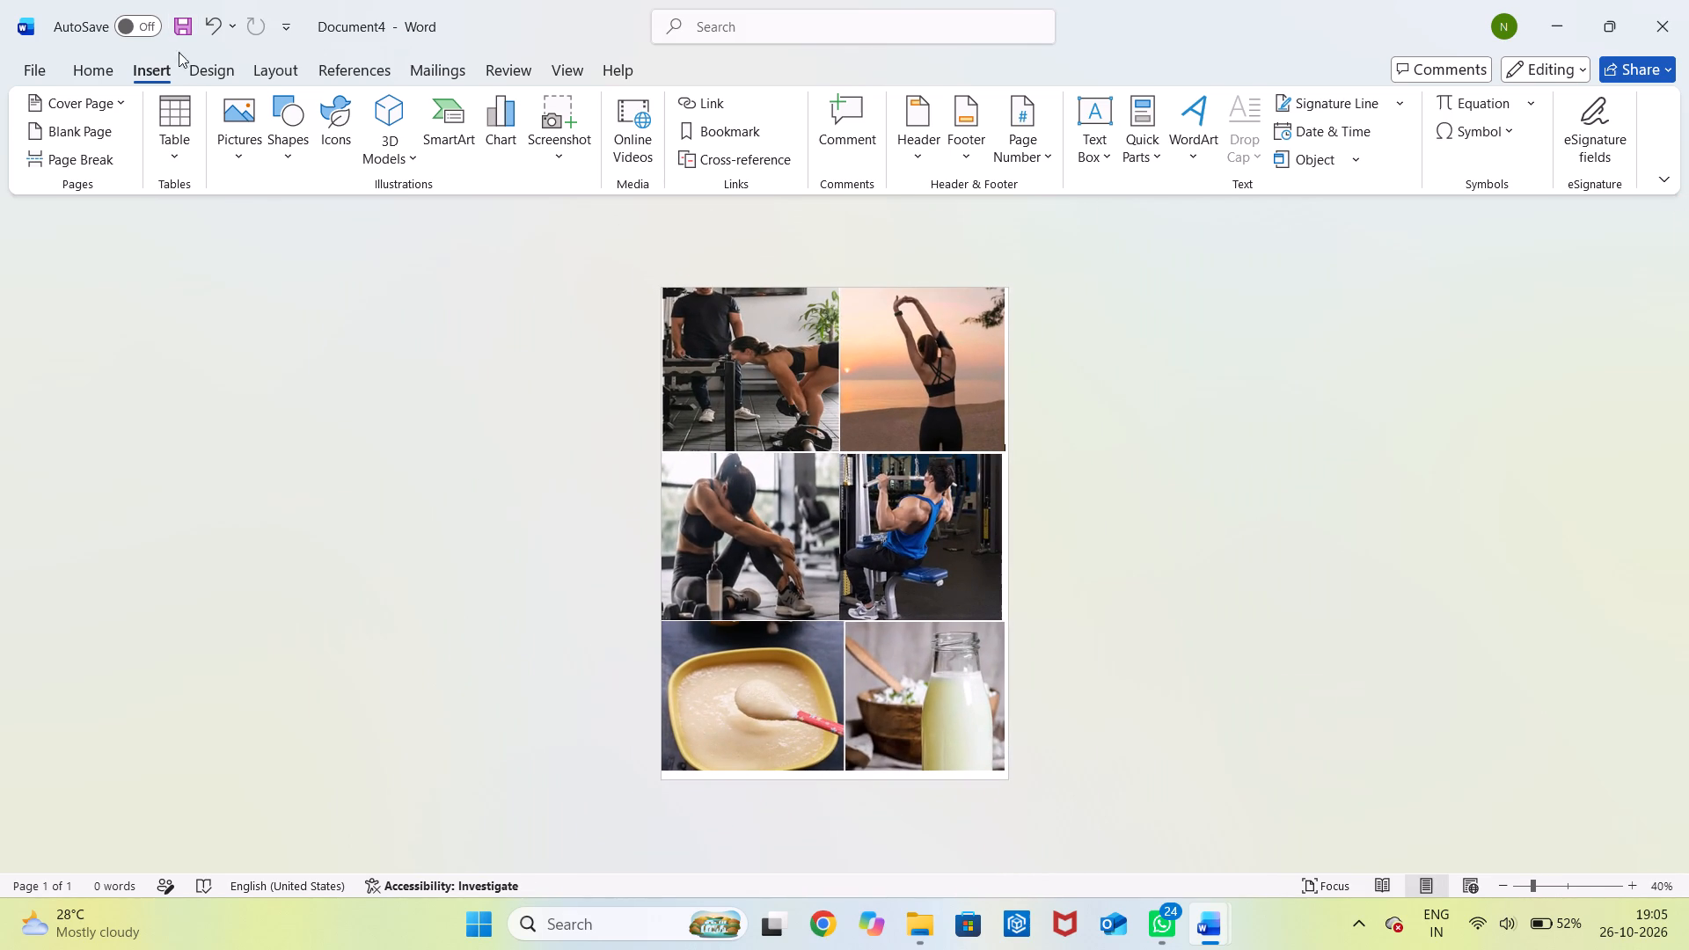
click(861, 400)
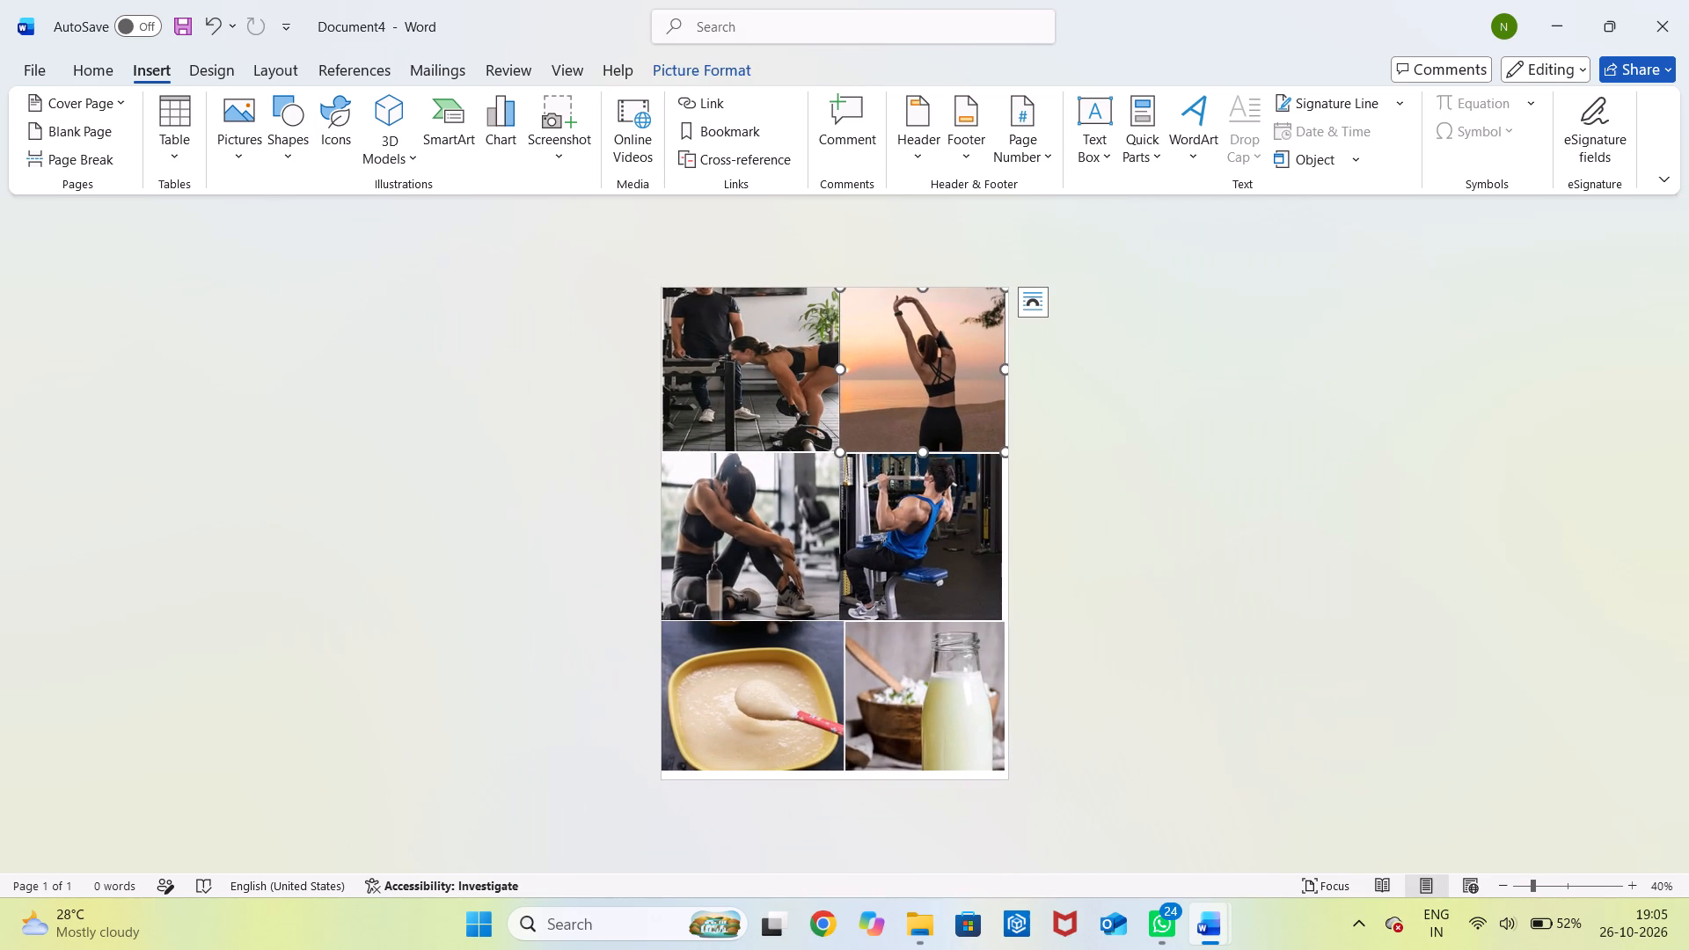
click(1157, 344)
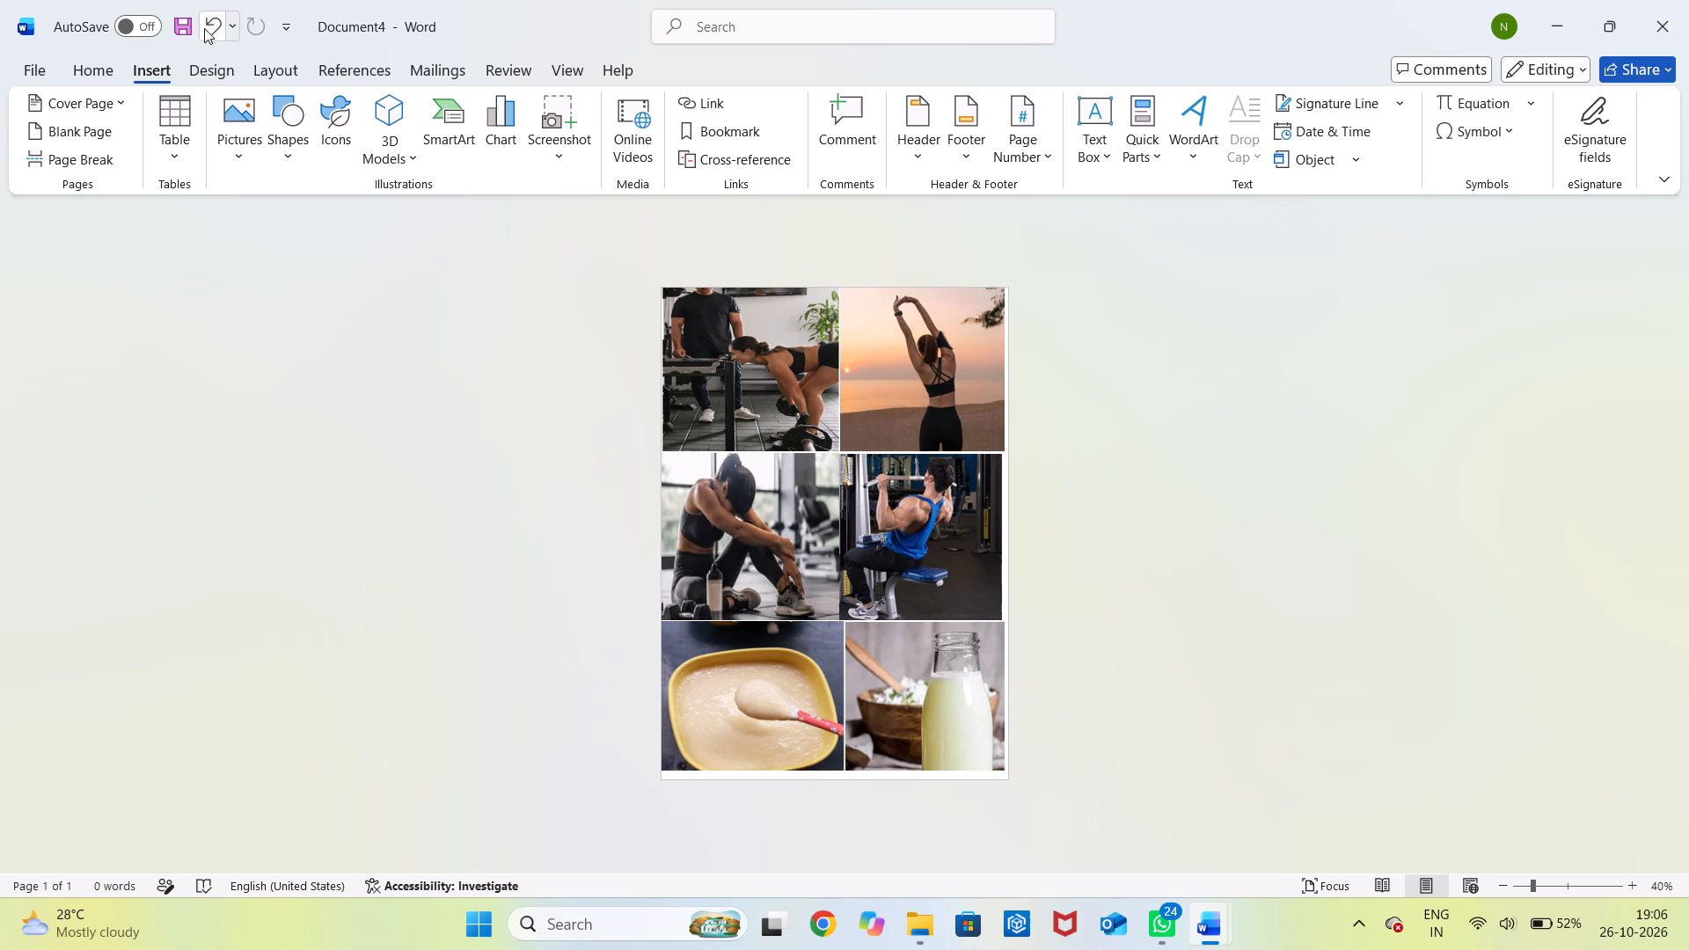
Start saving the document with the file name sec and open the choice of save locations.
click(182, 25)
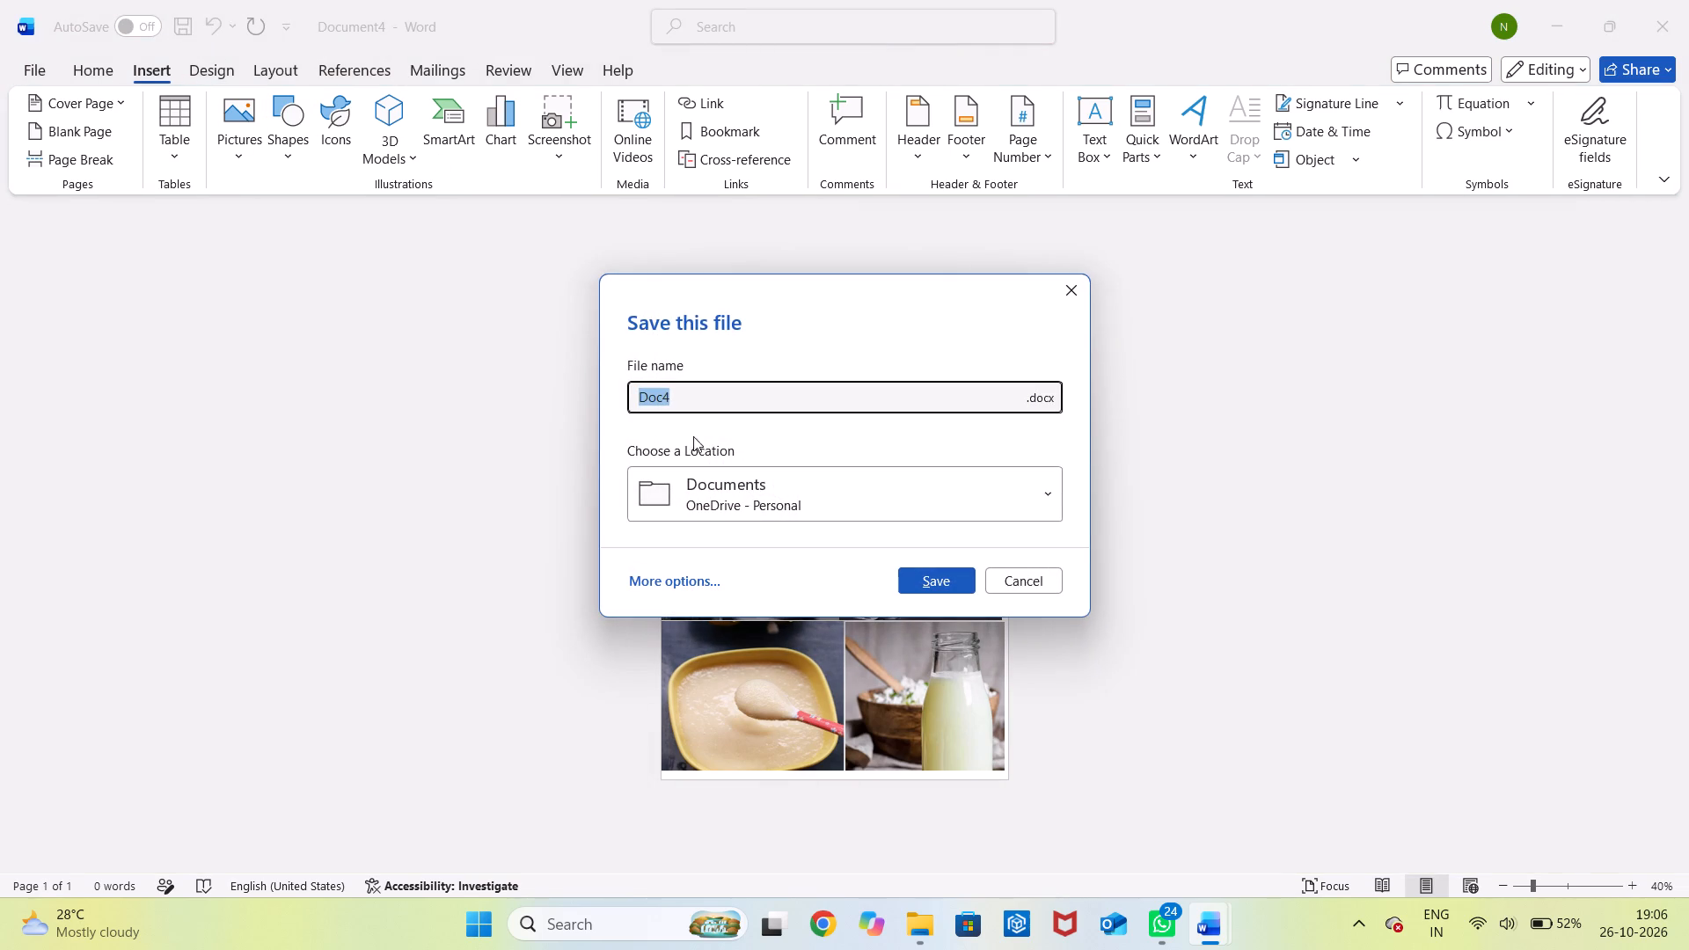
click(675, 391)
key(BackSpace)
key(BackSpace)
key(BackSpace)
key(BackSpace)
text(sec)
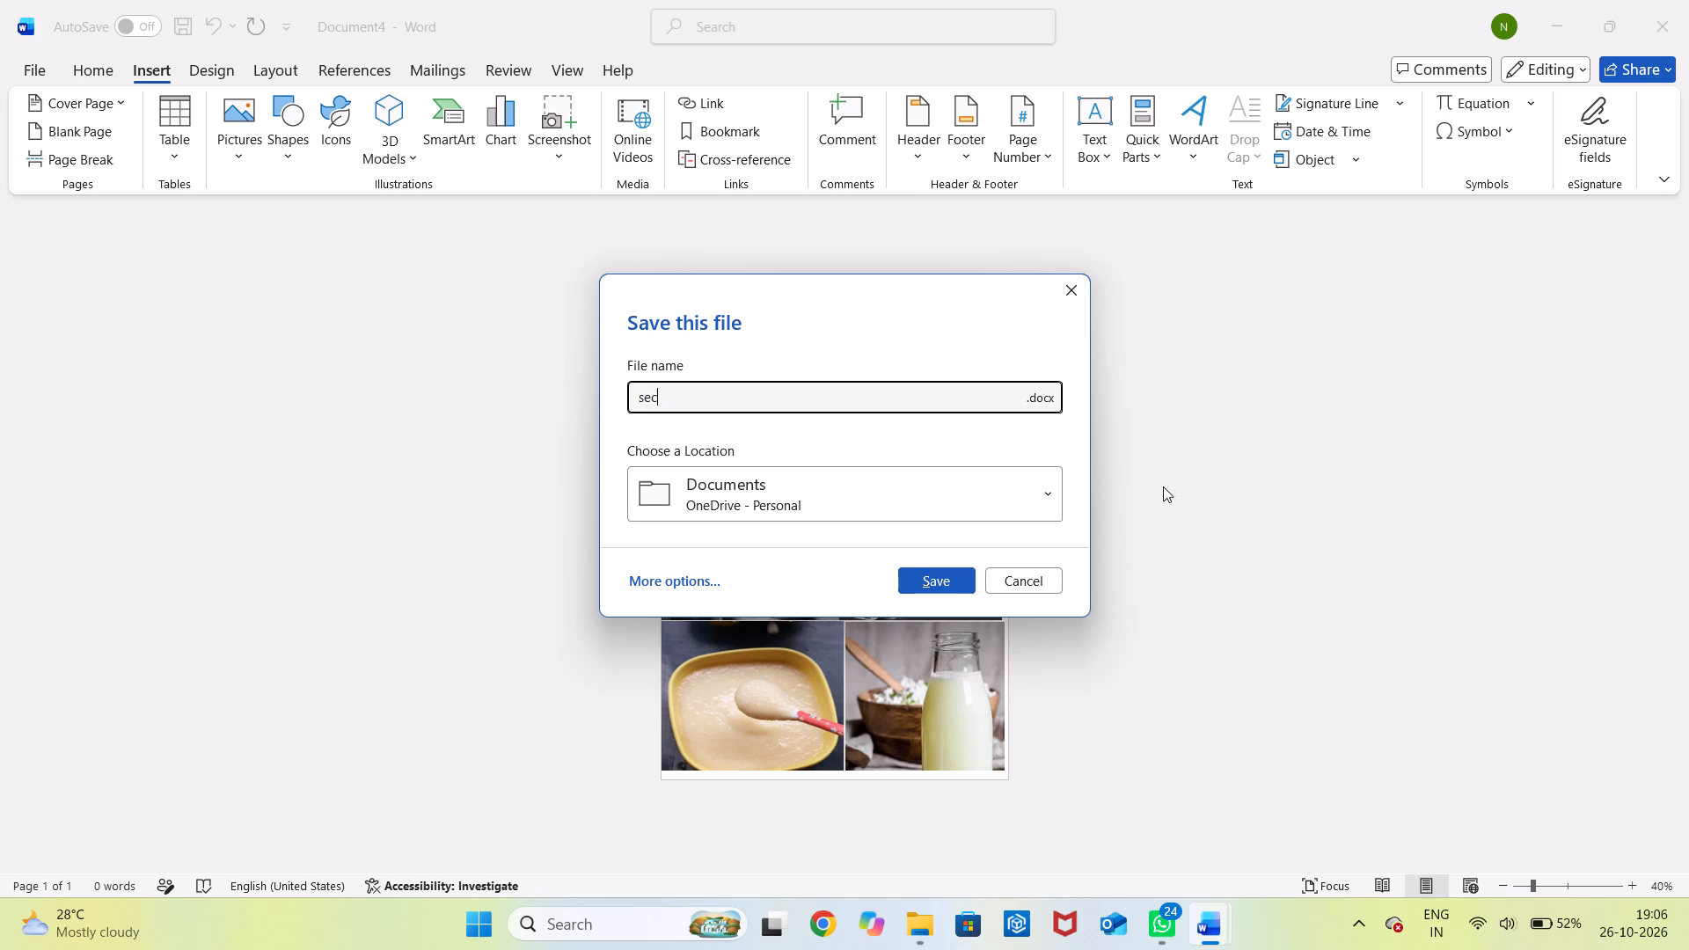
click(1043, 499)
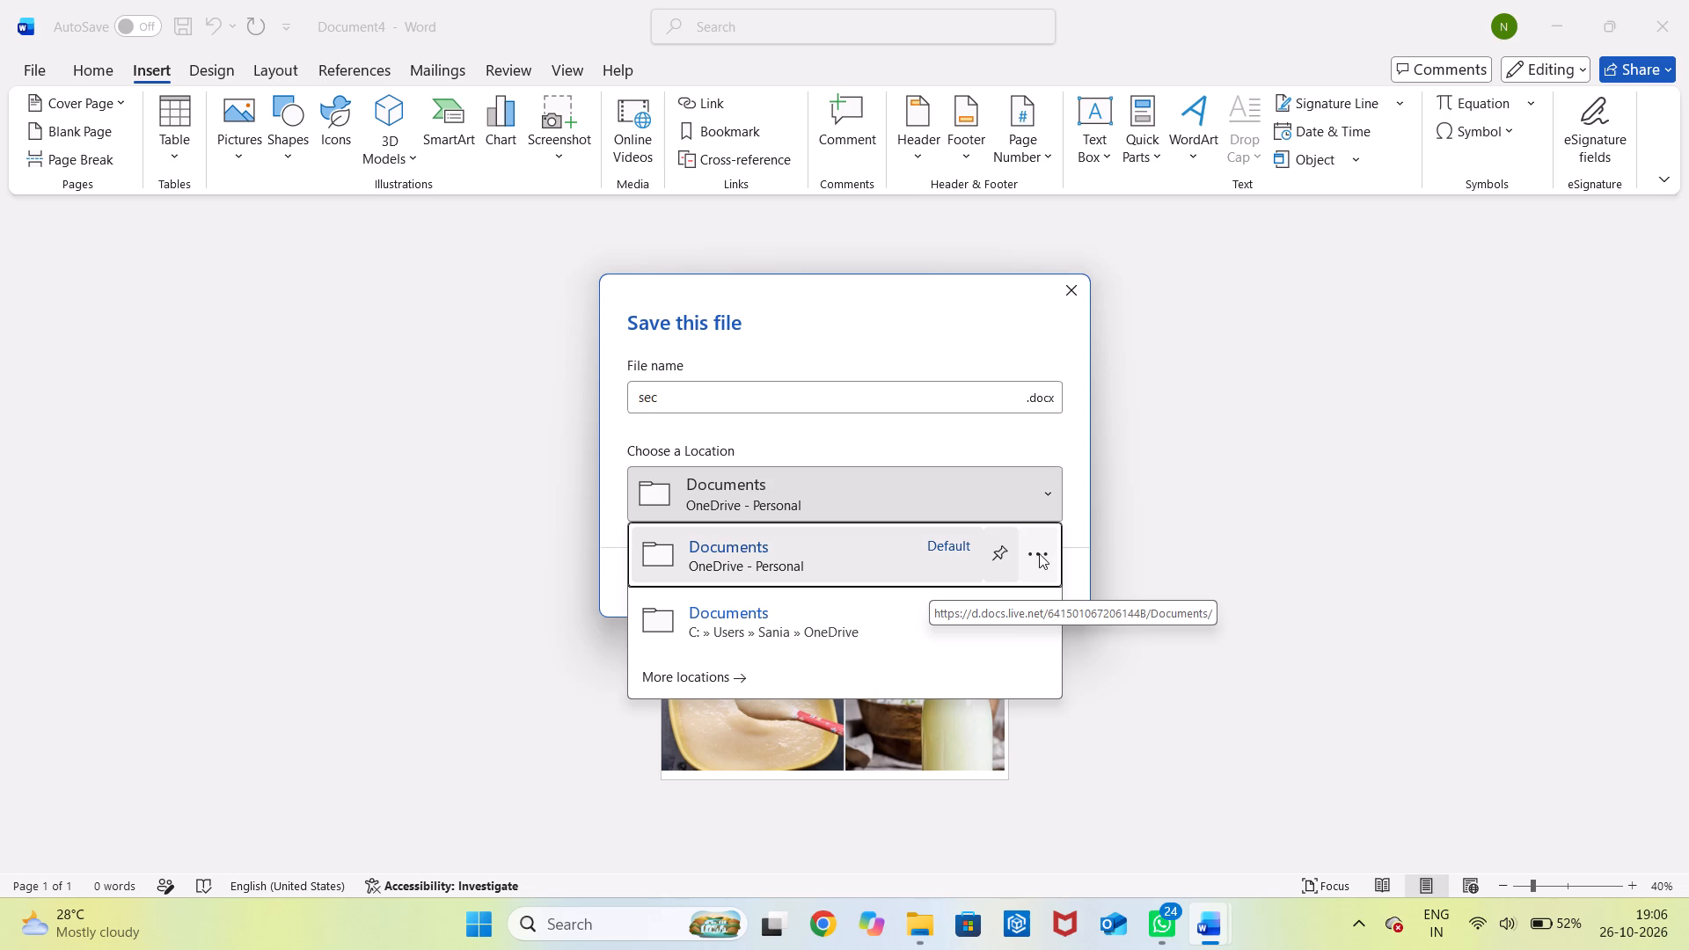
Save the document as "sec pic 3" in the OneDrive - Personal Documents folder.
click(820, 550)
double_click(670, 390)
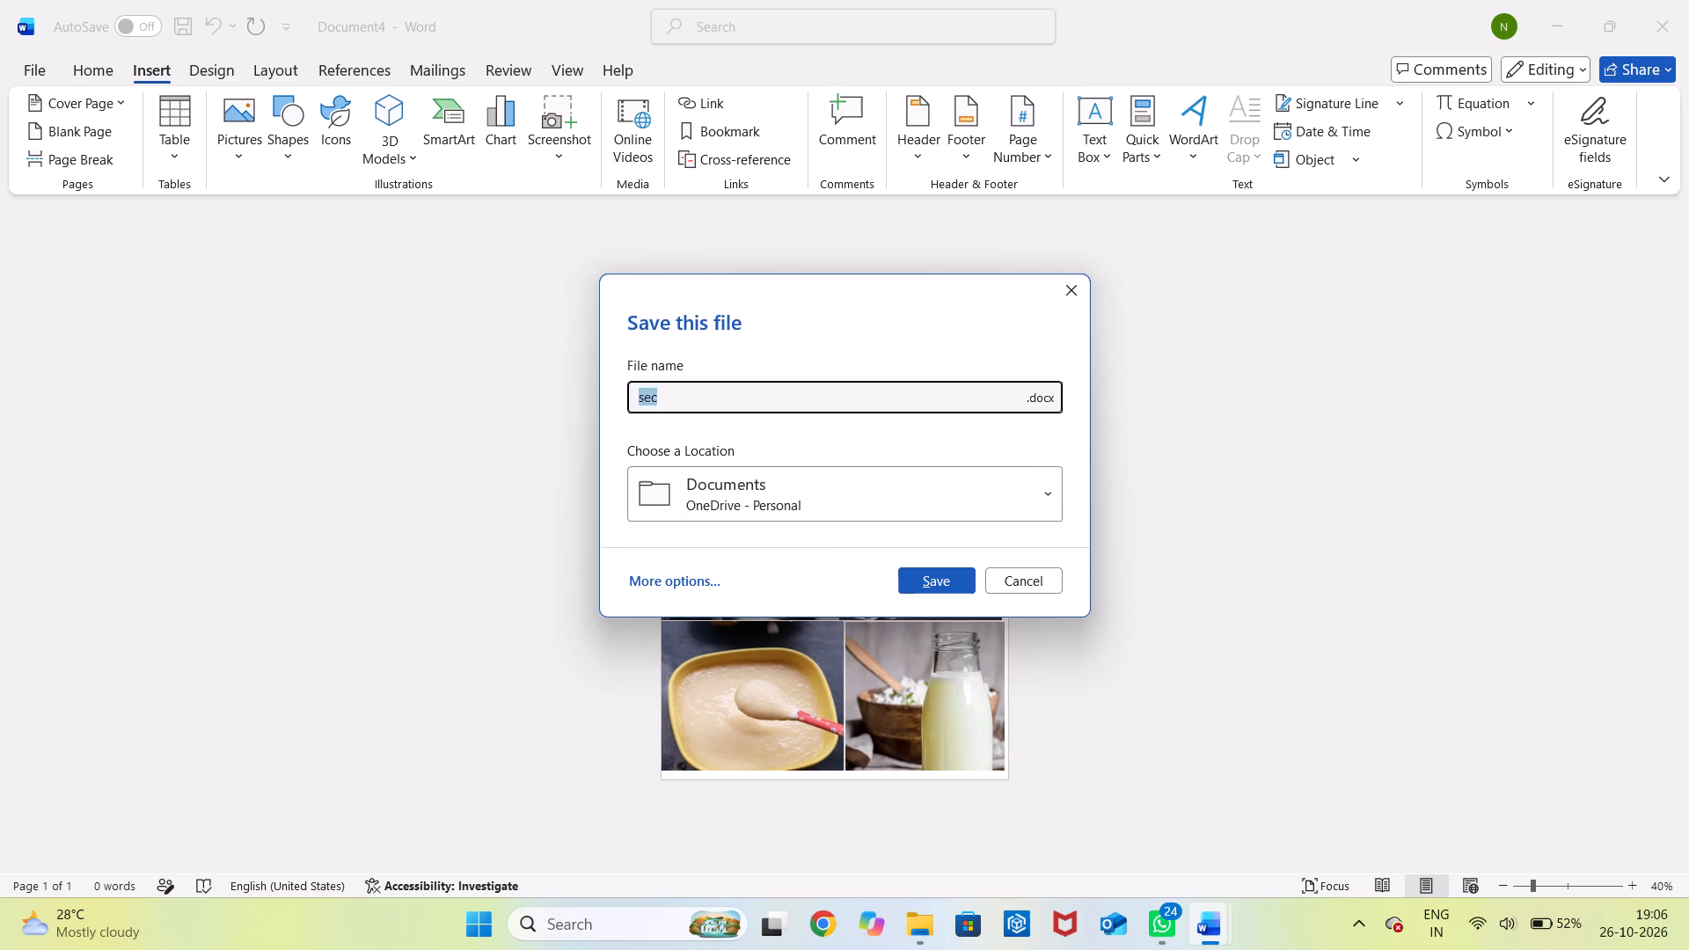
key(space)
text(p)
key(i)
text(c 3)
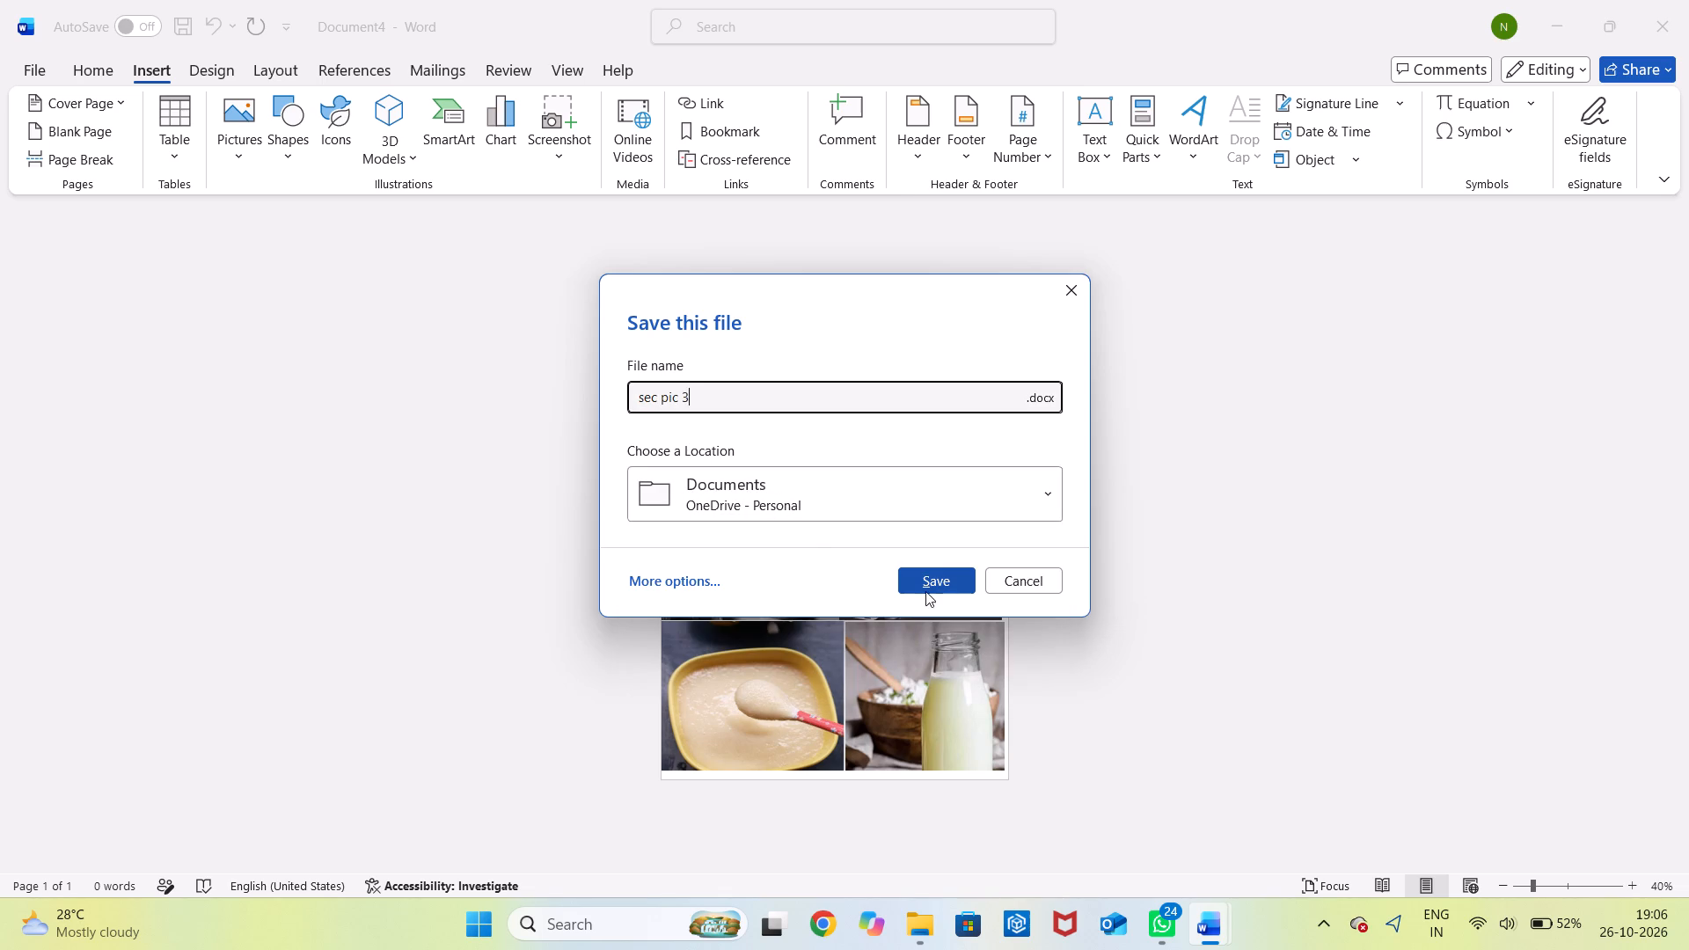
click(952, 581)
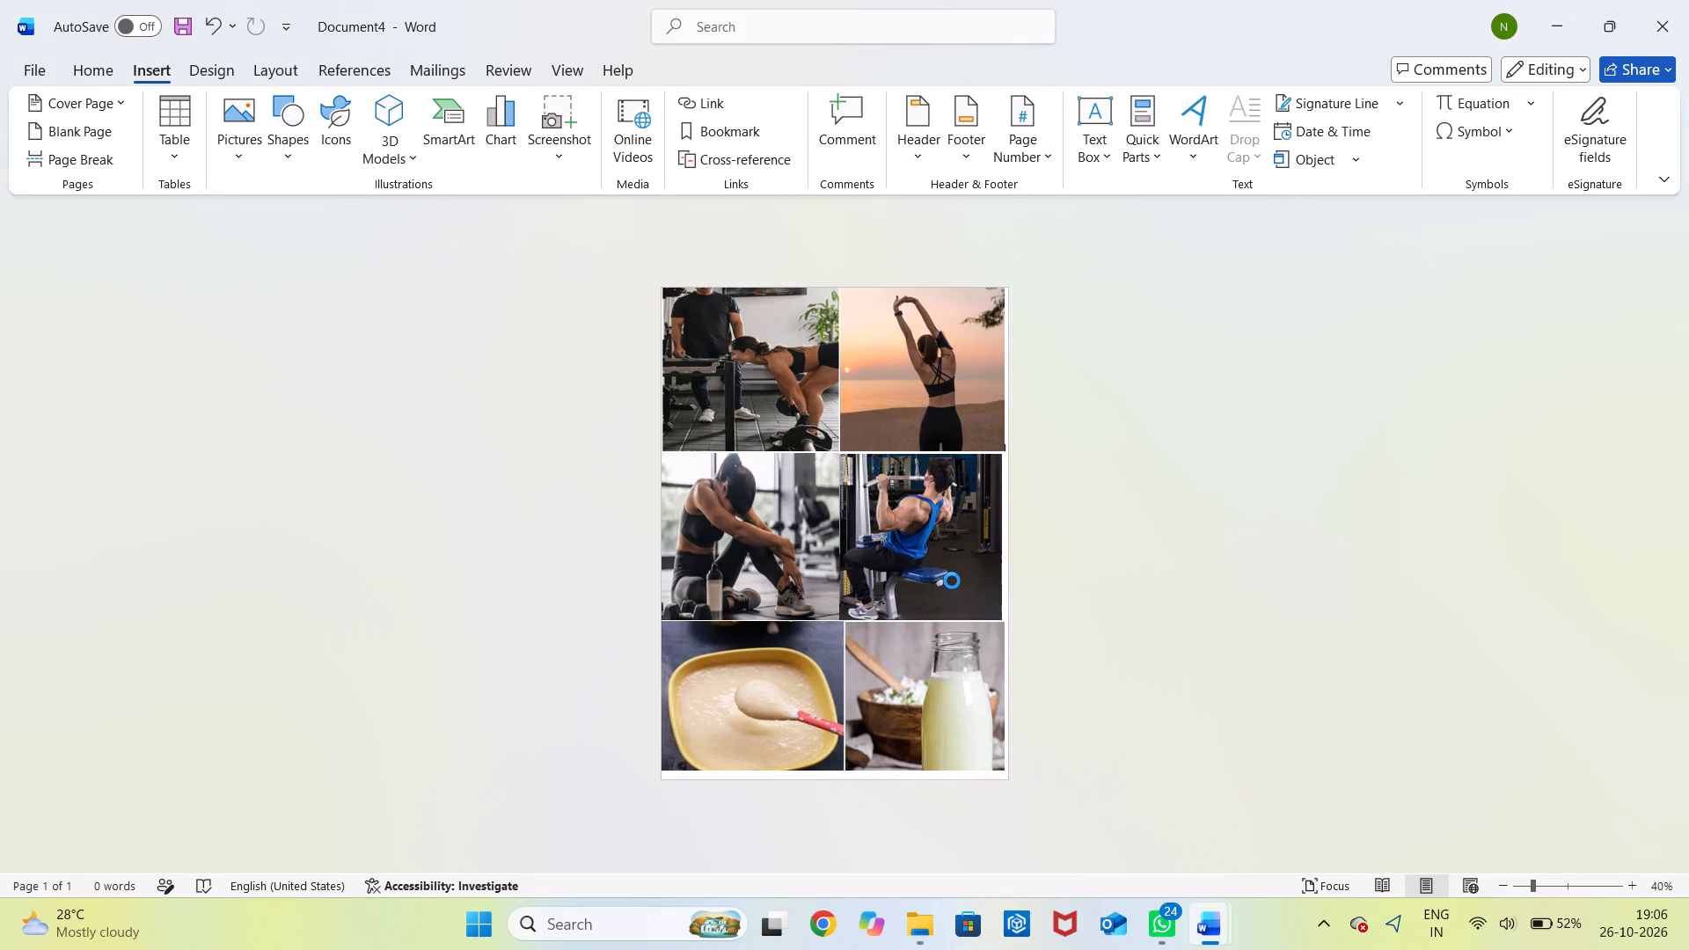
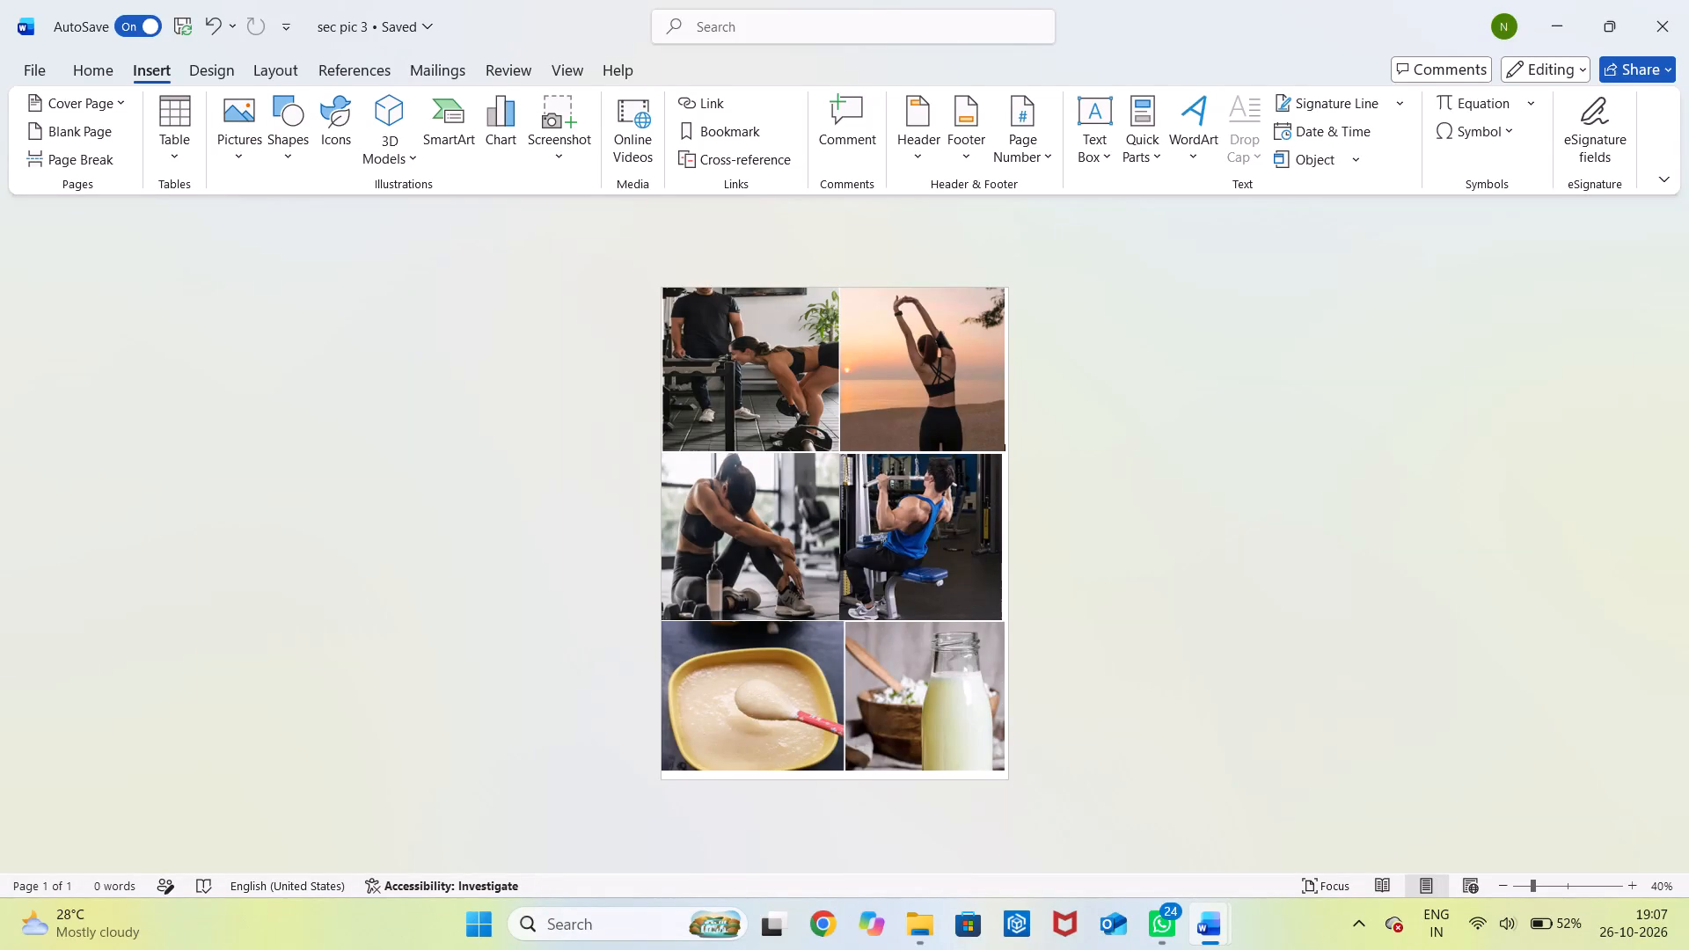
Open sec pic 3 from the recent documents and bring the recent documents list back up.
click(35, 78)
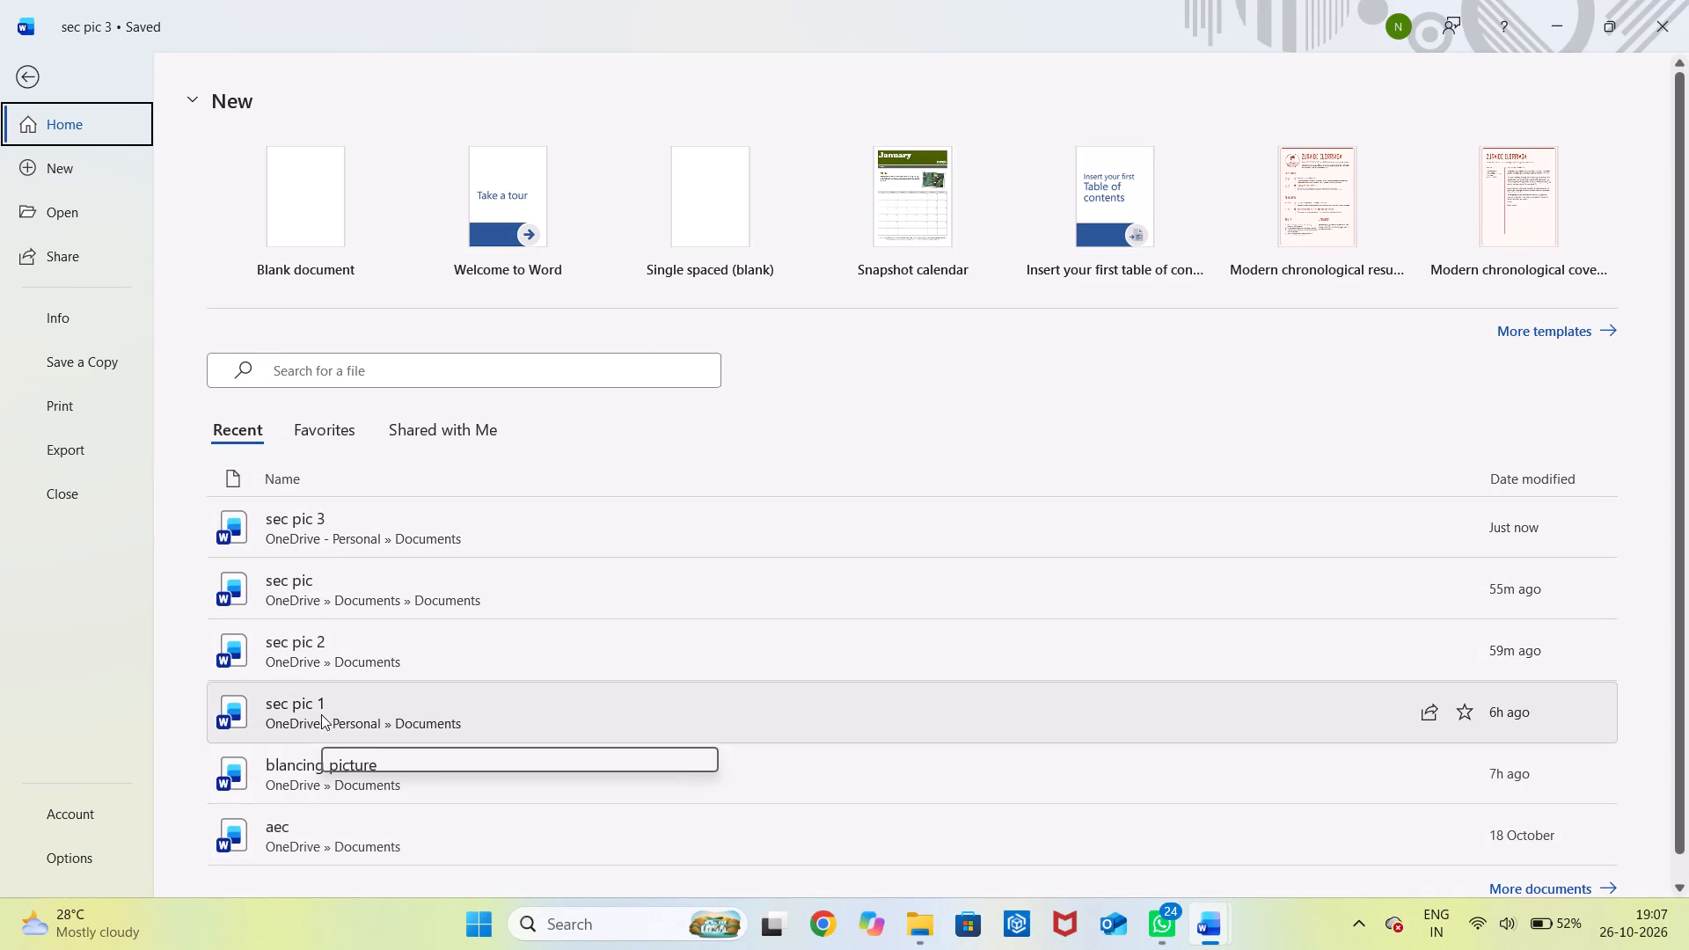
click(341, 548)
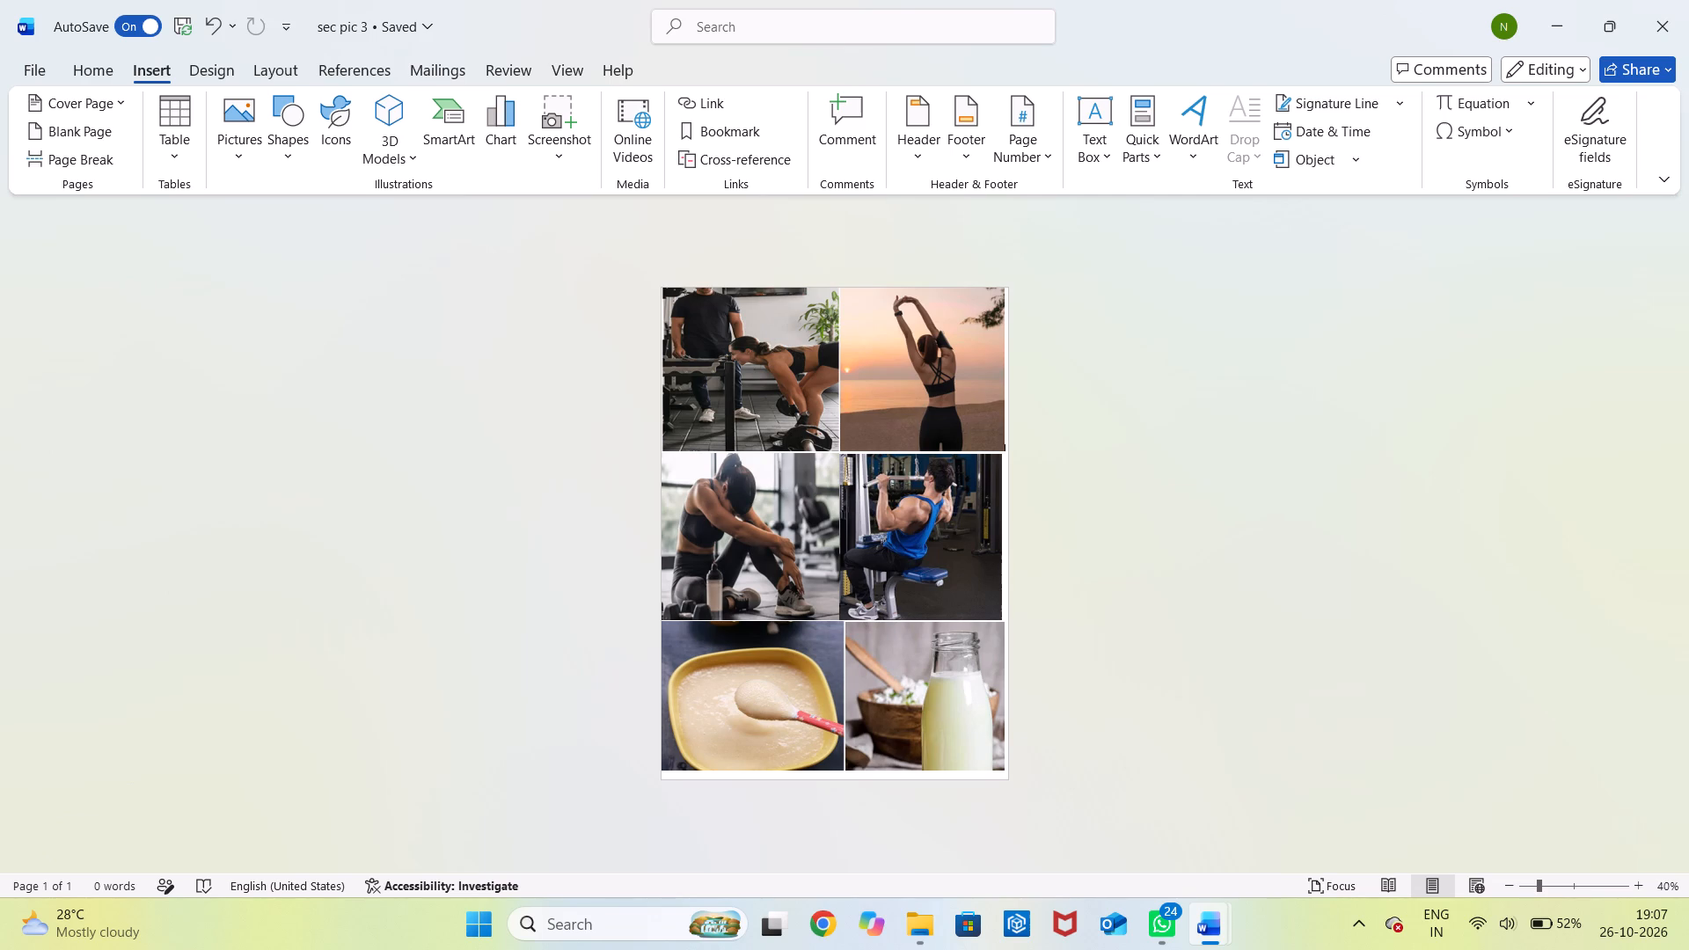
click(25, 73)
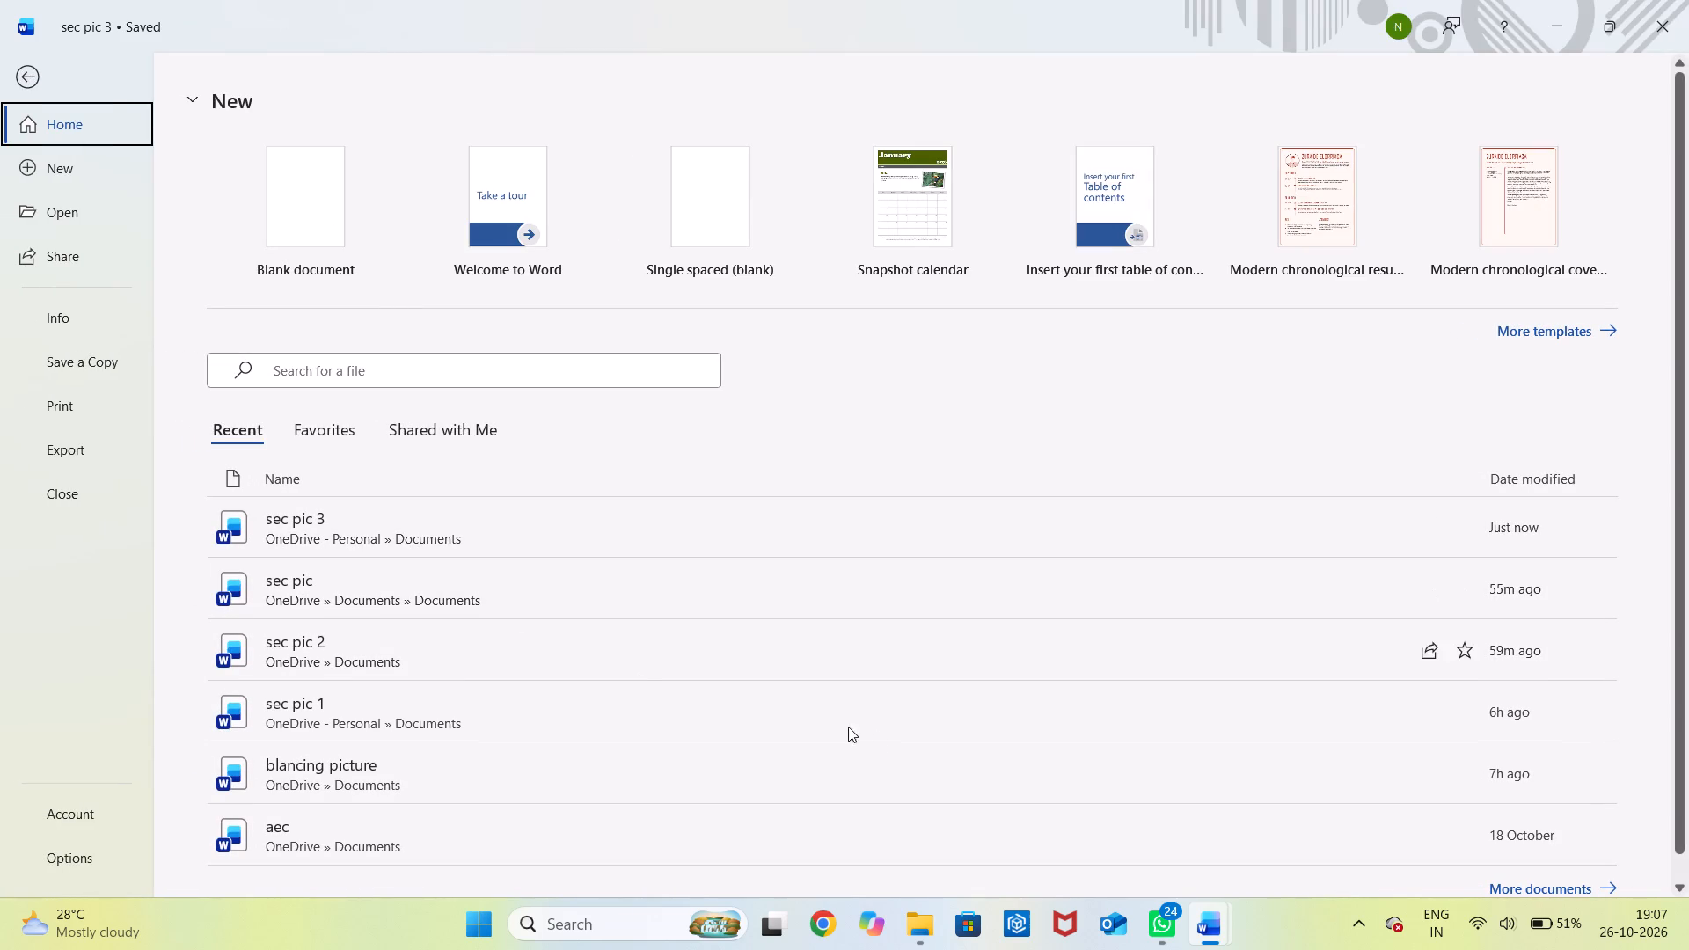
Switch to File Explorer and select the sec pic 2 document in the OneDrive Documents folder.
click(918, 926)
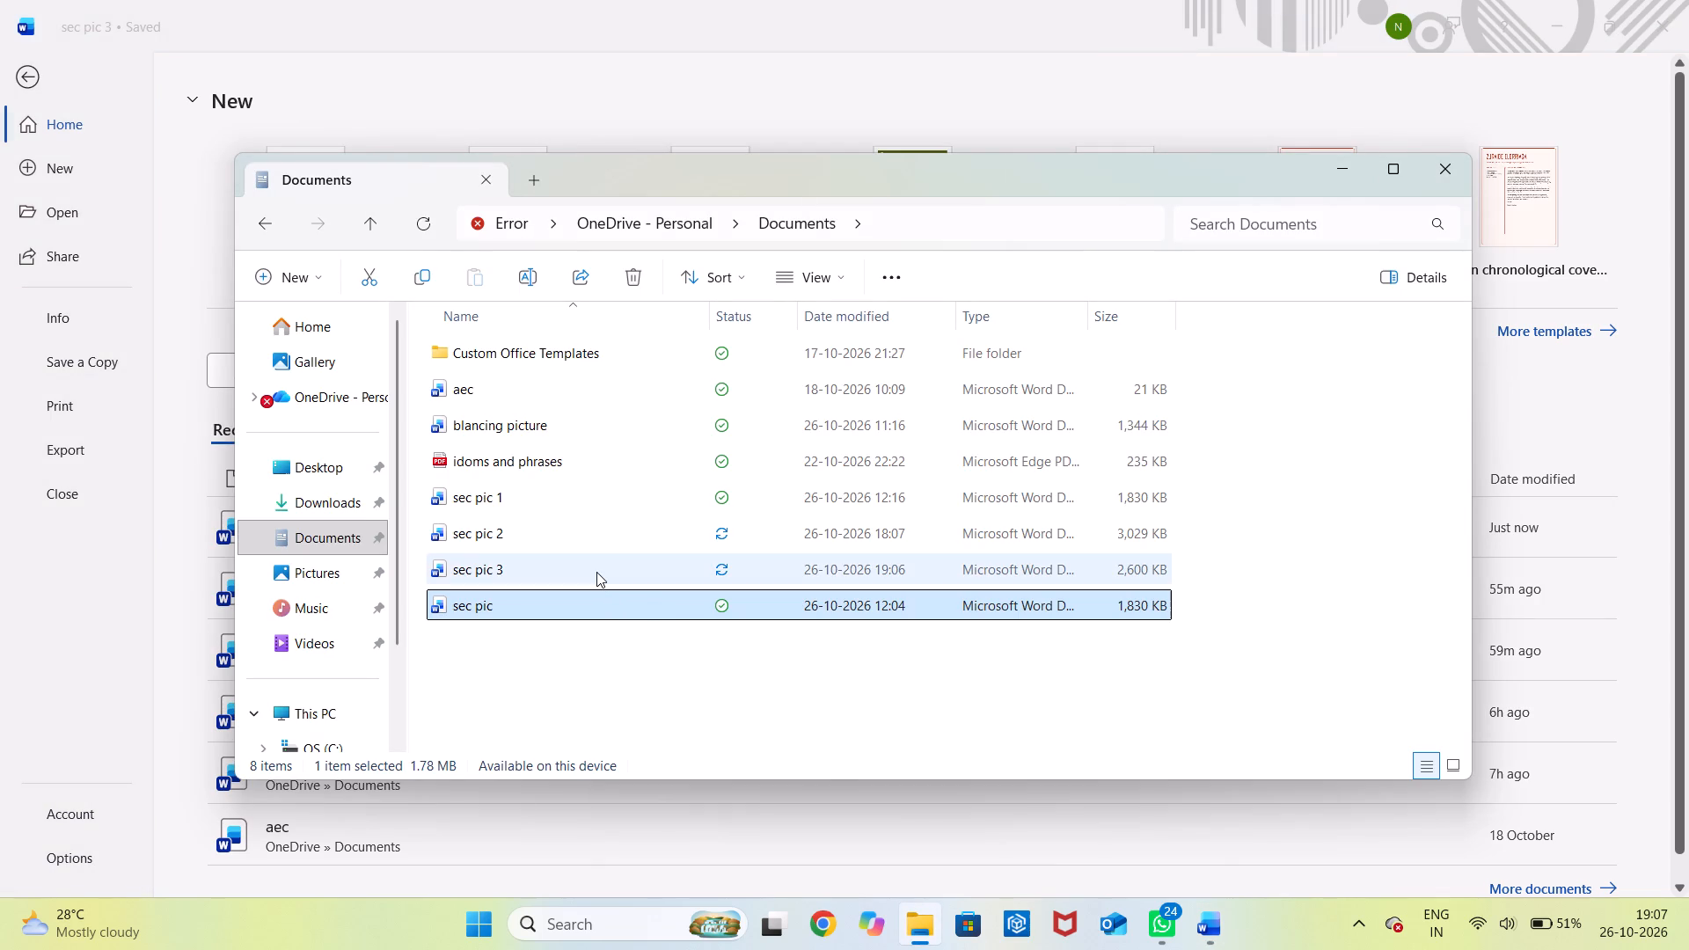
click(587, 527)
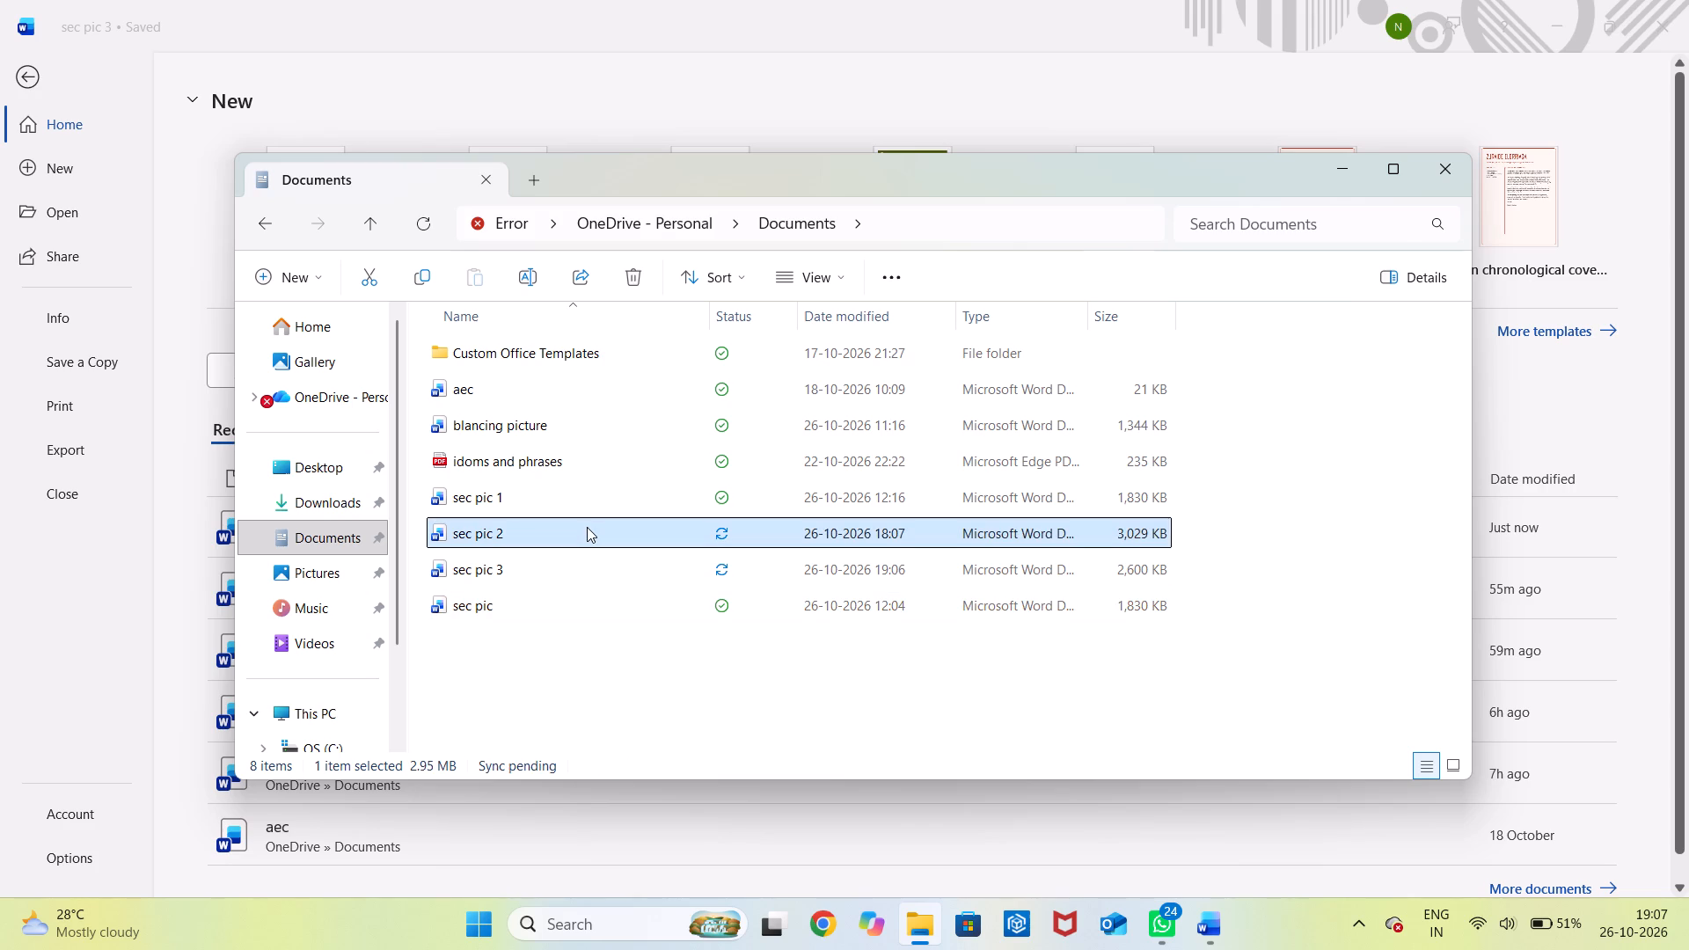
Open the sec pic 2 document from the OneDrive Documents folder and bring the recent documents list back up.
double_click(587, 527)
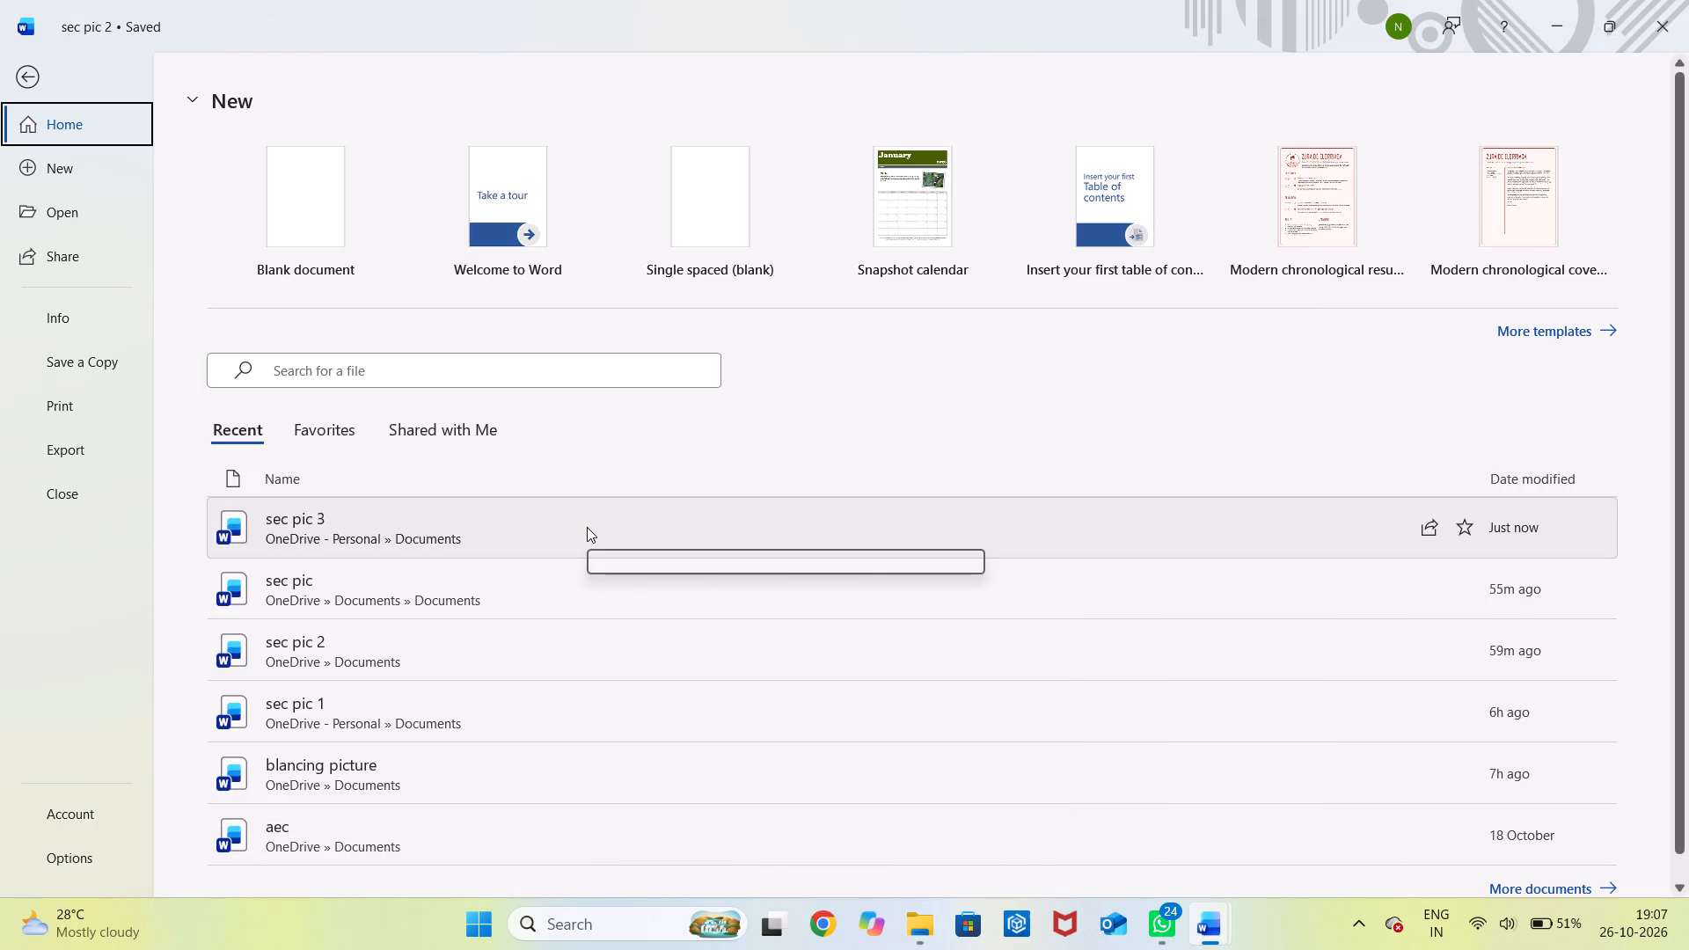
click(516, 660)
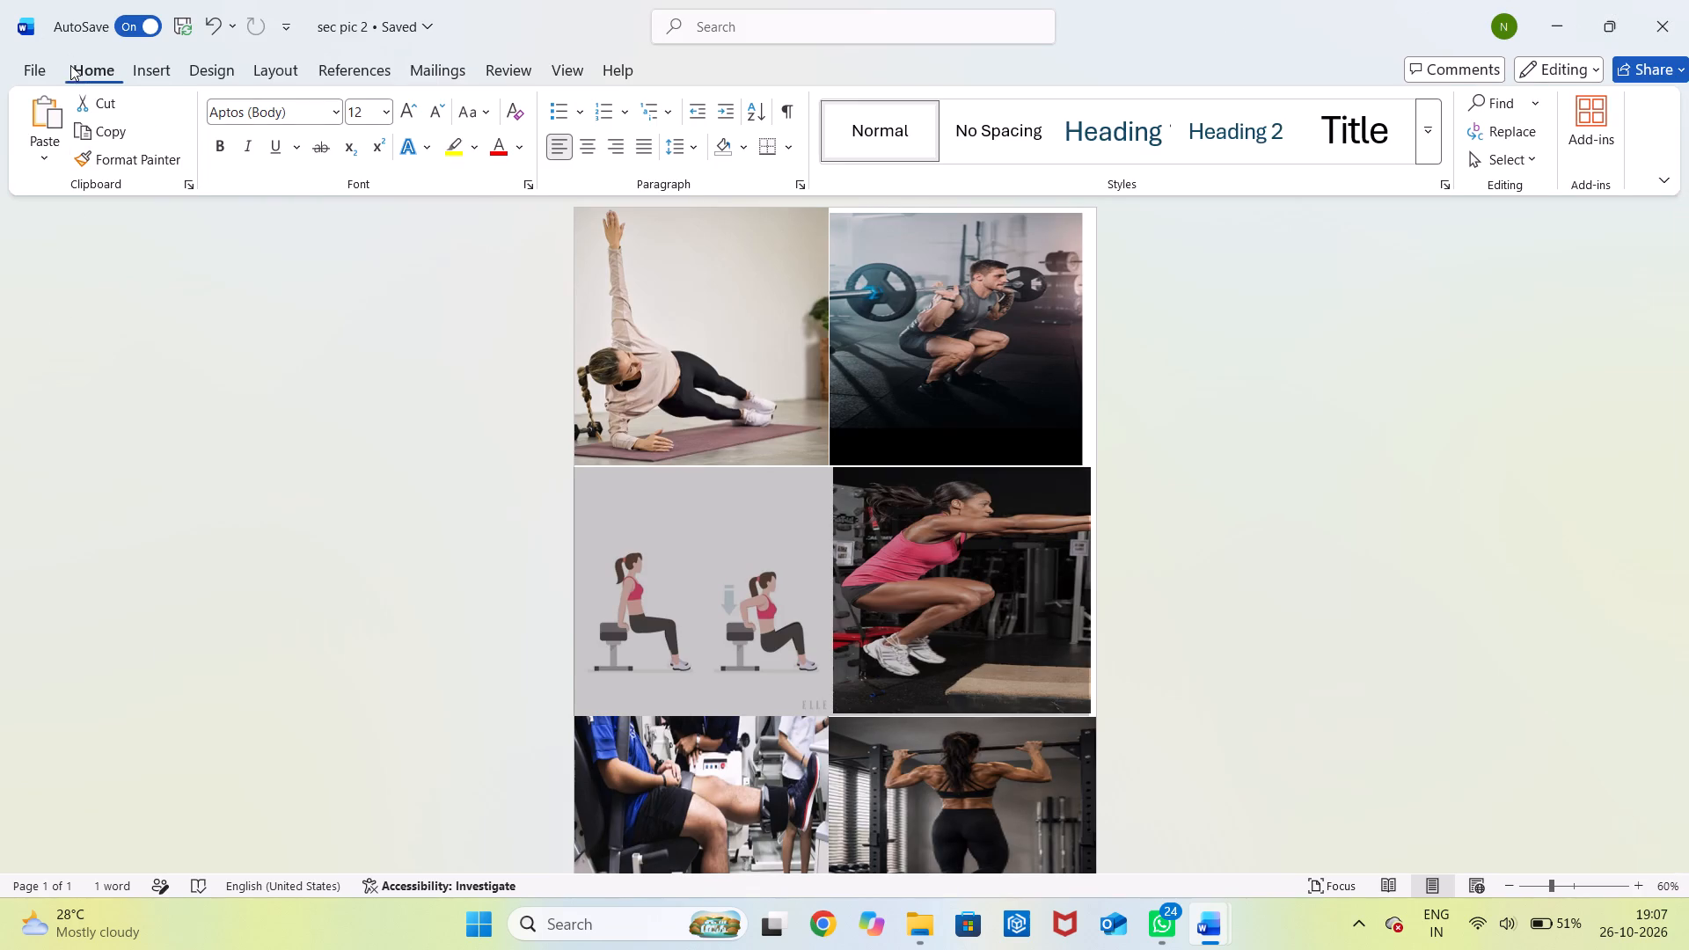
click(32, 76)
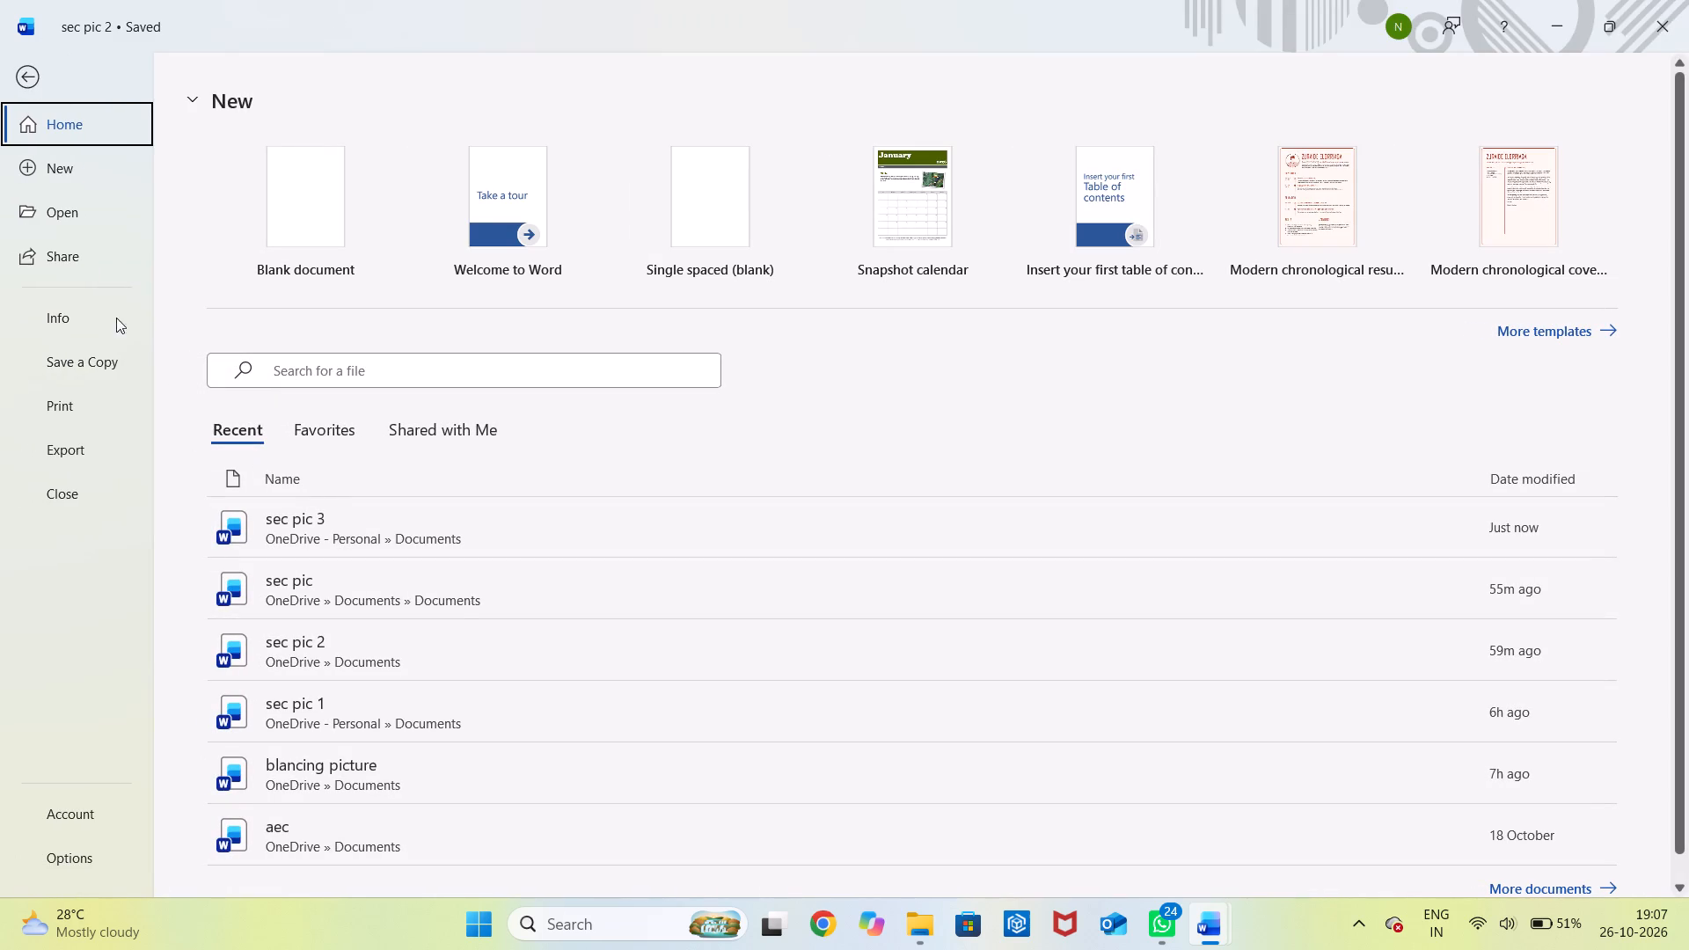
Switch to the Documents folder in File Explorer and minimize the Word window behind it.
click(927, 924)
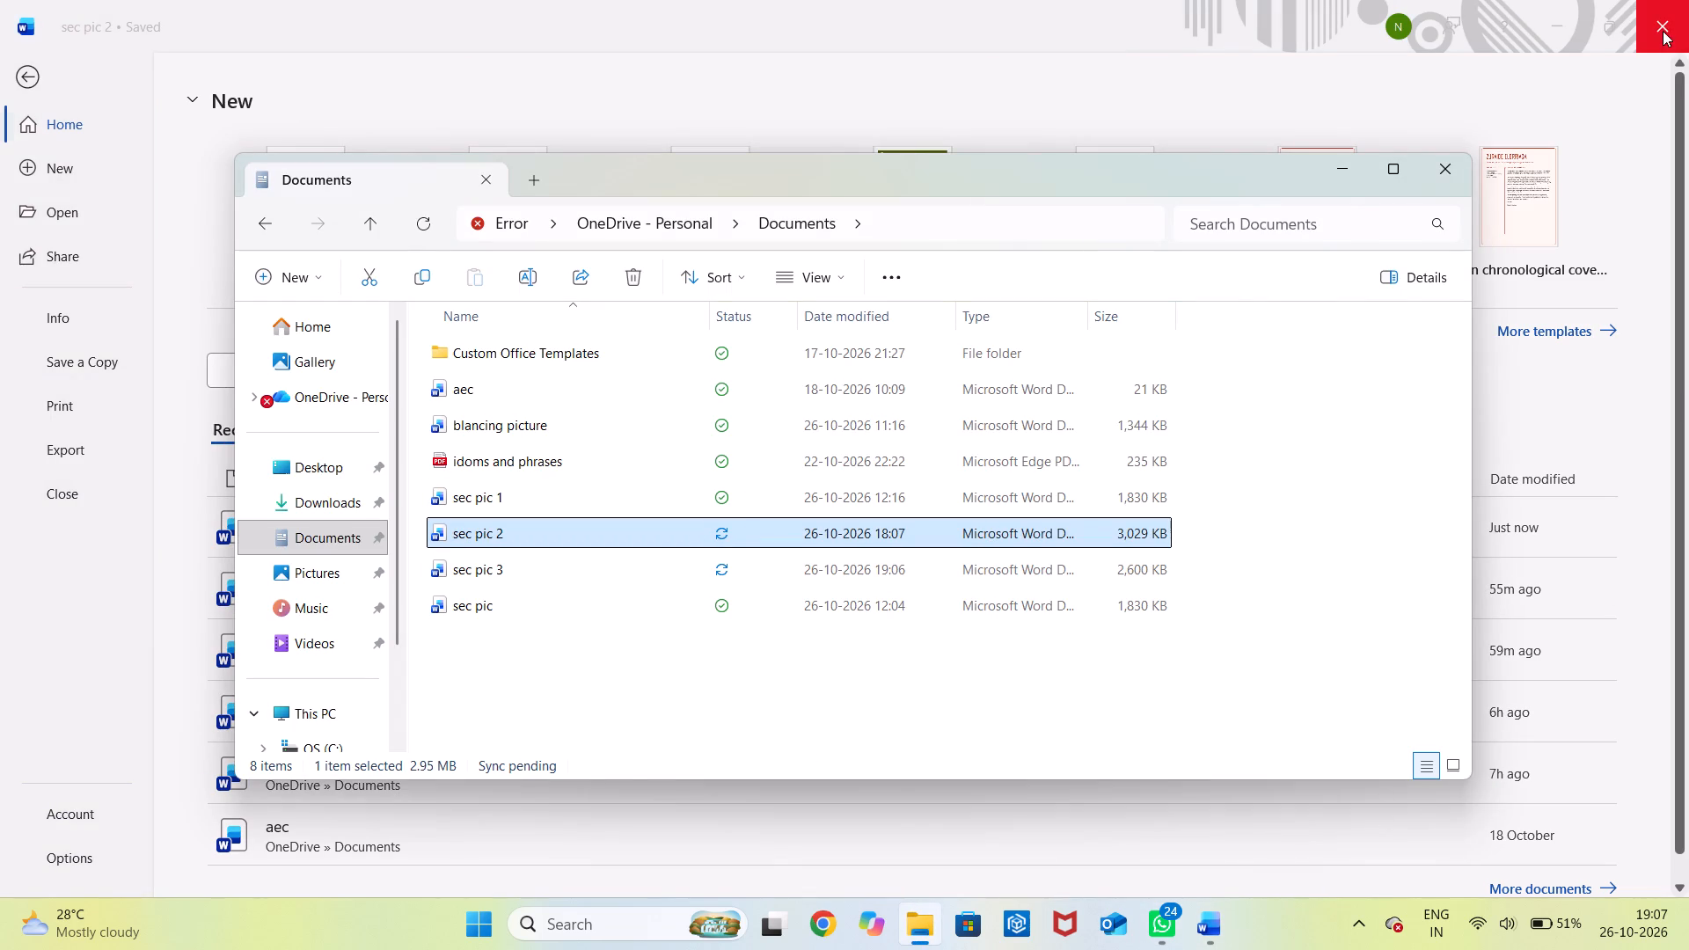
click(1561, 29)
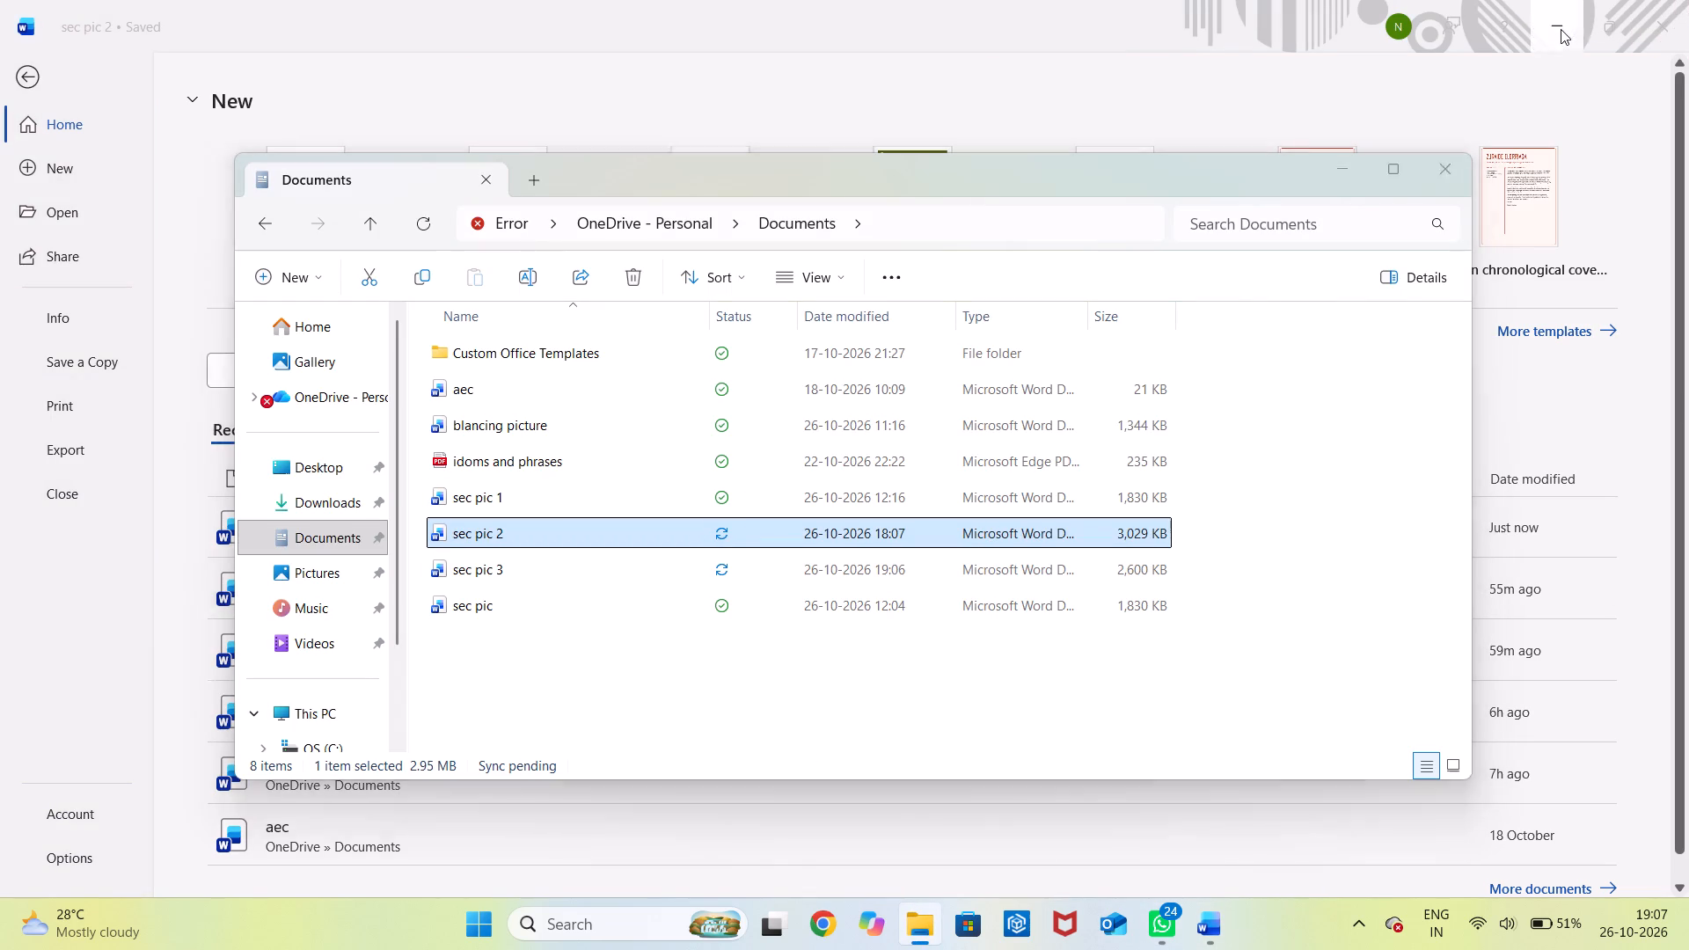